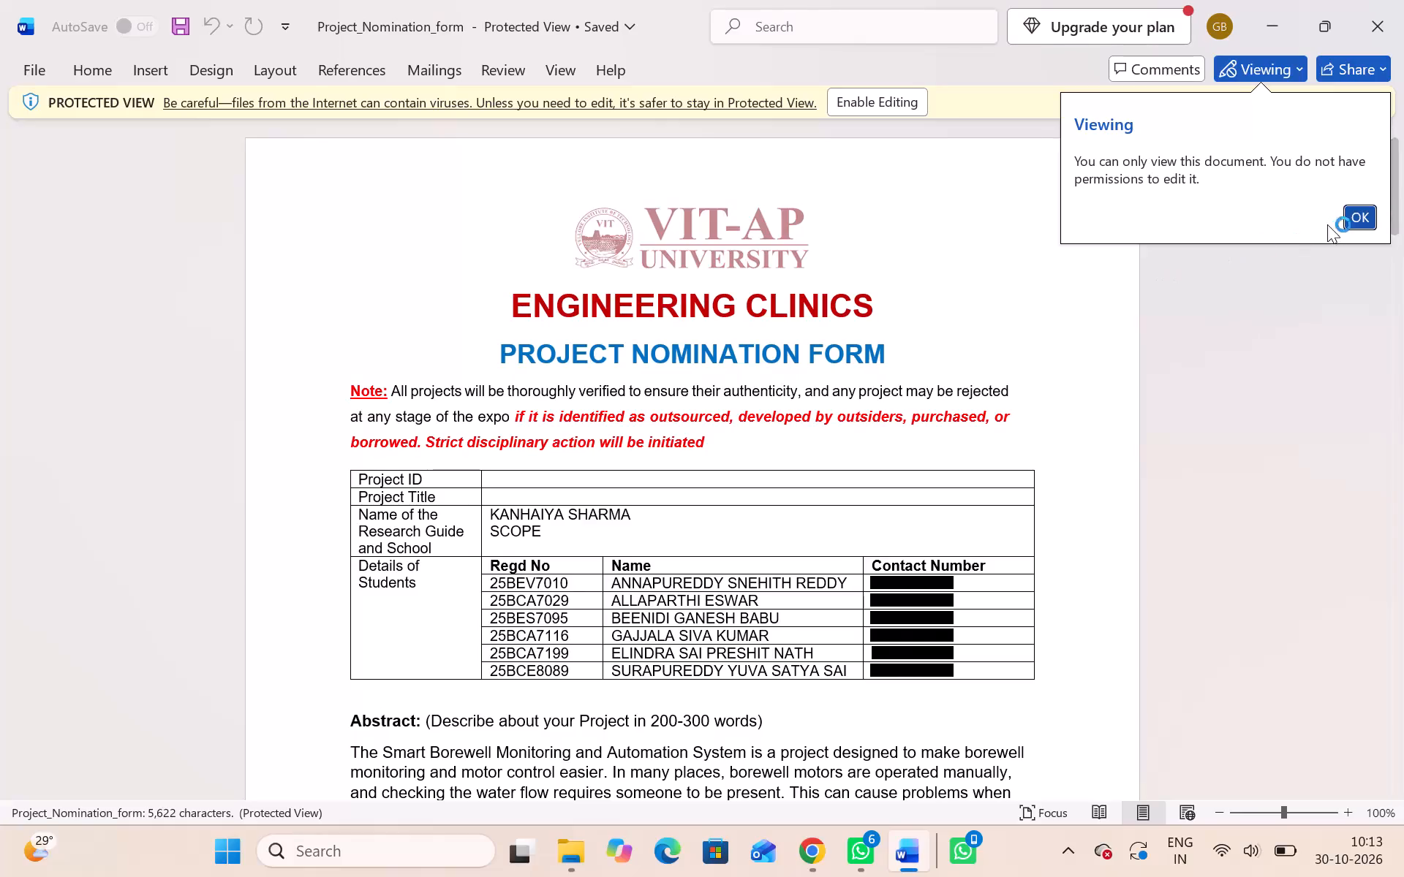
Dismiss the Viewing notice over the Project_Nomination_form document.
click(1363, 215)
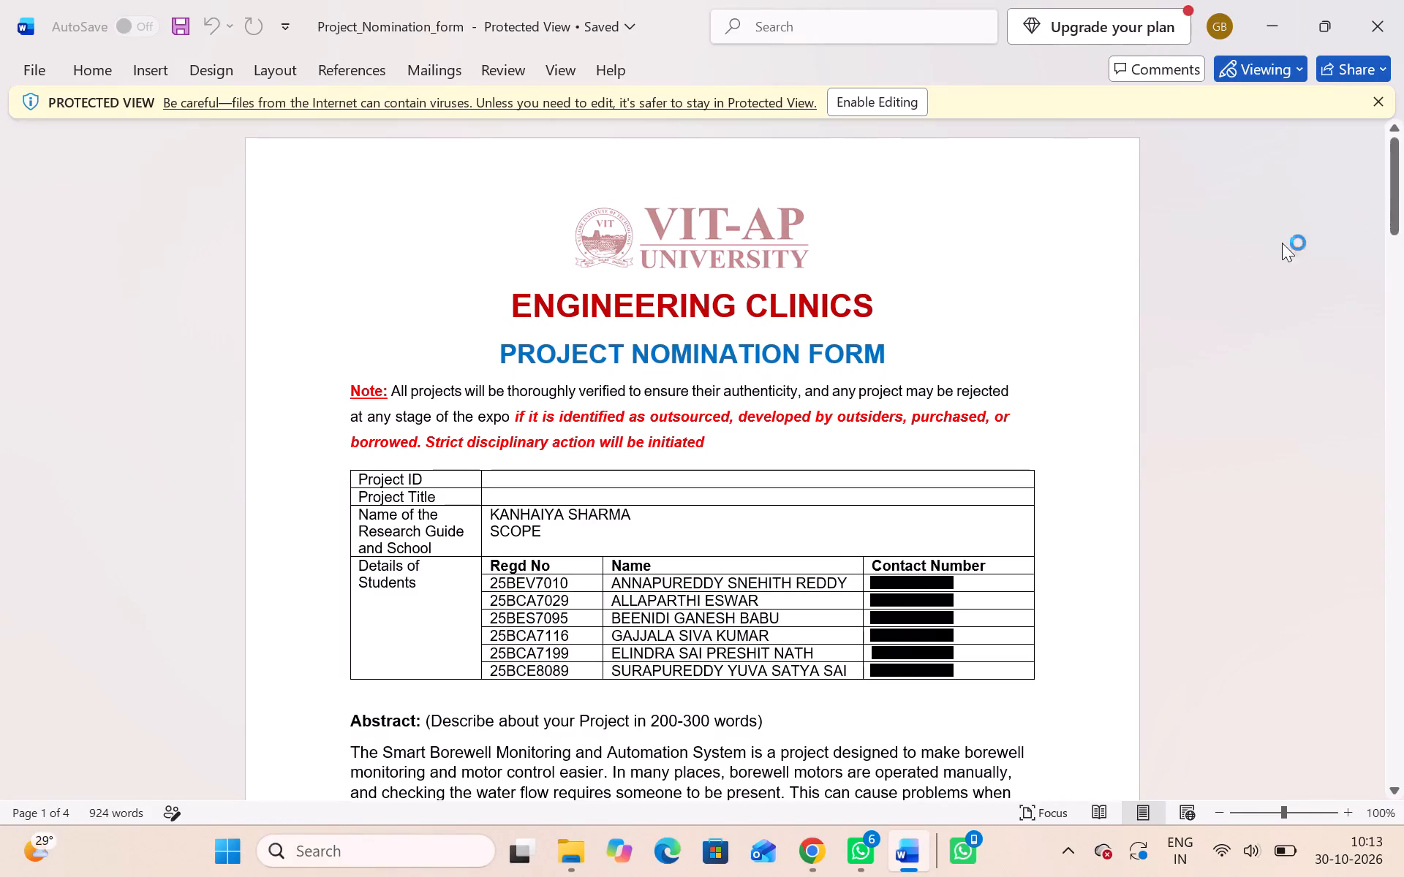
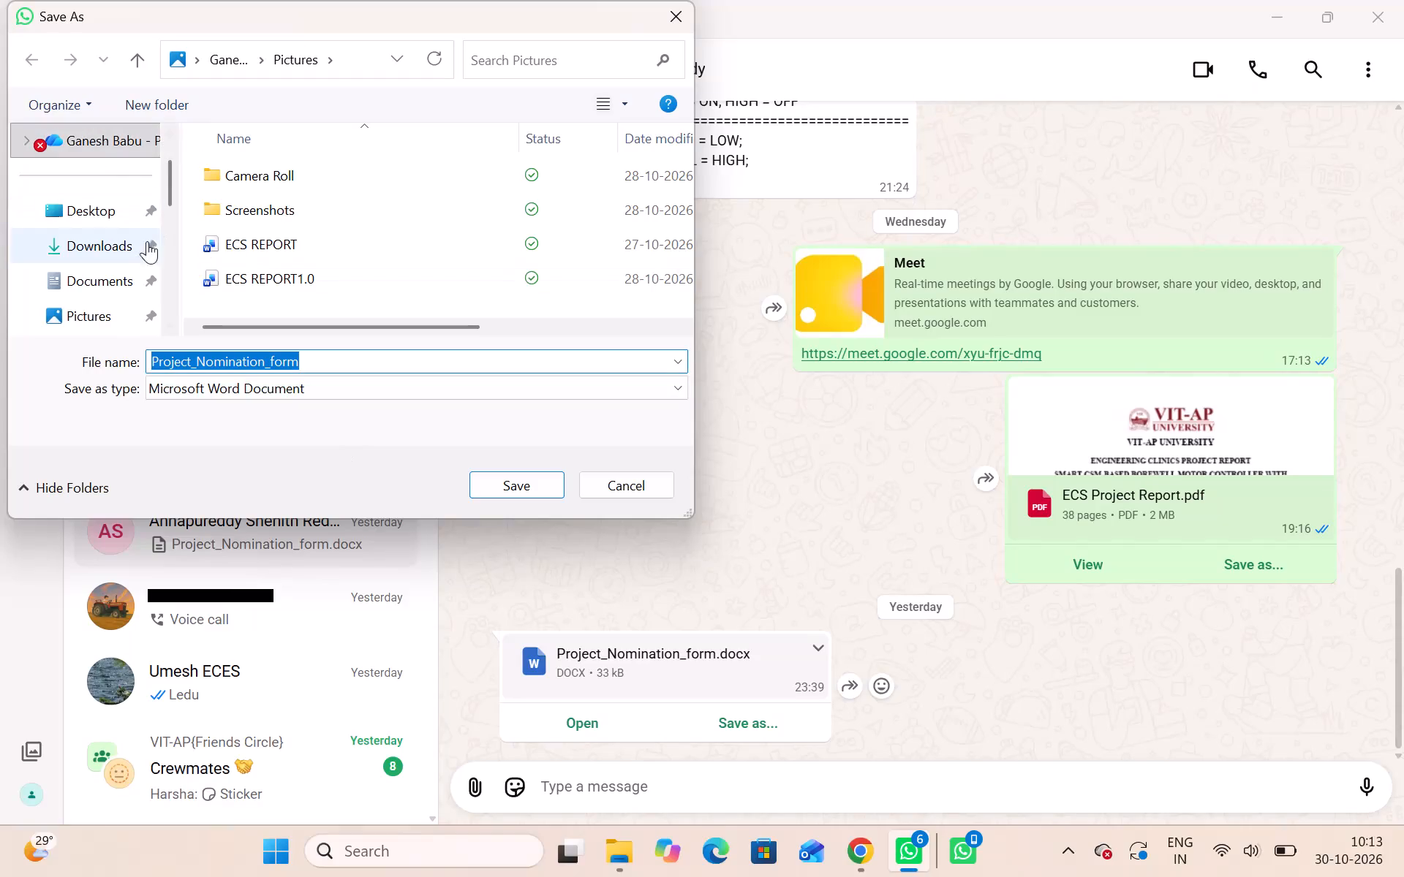
Save the Project_Nomination_form Word document from the chat to the Pictures folder under its existing name.
click(320, 357)
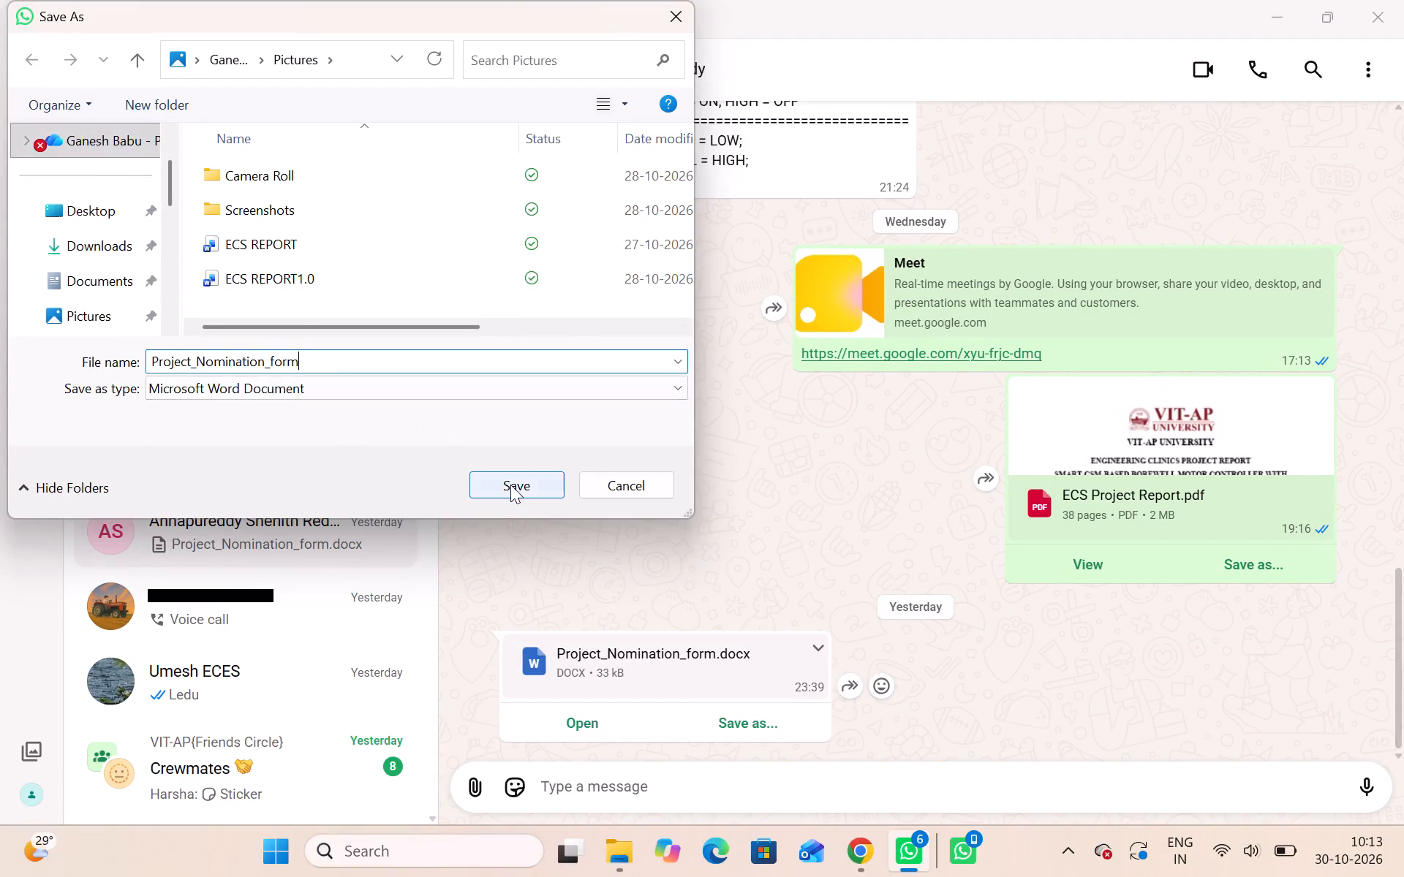
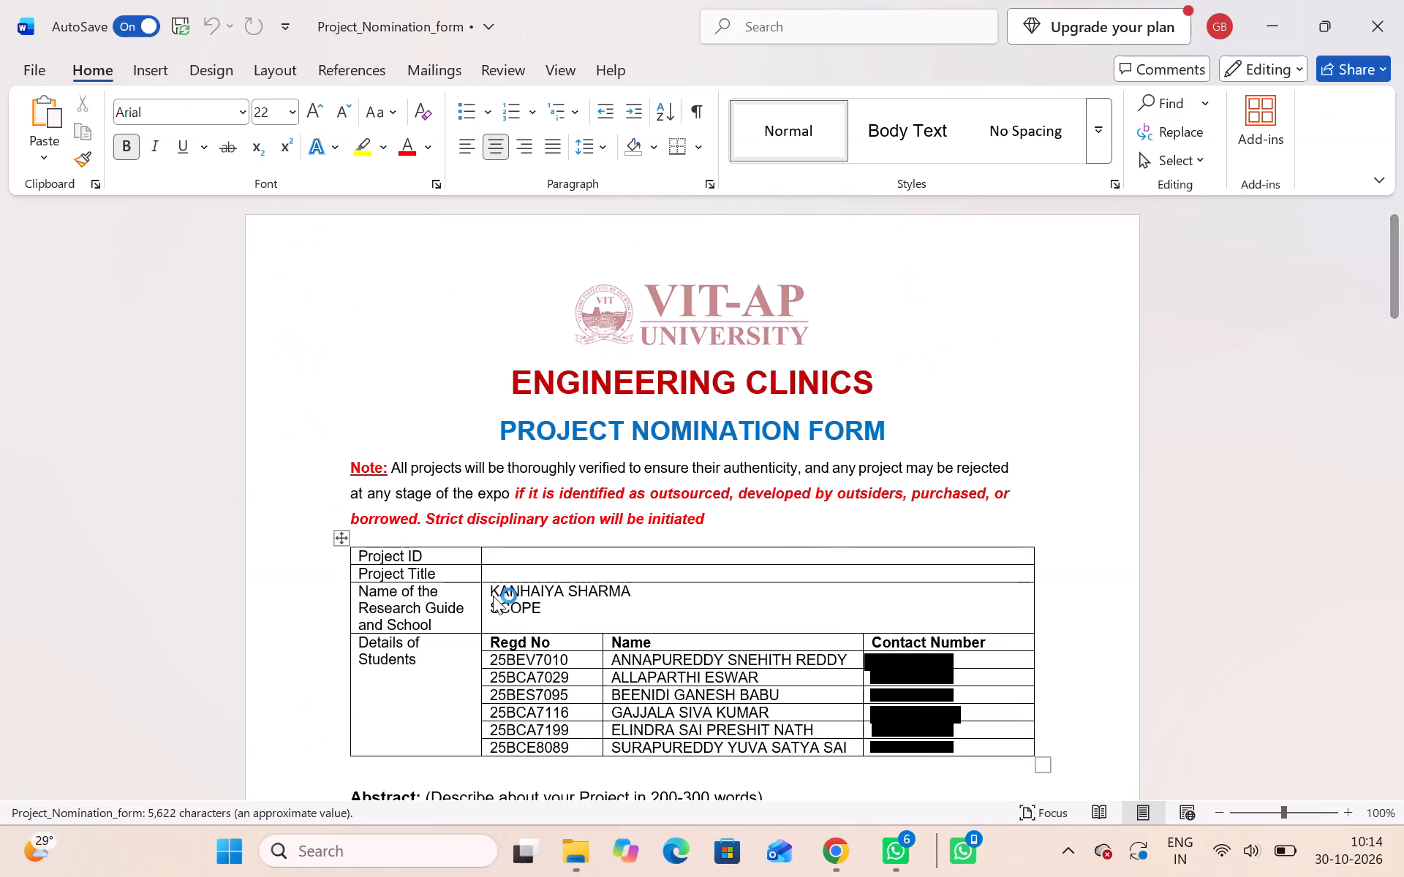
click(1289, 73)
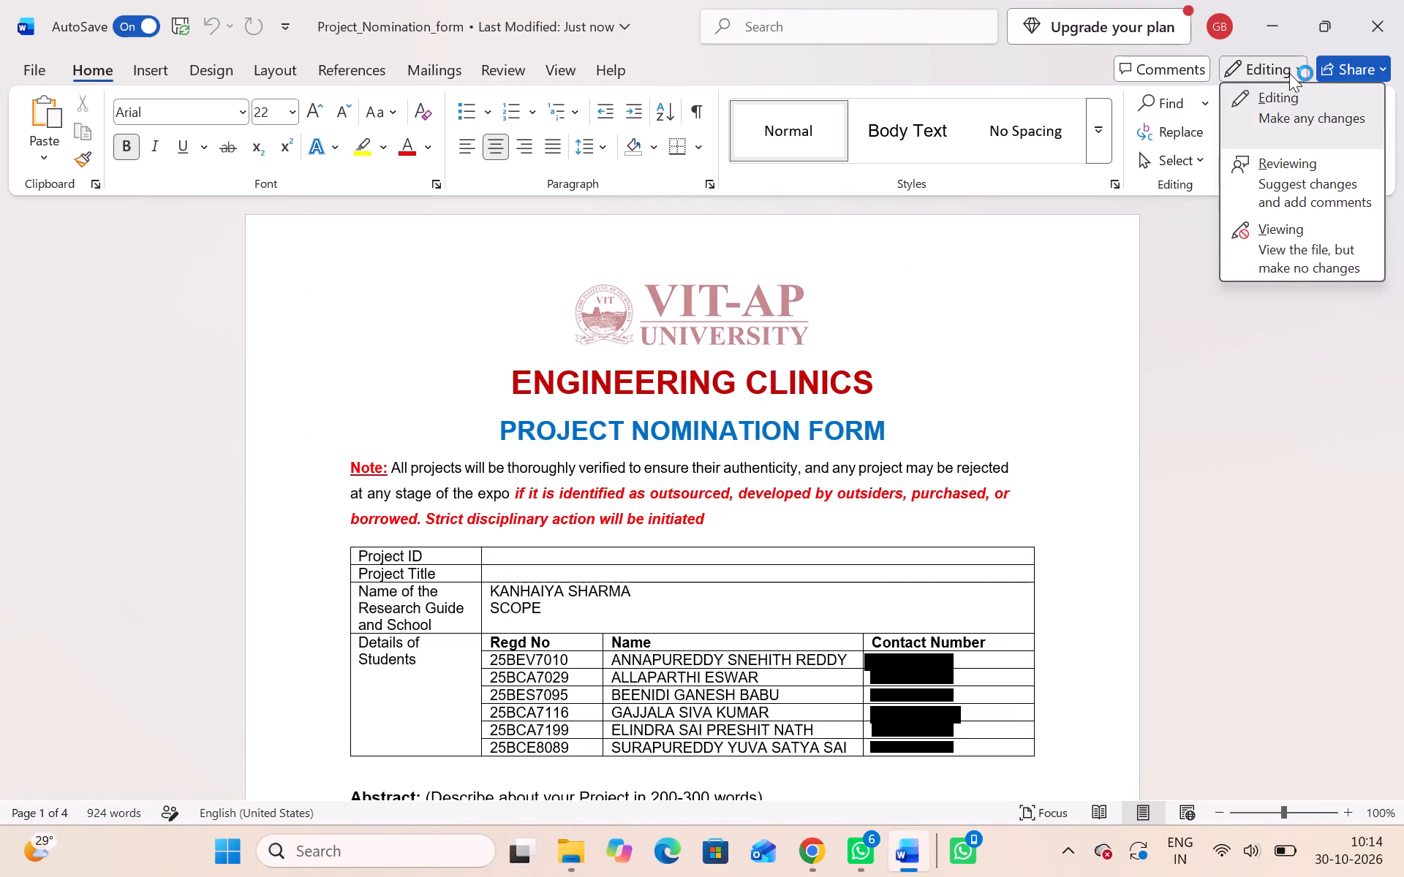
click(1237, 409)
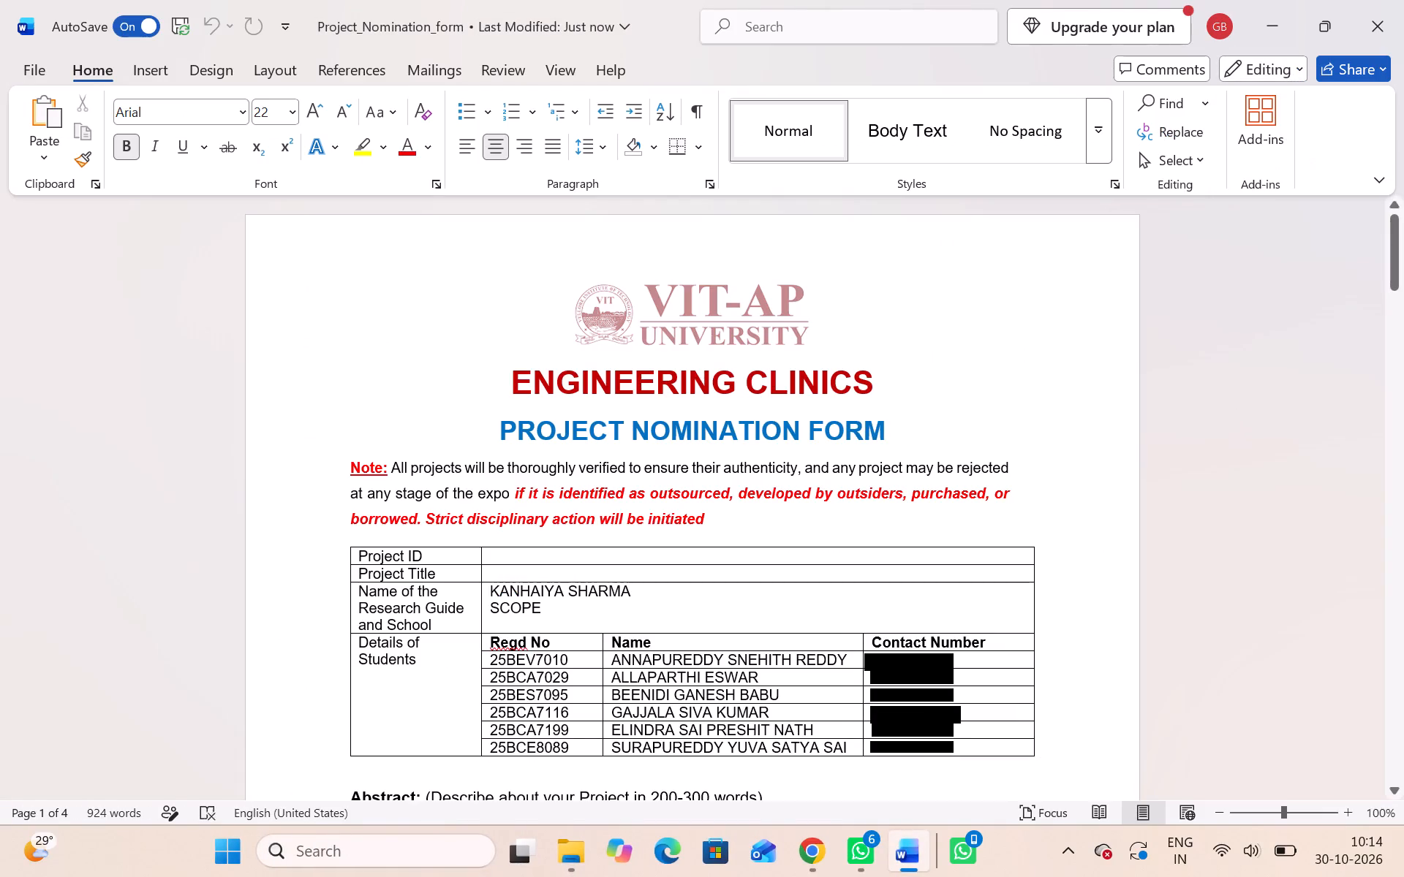
Delete "(Colour)" and its extra space from the prototype image instruction on page 2.
scroll(1042, 439, down, 2)
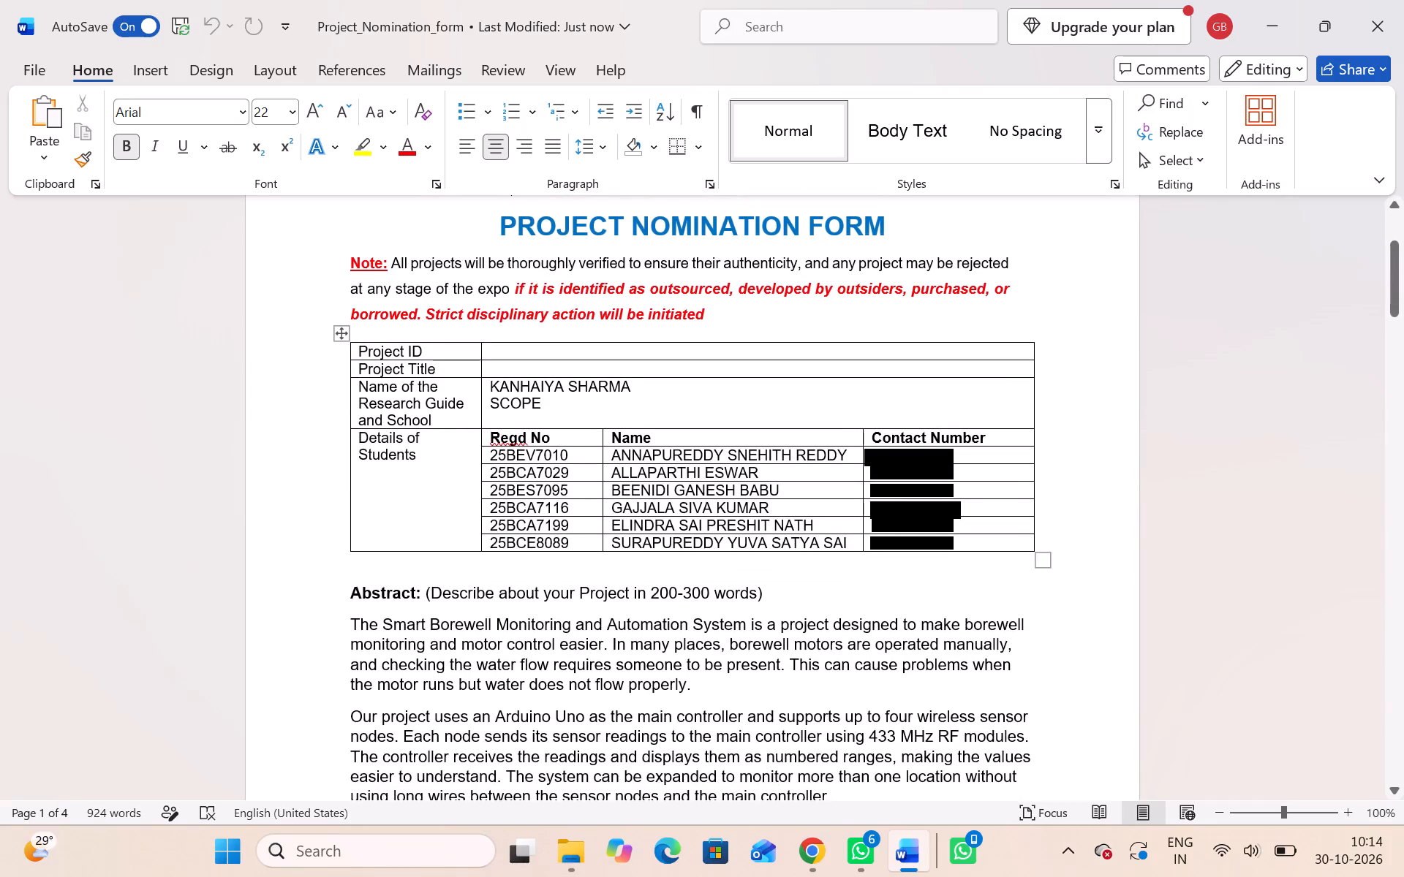
scroll(525, 441, down, 1)
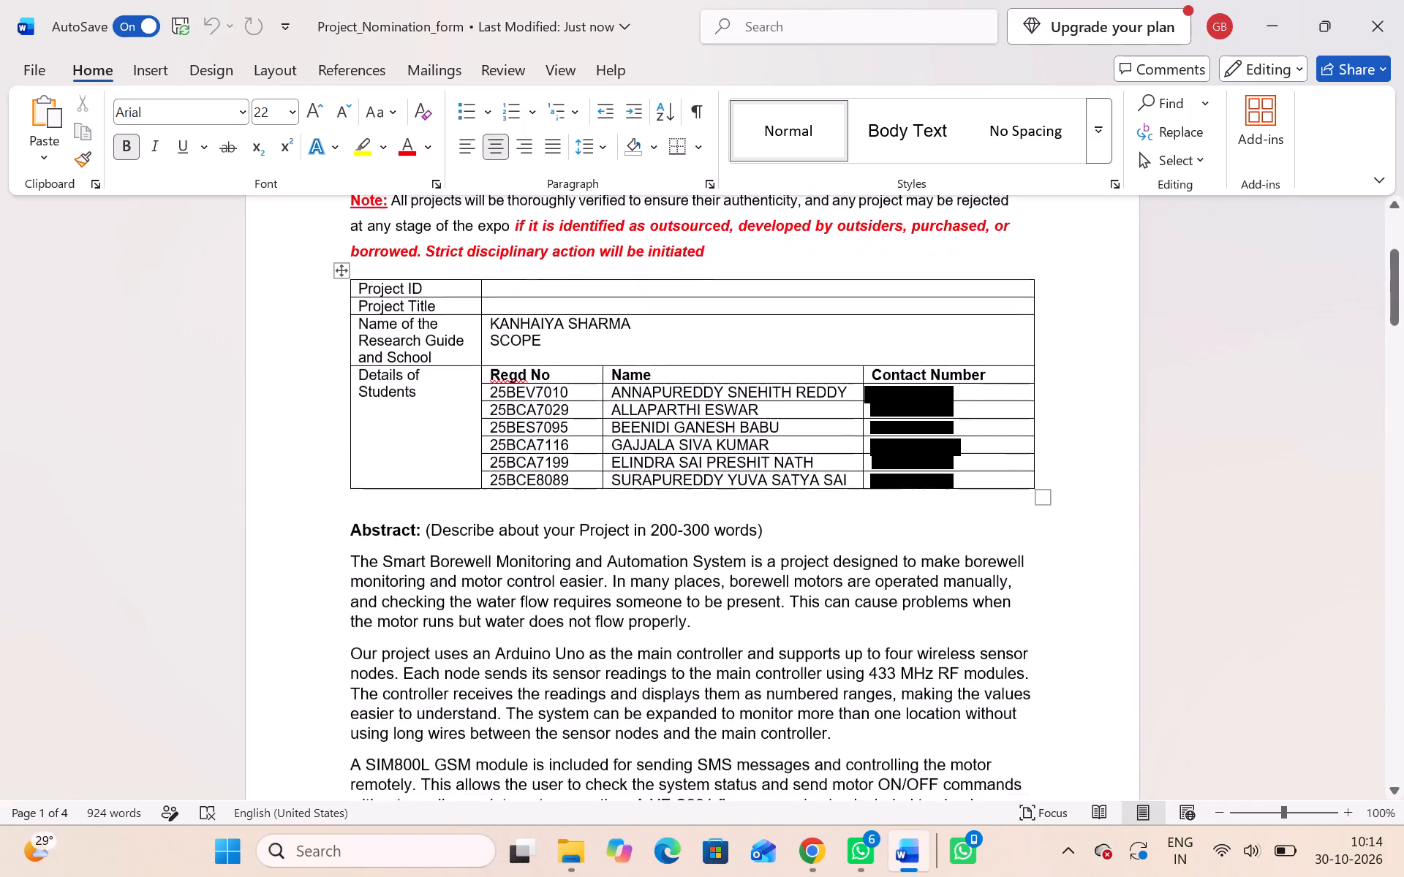
scroll(525, 441, down, 4)
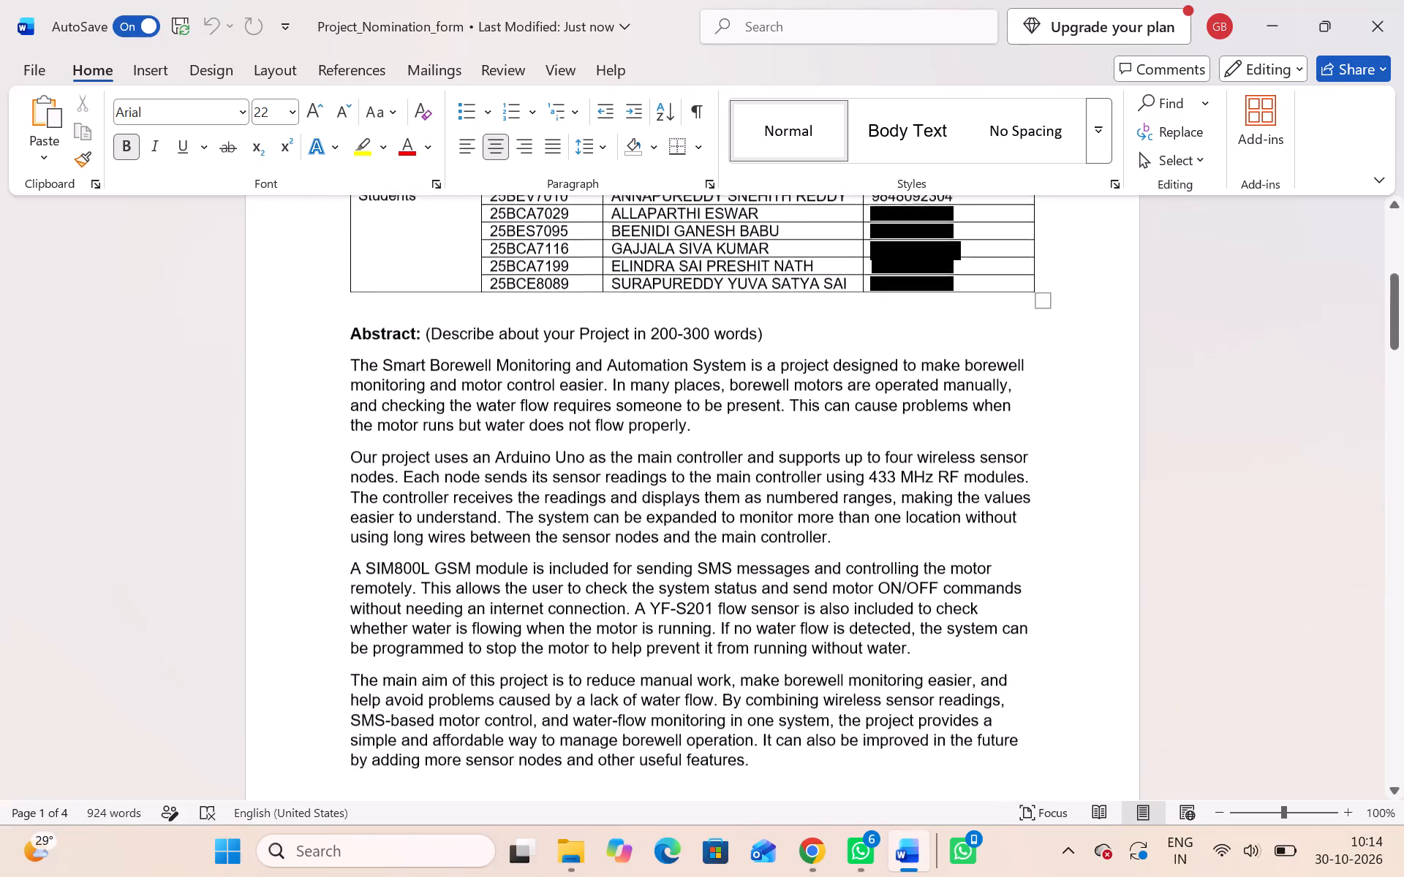
scroll(525, 441, down, 3)
scroll(525, 441, left, 2)
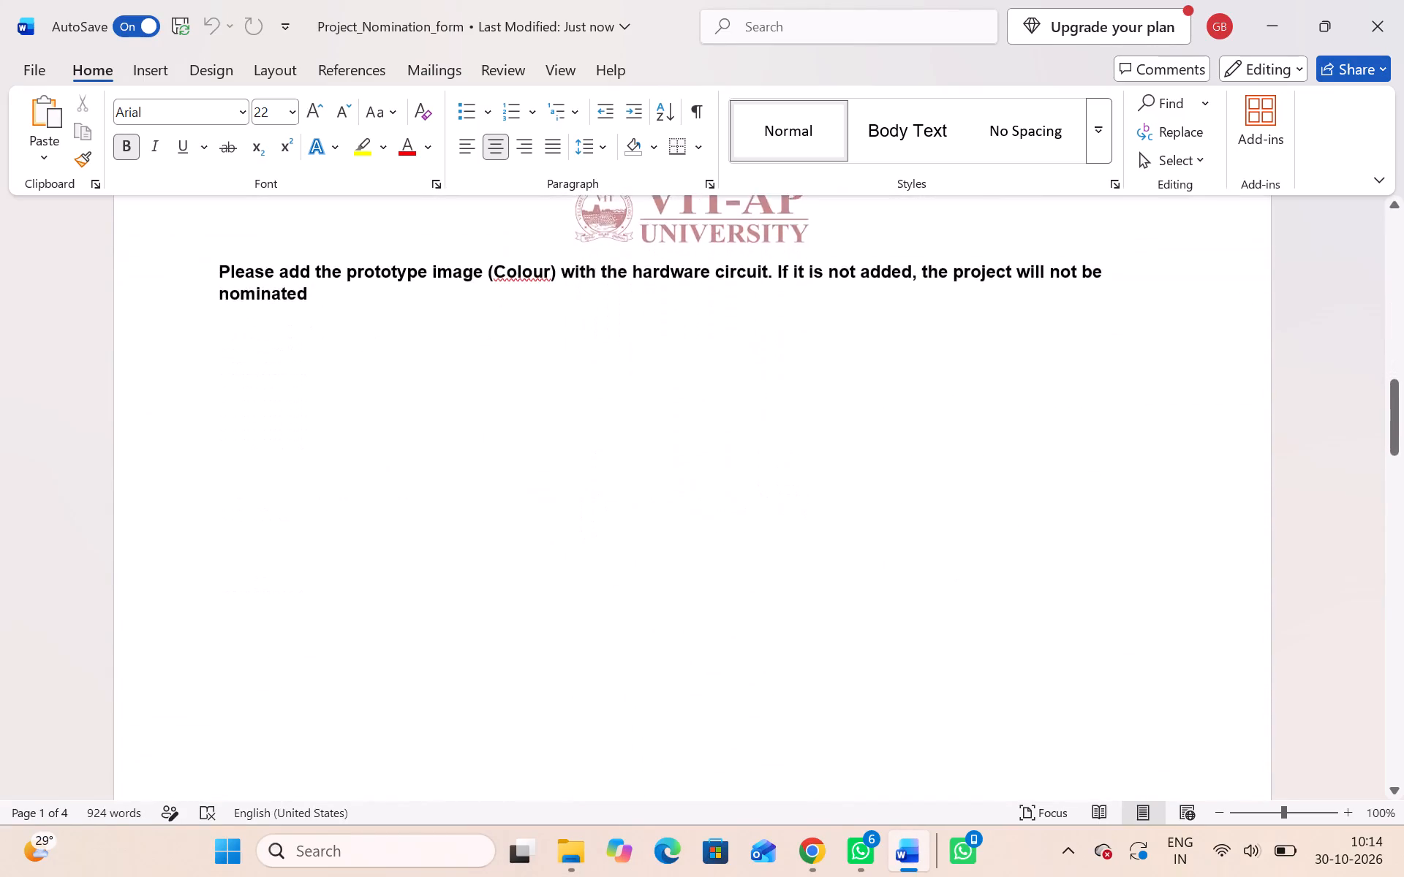
scroll(525, 441, down, 1)
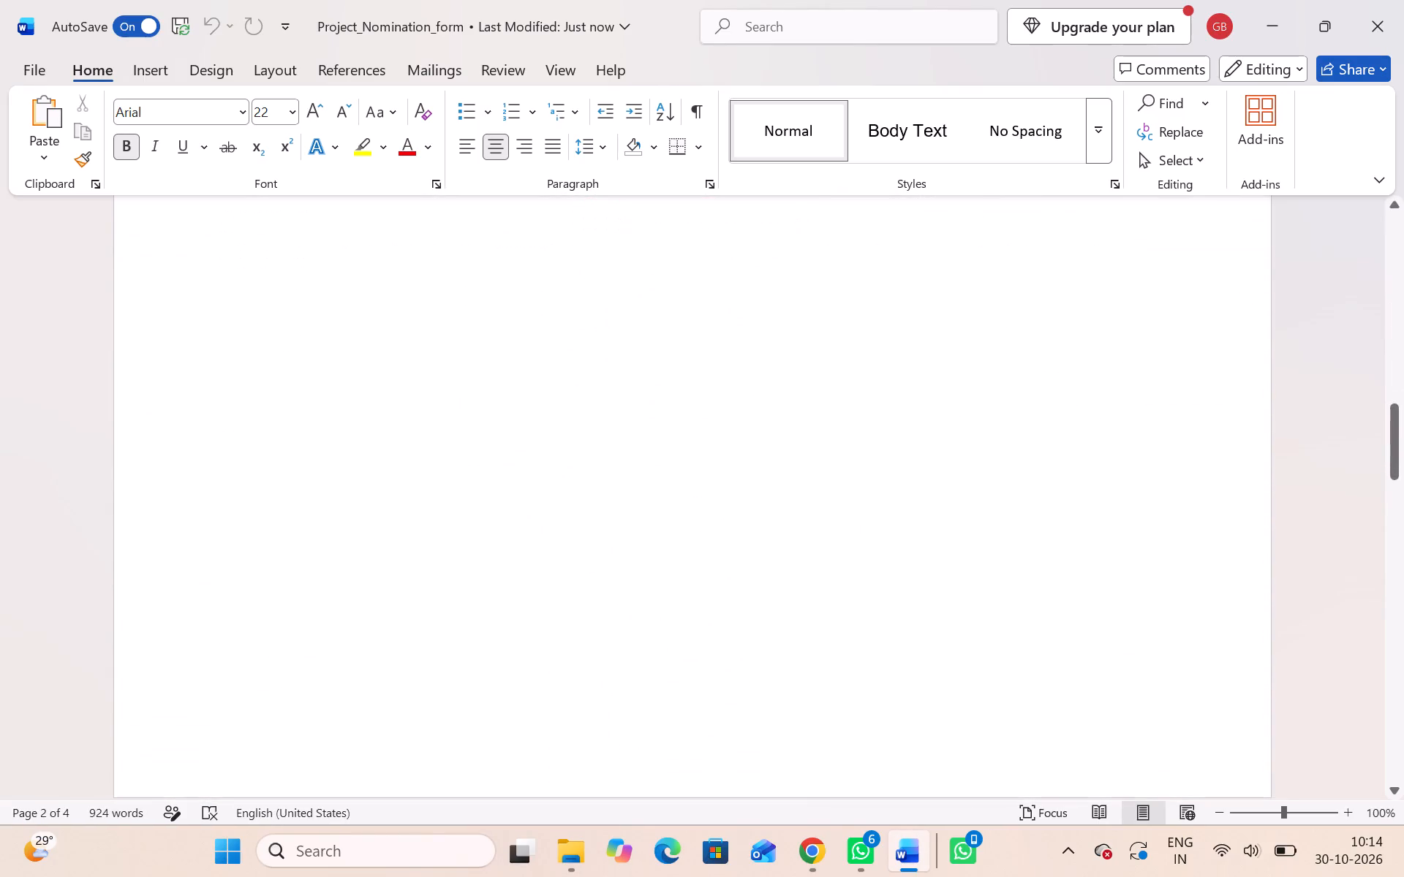
scroll(502, 608, up, 2)
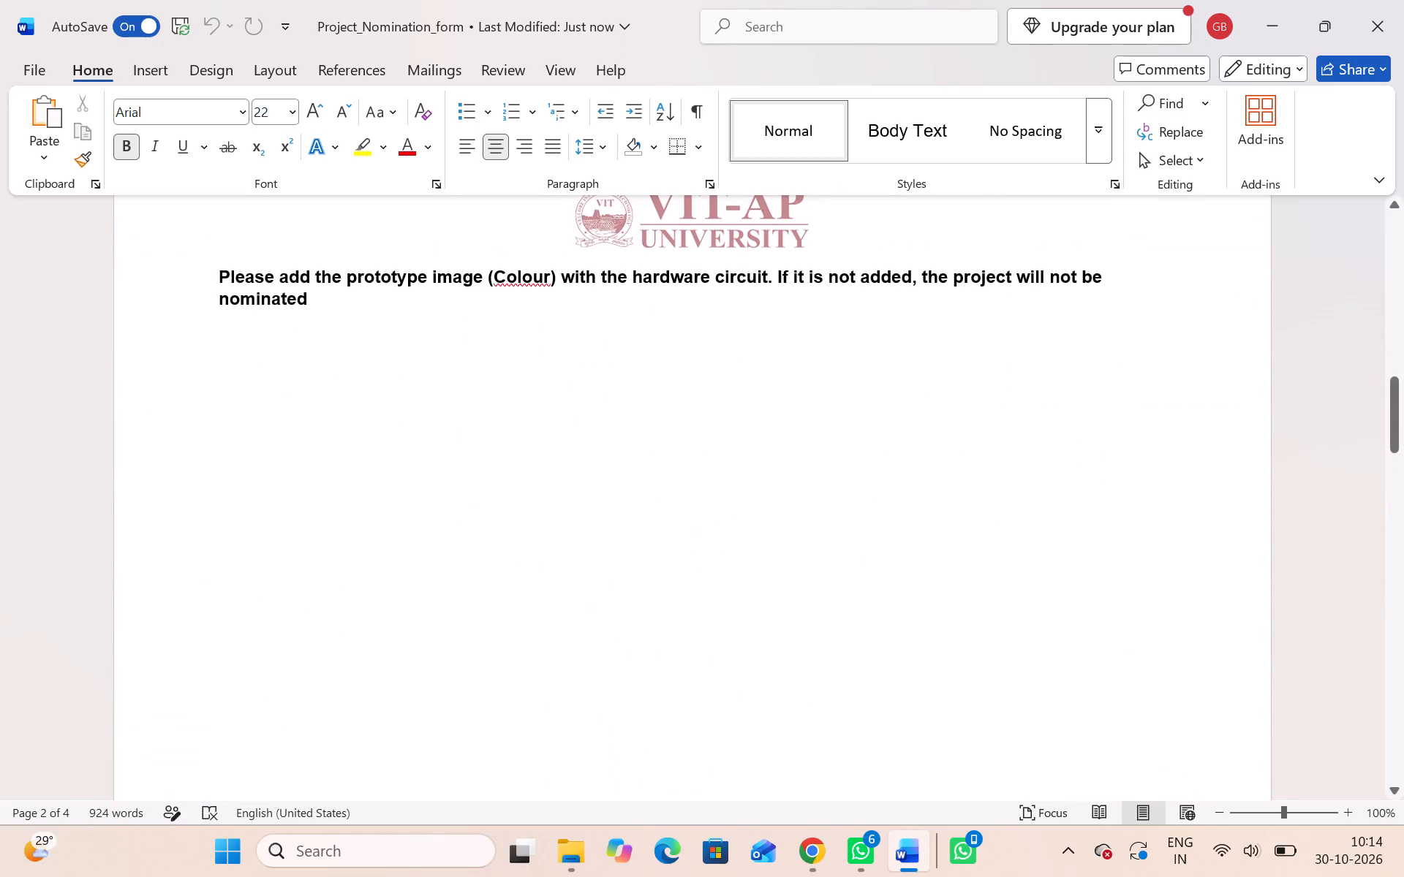
click(555, 276)
key(BackSpace)
key(BackSpace)
key(BackSpace)
key(BackSpace)
key(BackSpace)
key(BackSpace)
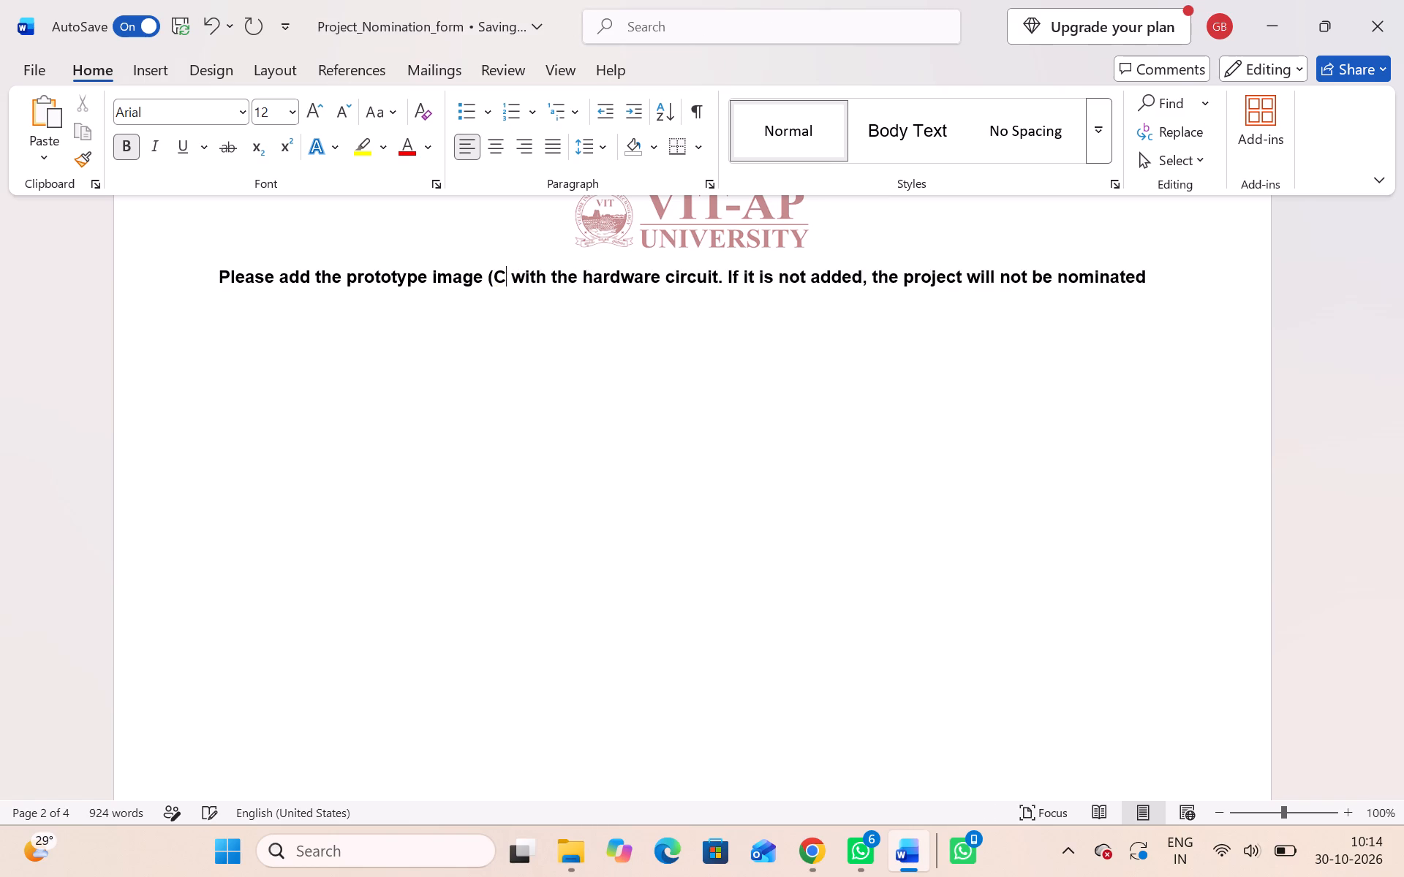
key(BackSpace)
key(BackSpace)
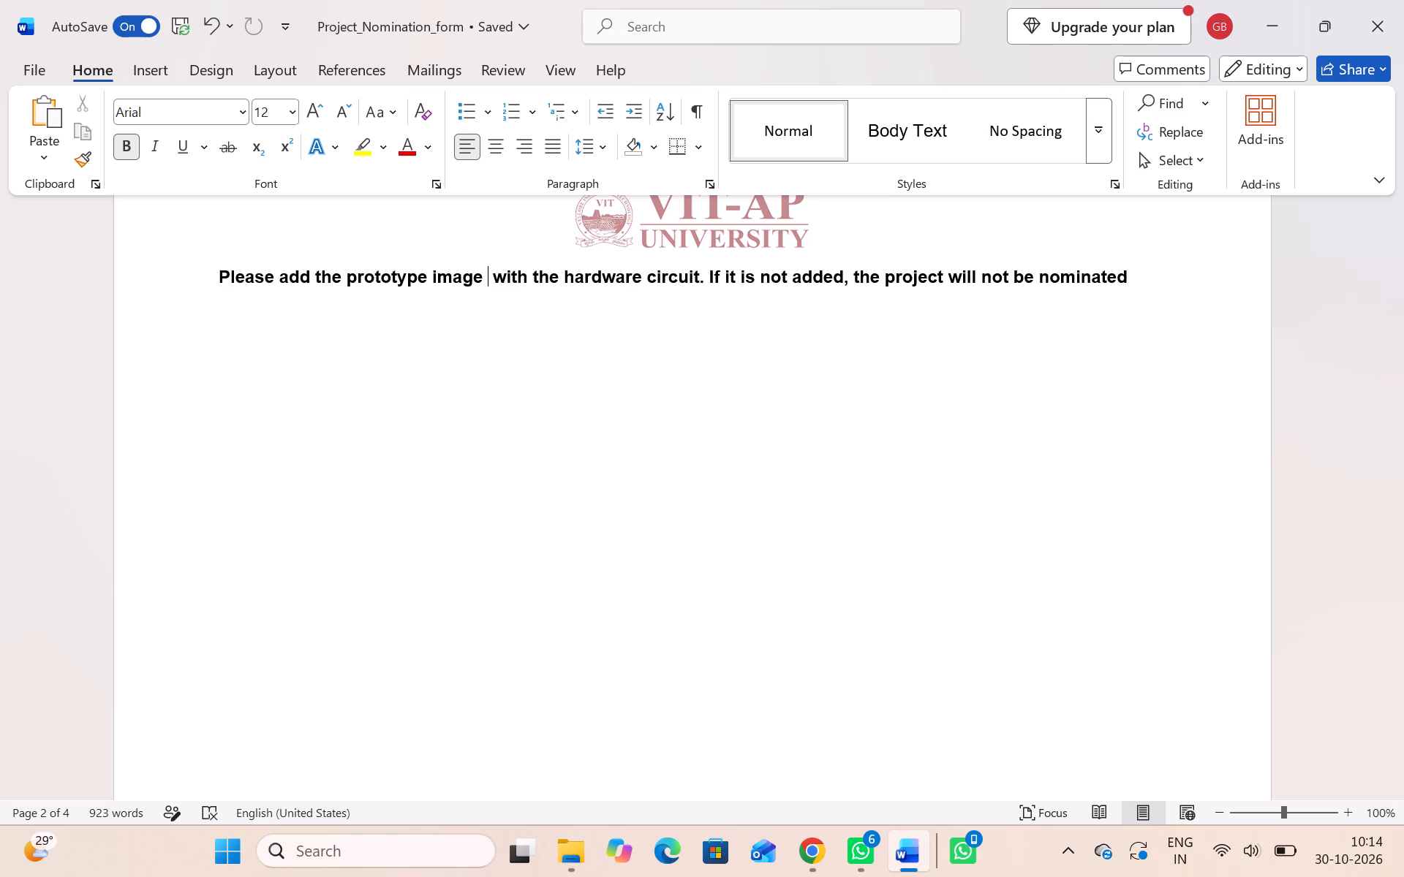
key(BackSpace)
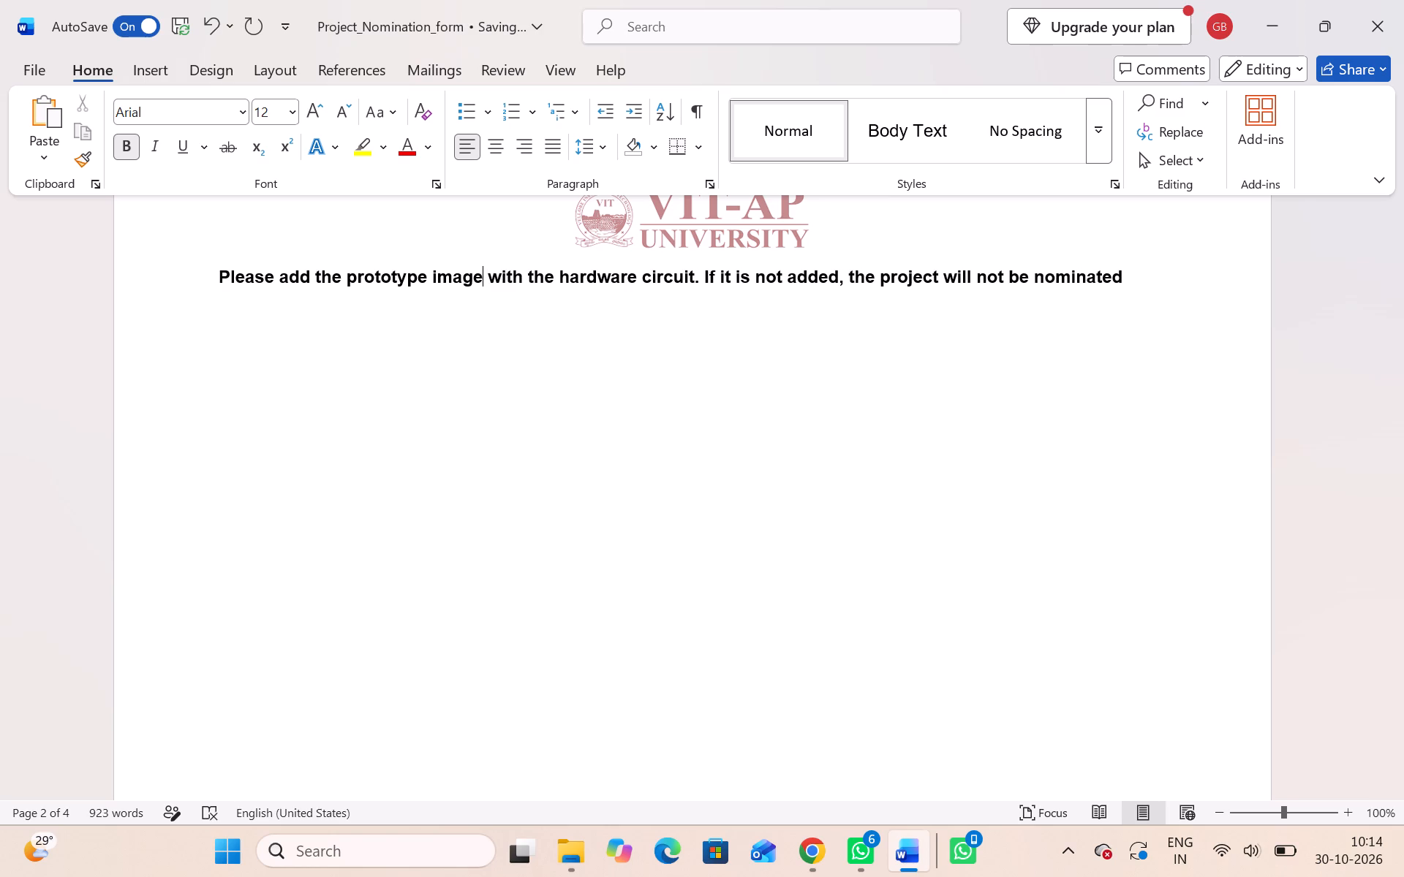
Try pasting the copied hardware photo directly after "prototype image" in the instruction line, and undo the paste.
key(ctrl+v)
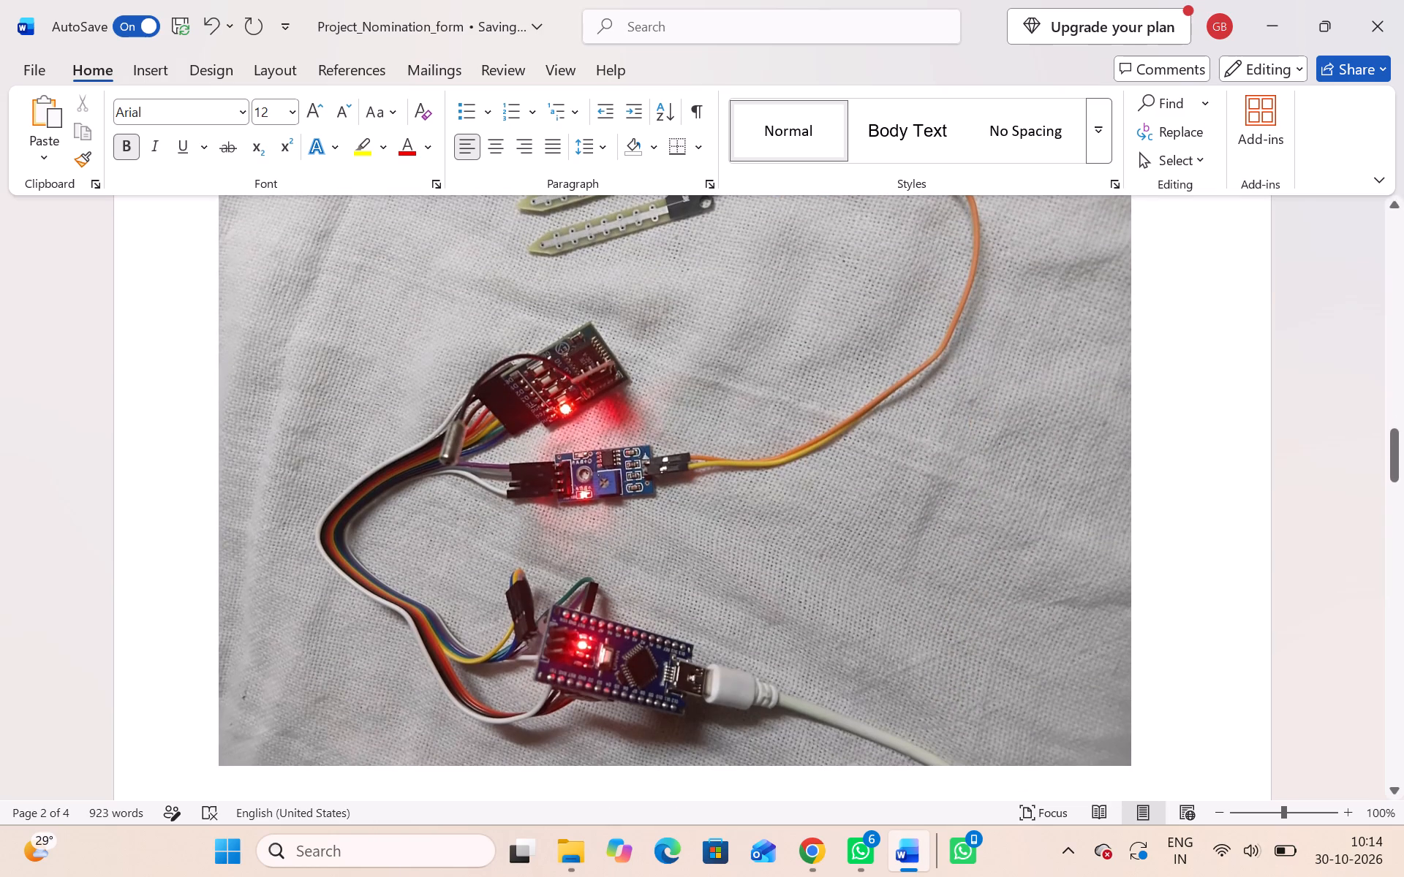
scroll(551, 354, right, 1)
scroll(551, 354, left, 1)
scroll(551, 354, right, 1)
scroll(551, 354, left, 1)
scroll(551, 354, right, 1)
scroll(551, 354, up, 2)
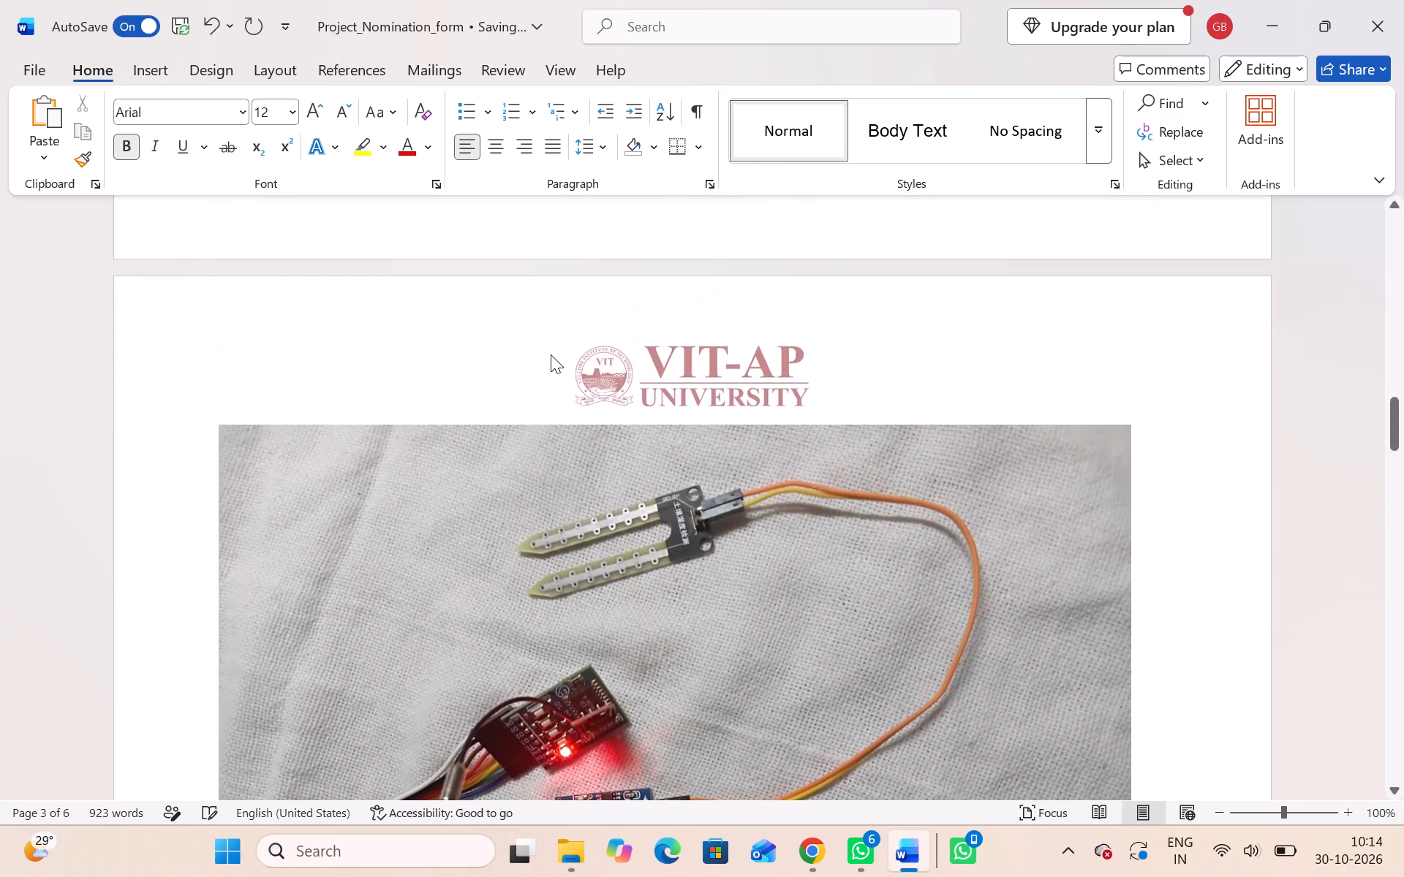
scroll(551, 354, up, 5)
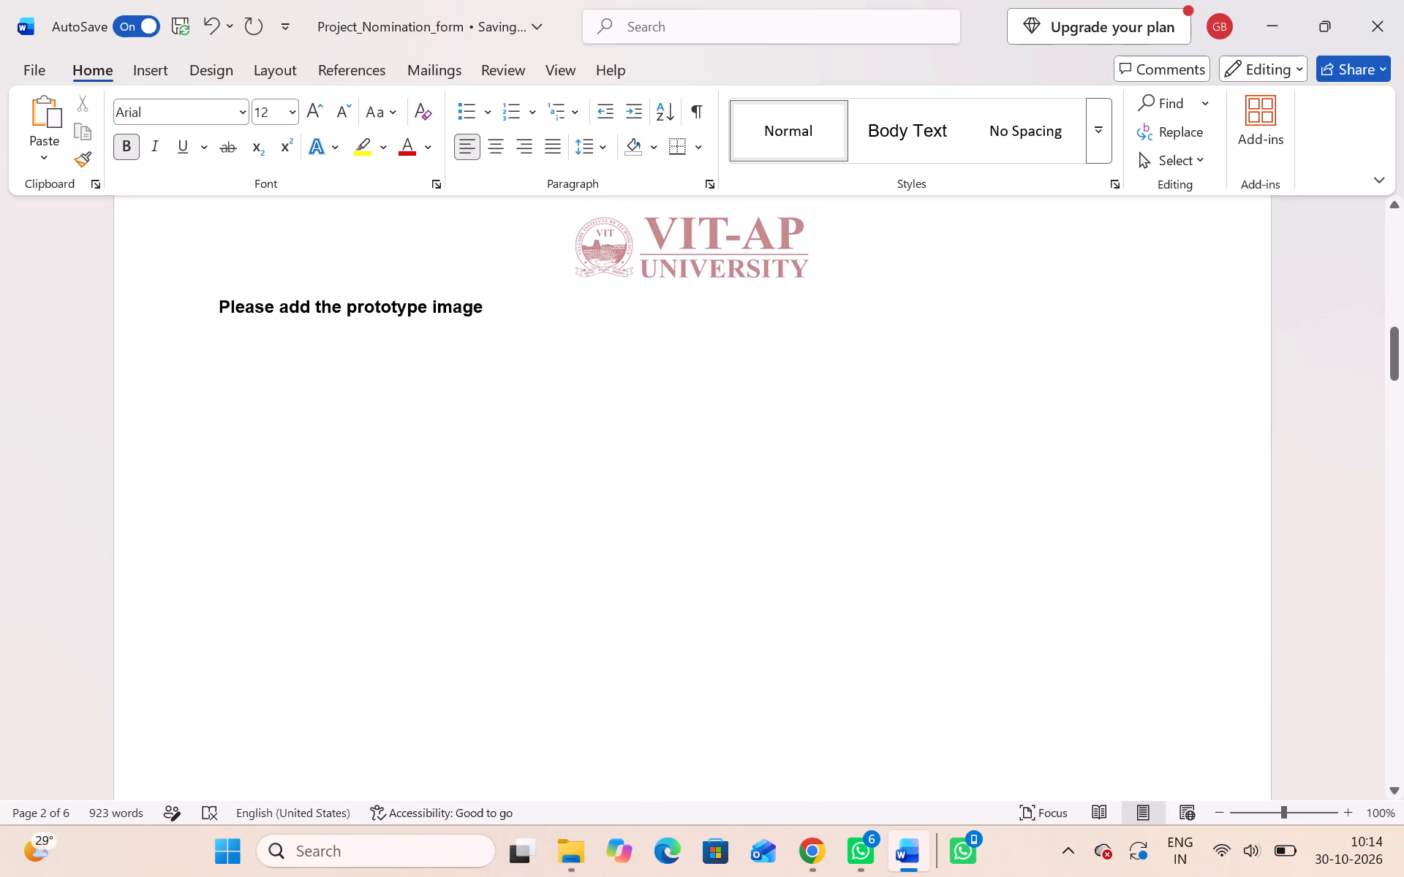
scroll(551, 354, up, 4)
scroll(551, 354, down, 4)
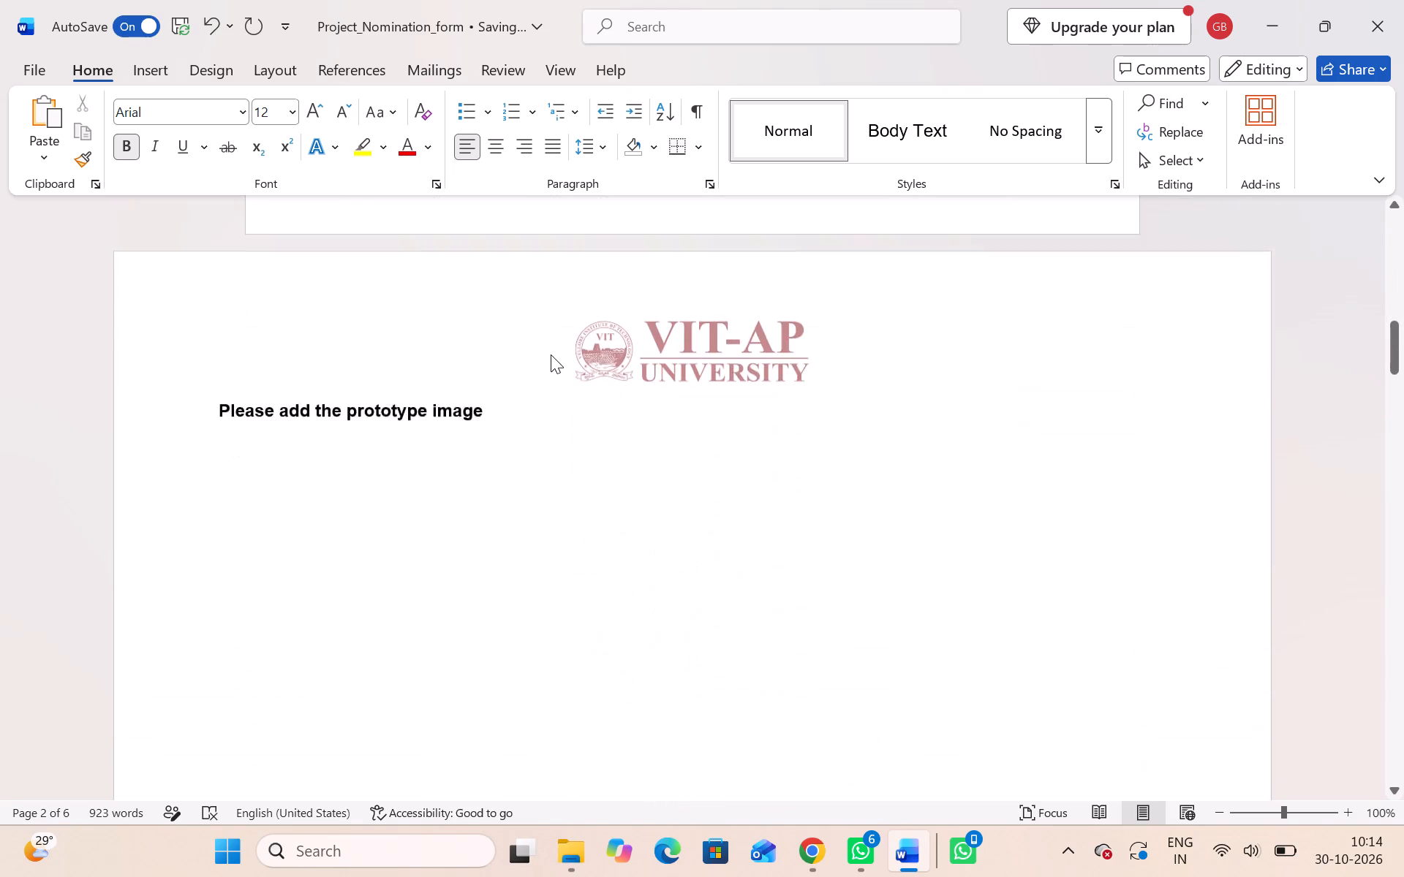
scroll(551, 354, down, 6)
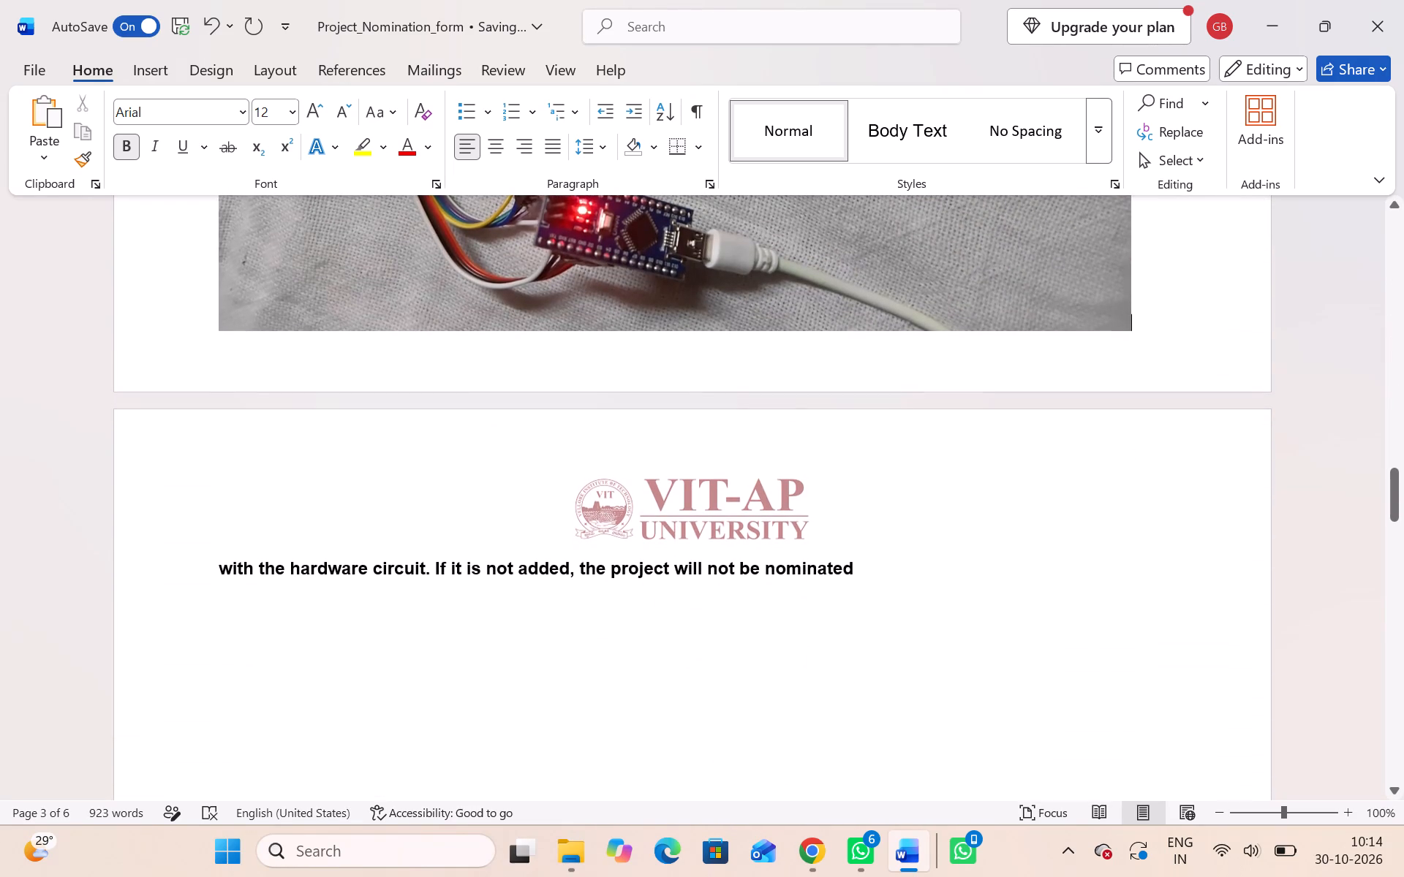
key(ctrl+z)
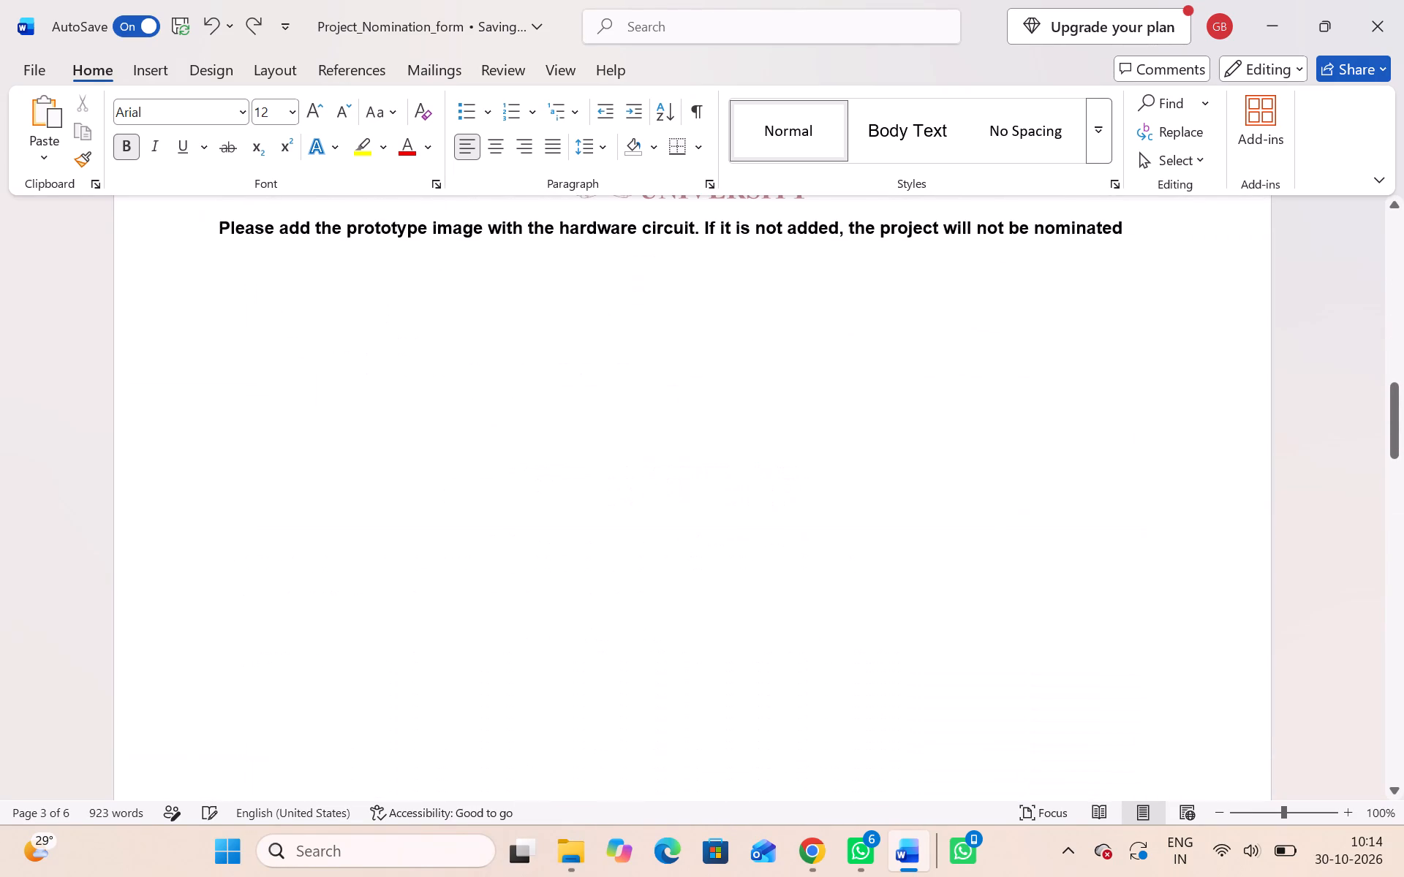
Insert two blank lines following the prototype image instruction on page 2.
click(1185, 231)
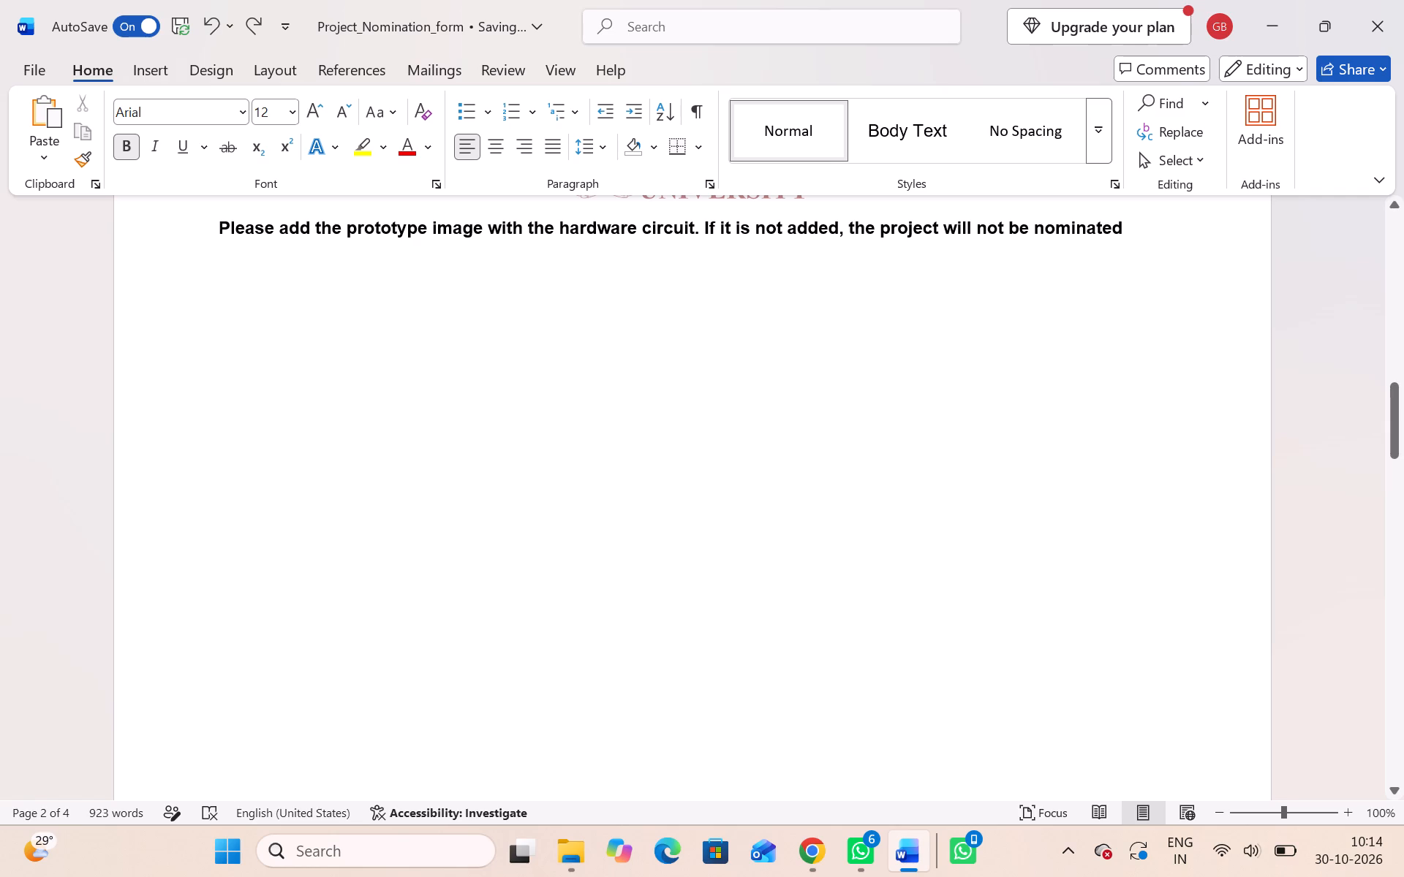
key(Return)
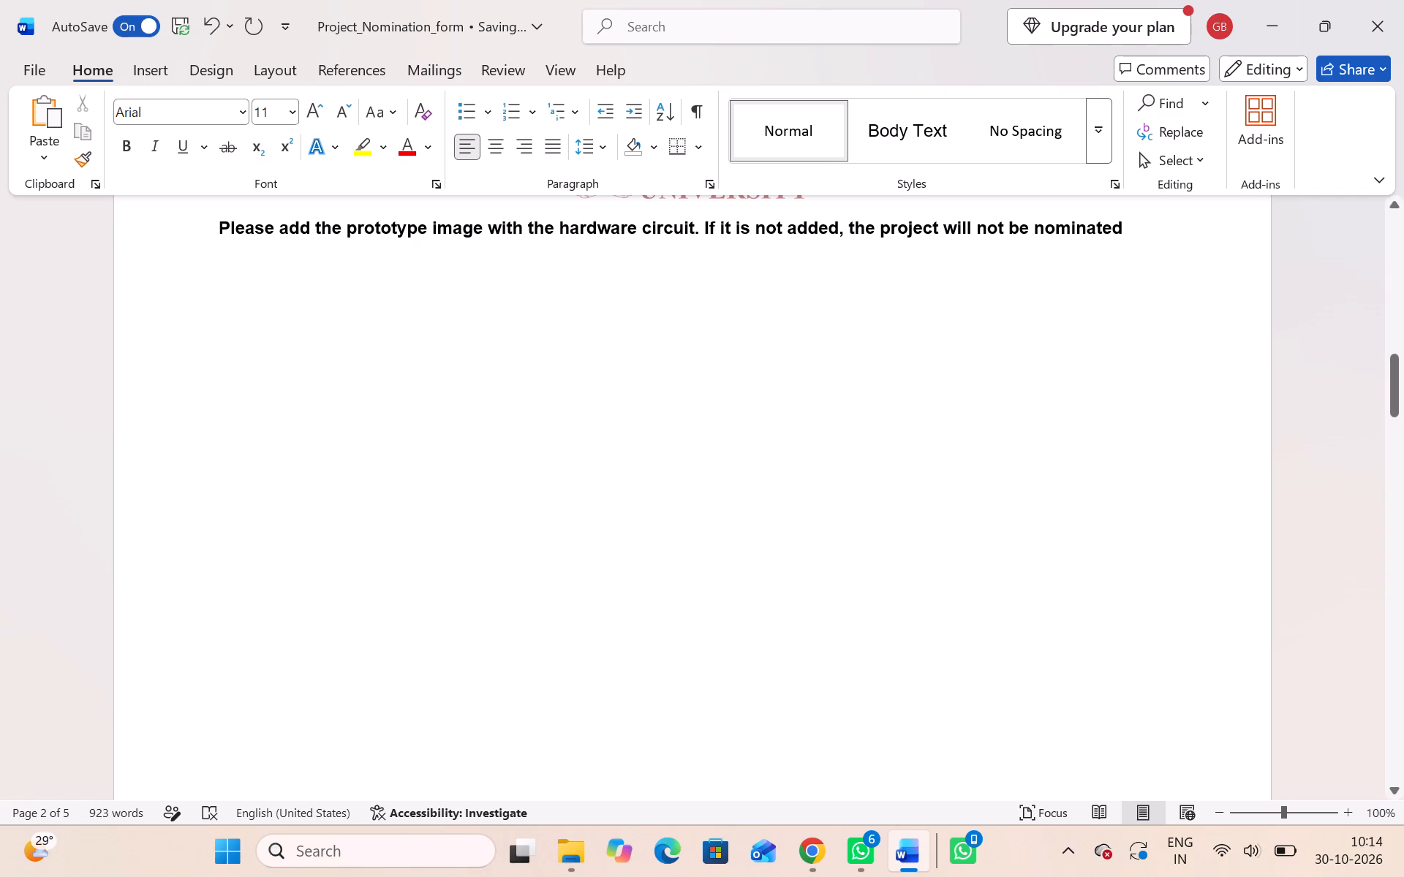
drag(687, 246, 755, 412)
click(755, 412)
scroll(755, 412, down, 3)
scroll(755, 412, up, 3)
scroll(832, 362, down, 3)
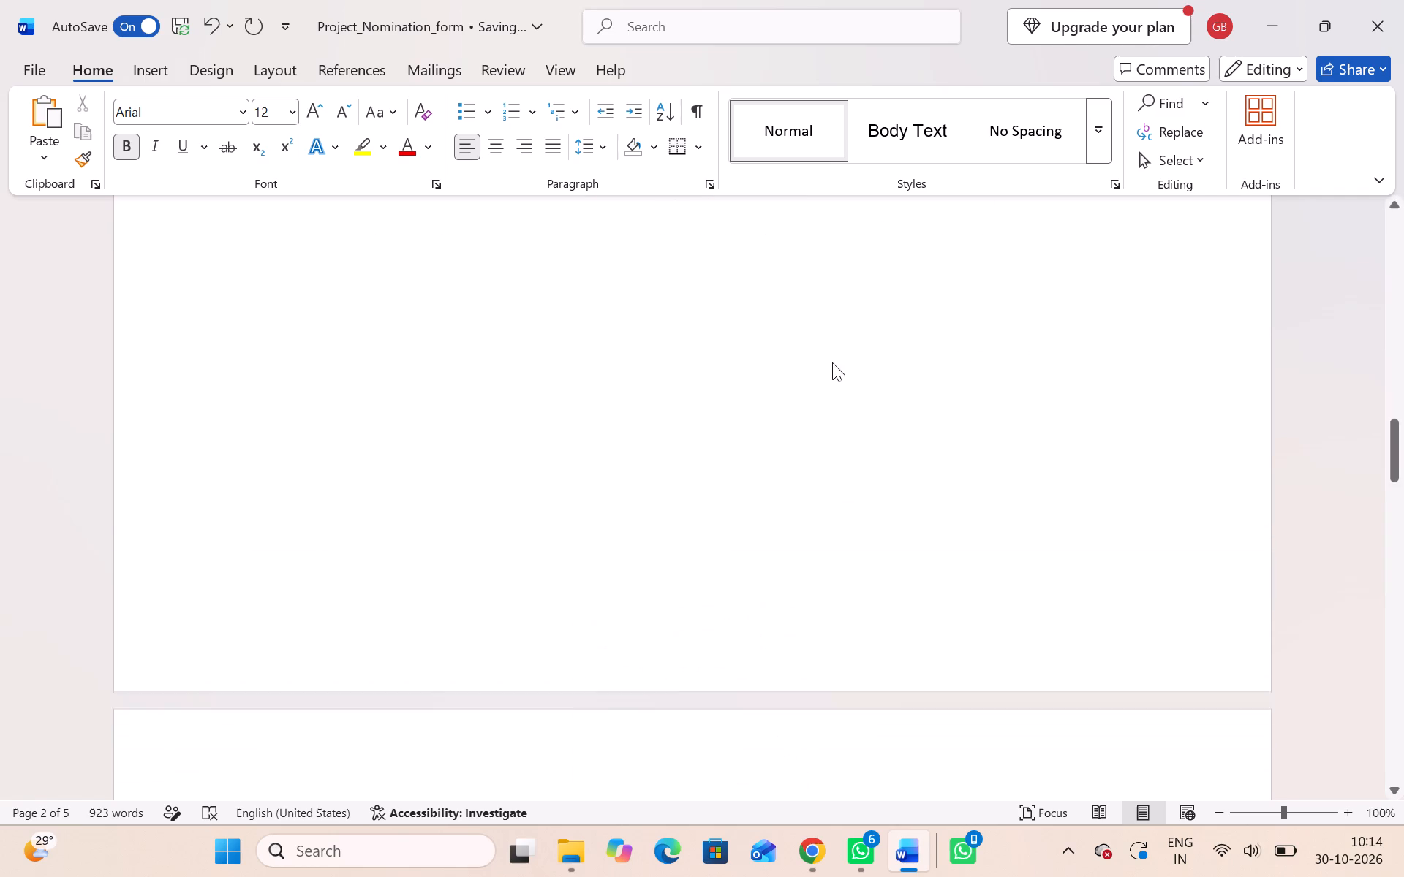
scroll(832, 362, down, 2)
scroll(832, 362, left, 2)
scroll(832, 362, up, 1)
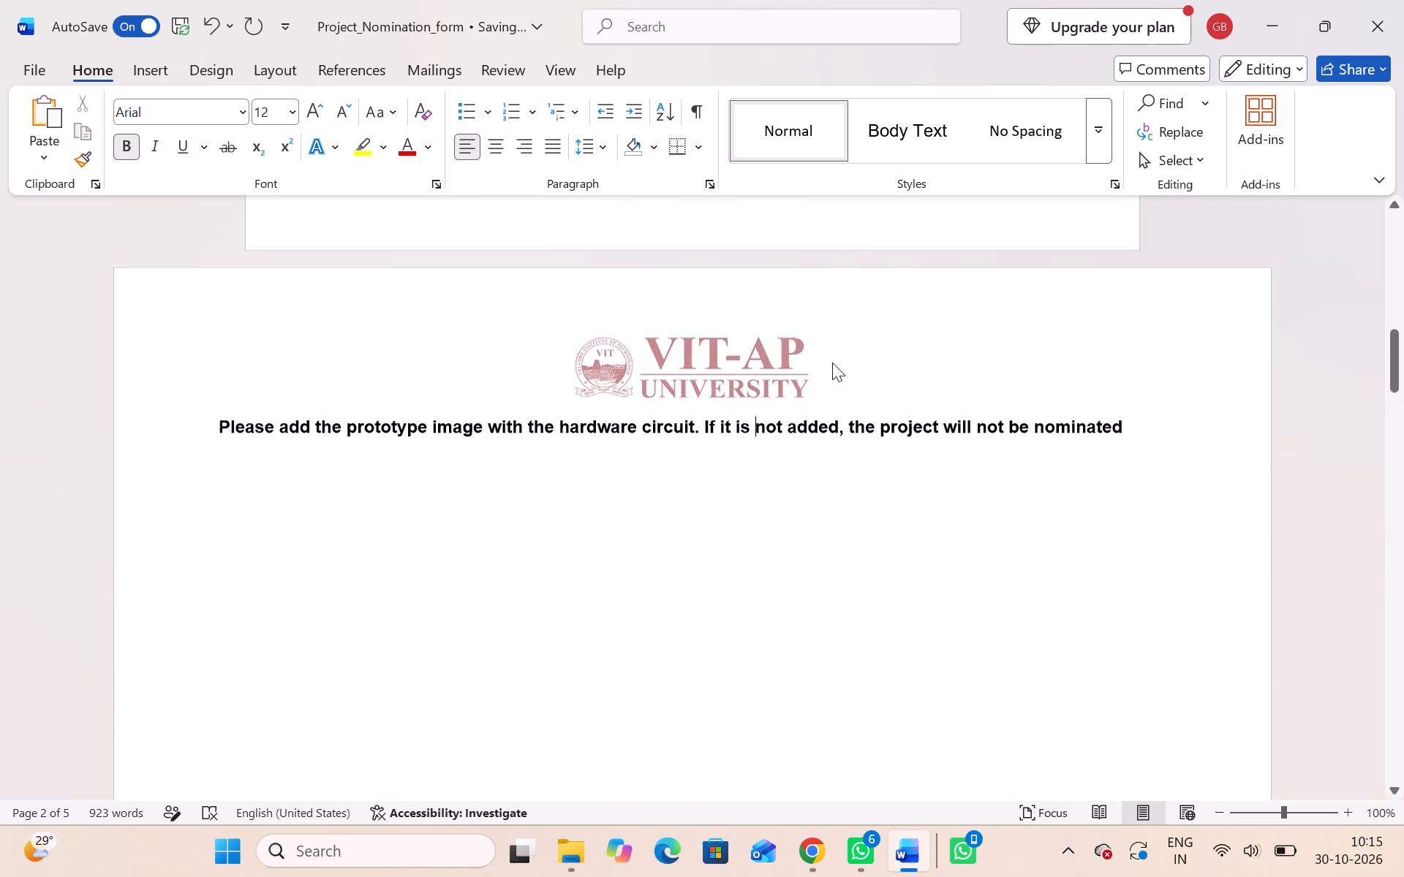
click(1133, 453)
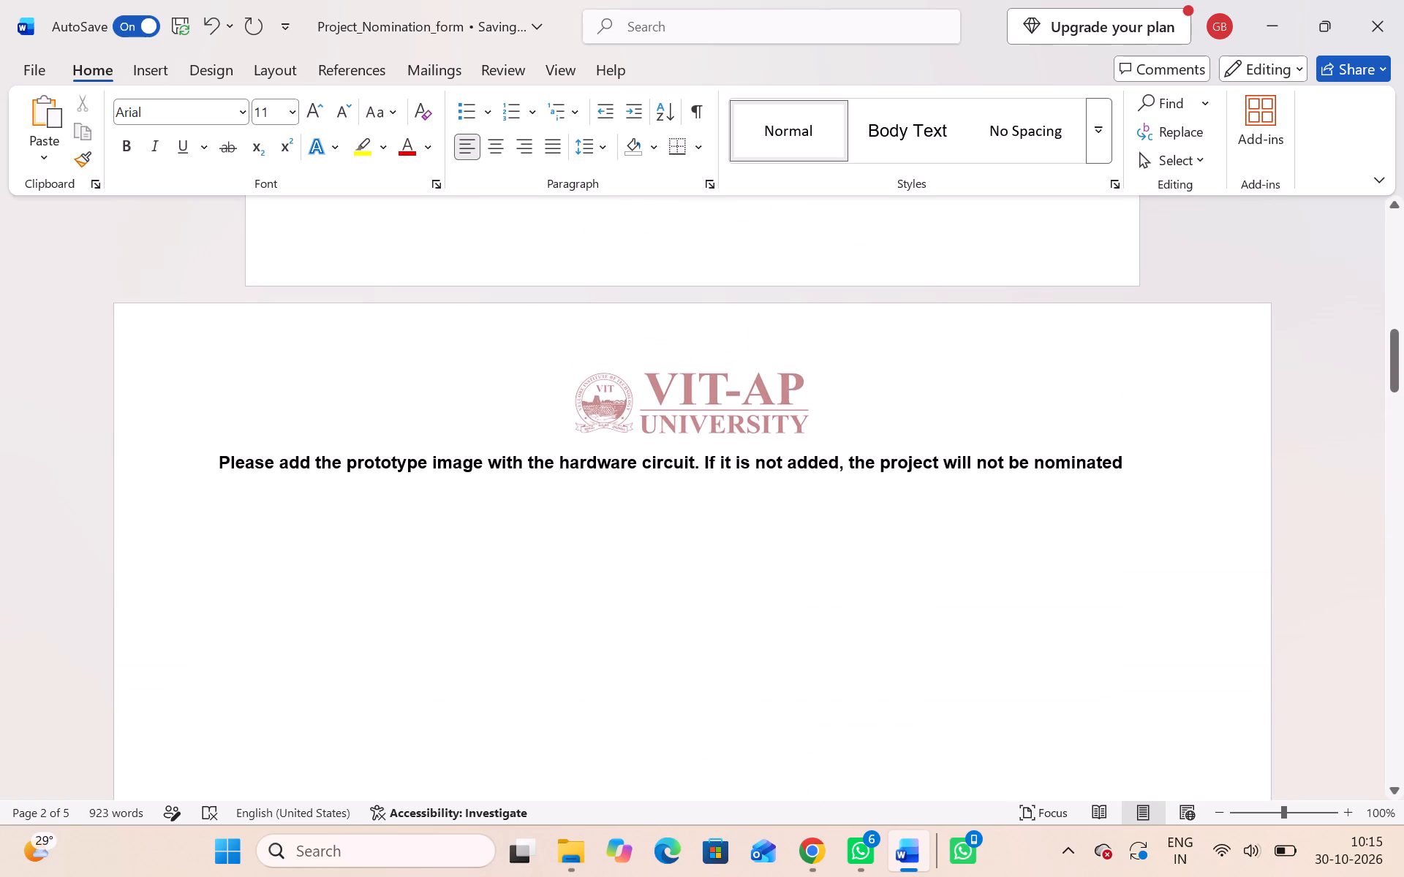
key(Return)
scroll(1133, 453, up, 4)
click(777, 607)
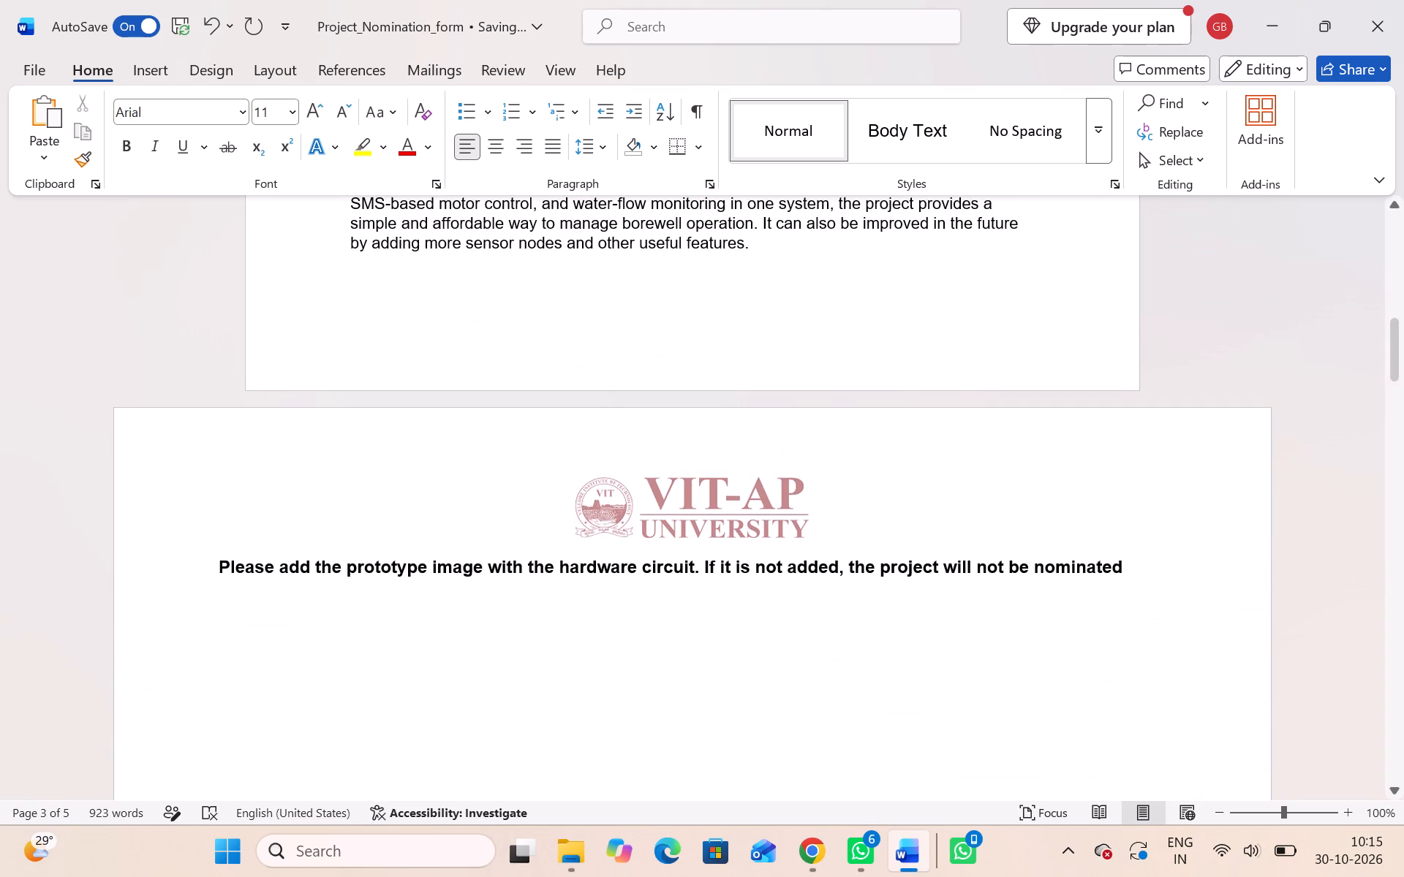
click(777, 607)
click(777, 607)
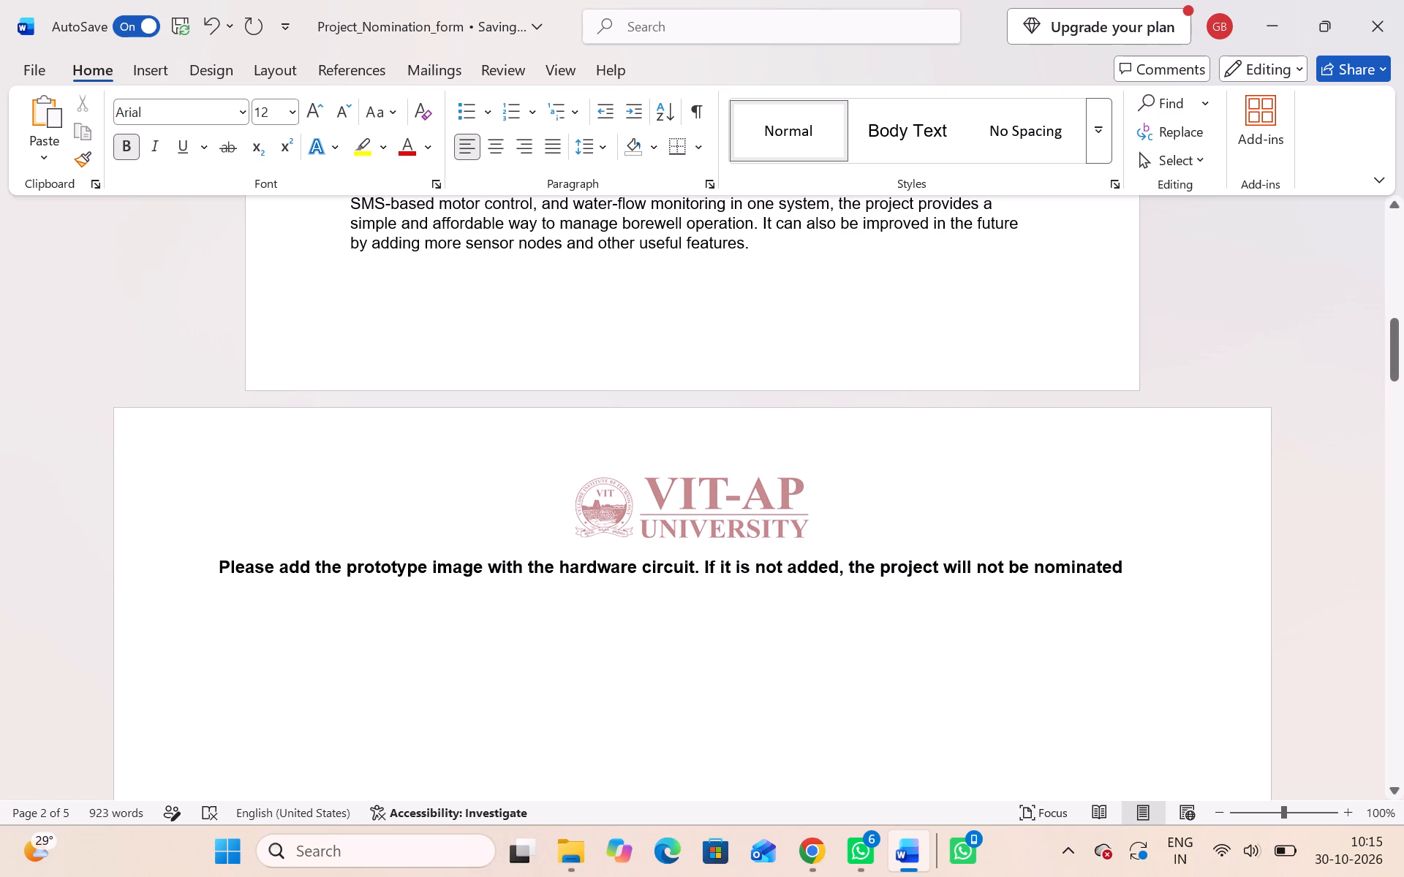
Paste the copied hardware photo at the end of the instruction, after the word "nominated".
click(1125, 572)
key(ctrl+v)
Shrink the pasted hardware photo slightly from its corner, keeping its proportions.
scroll(1089, 453, up, 4)
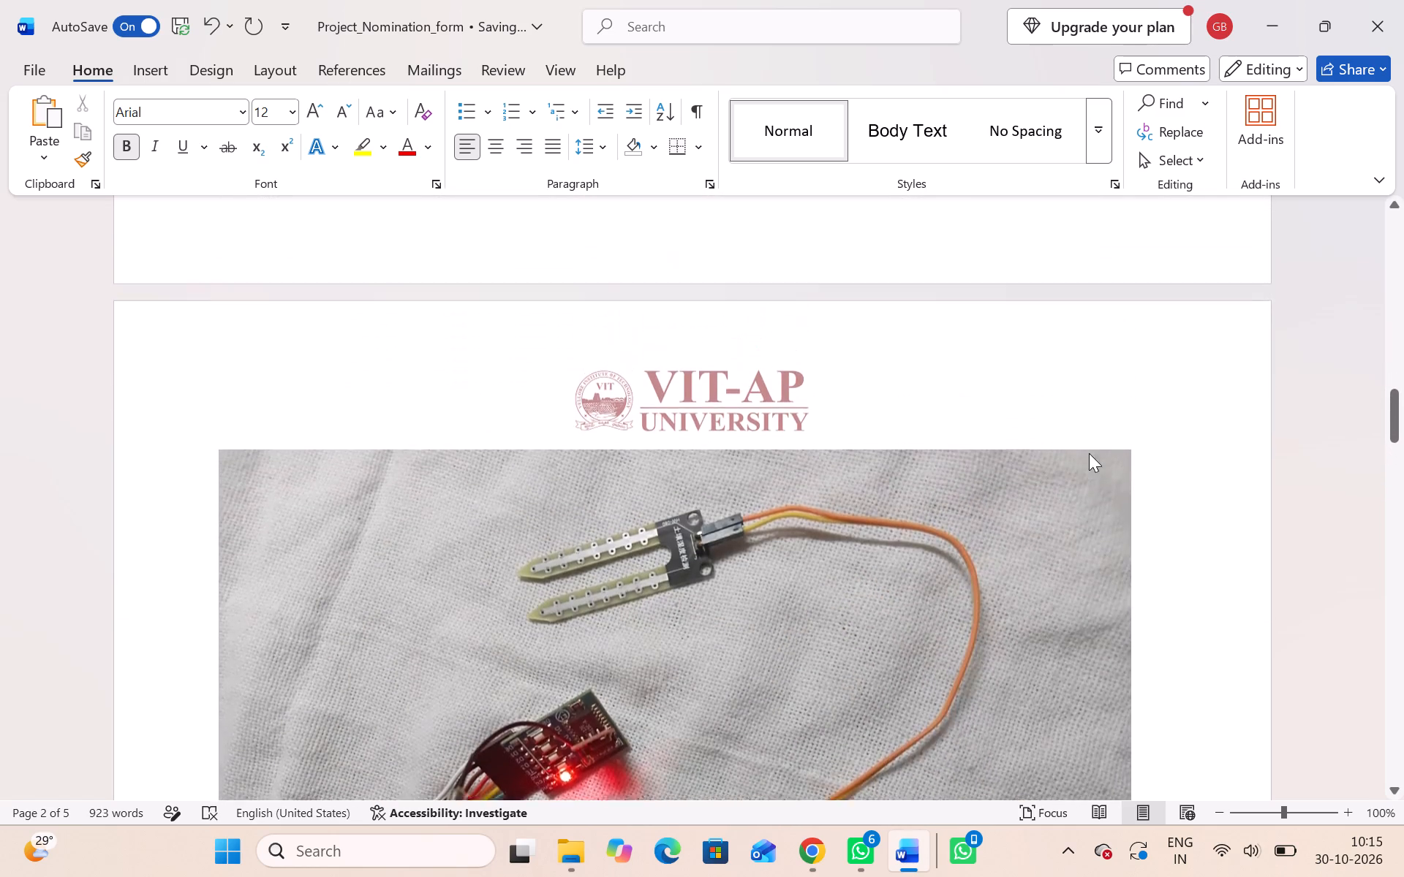
scroll(1089, 453, up, 4)
scroll(1089, 453, down, 2)
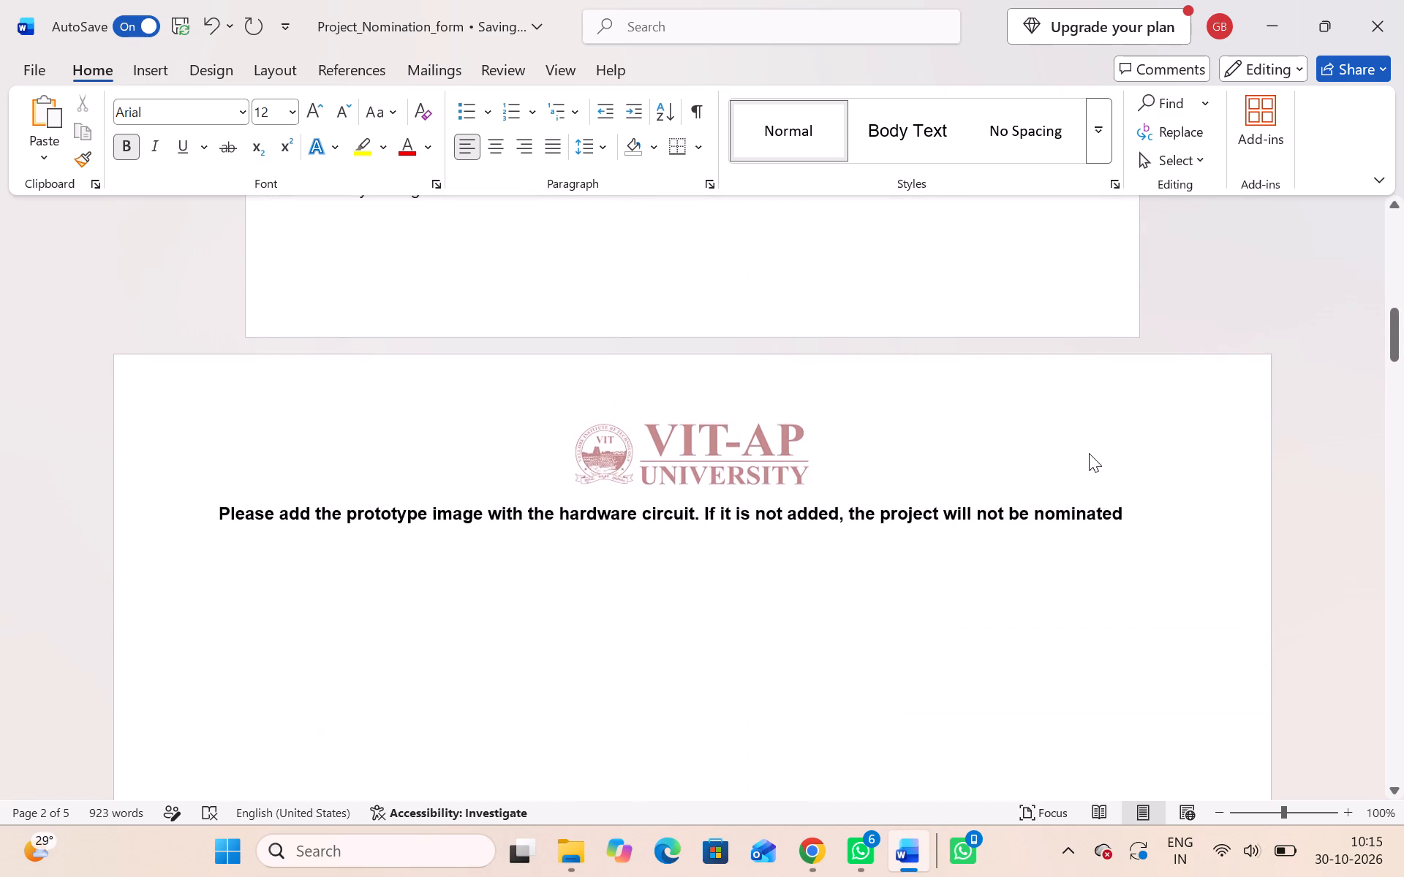
scroll(1089, 453, down, 10)
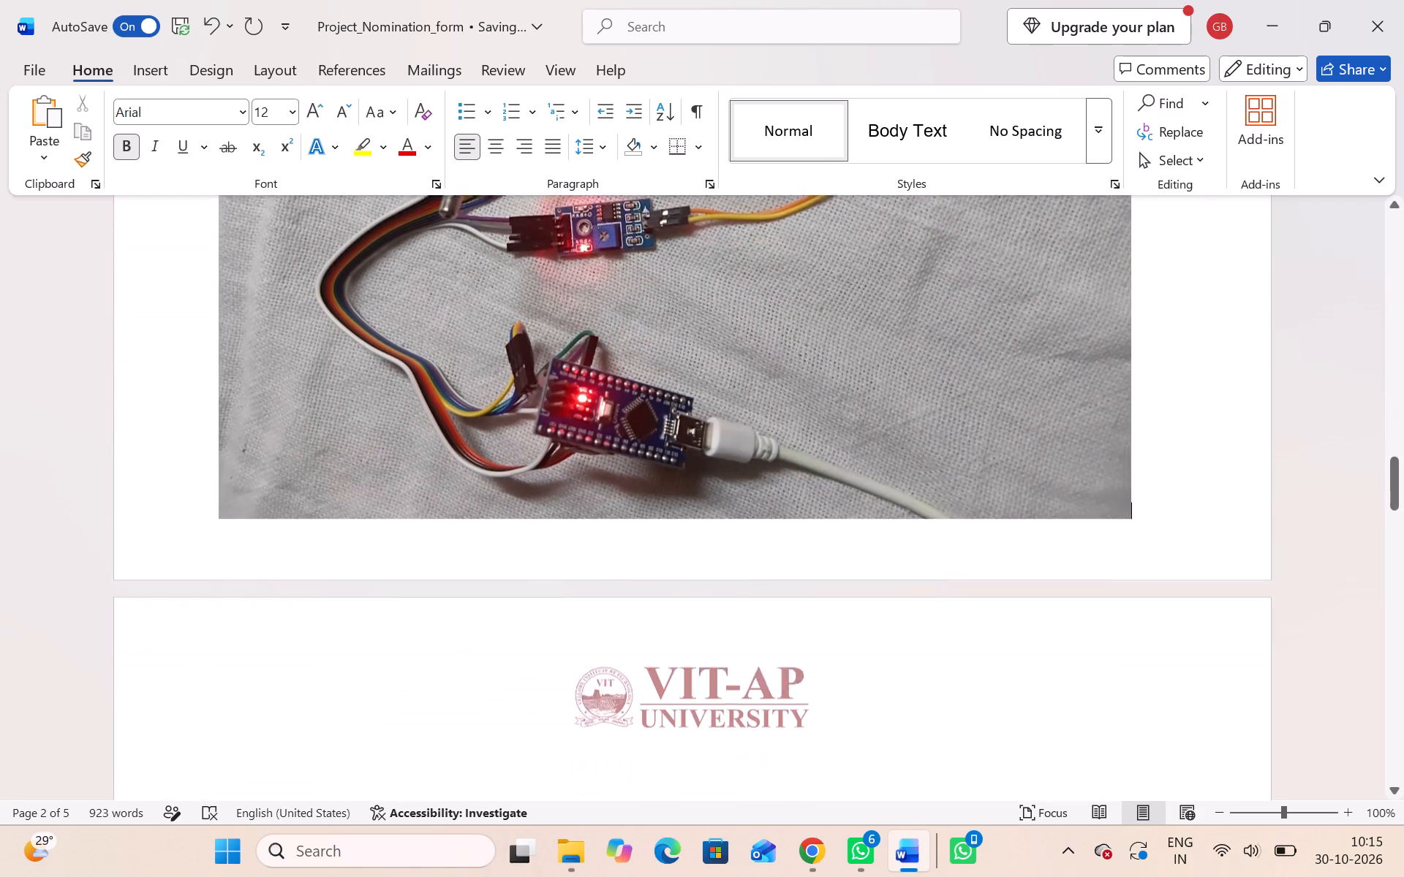
scroll(1089, 453, down, 1)
click(883, 392)
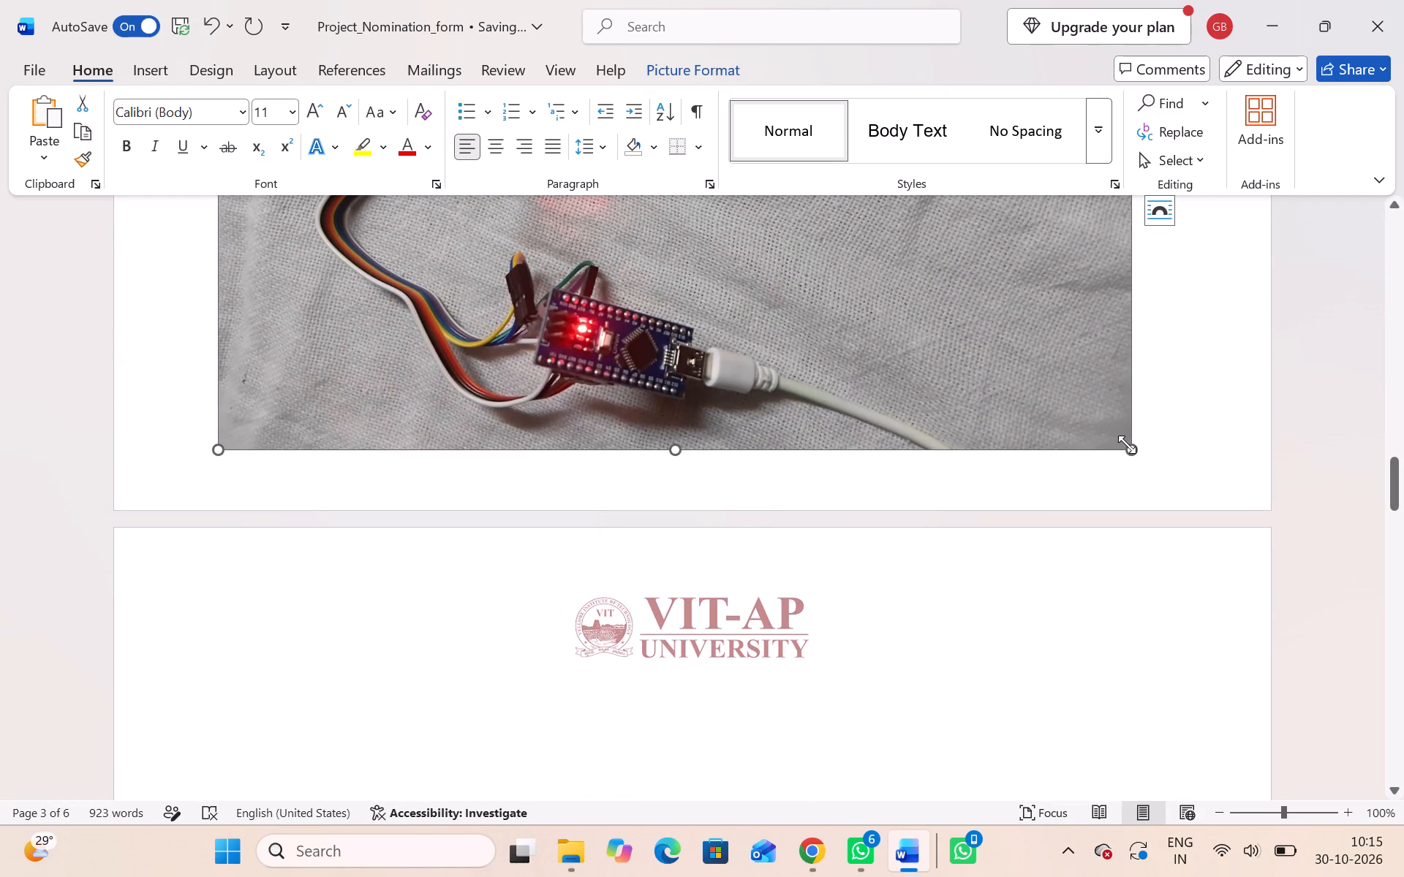
drag(1127, 444, 1061, 376)
Examine how the resized photo sits relative to the instruction line and the neighbouring pages.
scroll(1061, 376, up, 4)
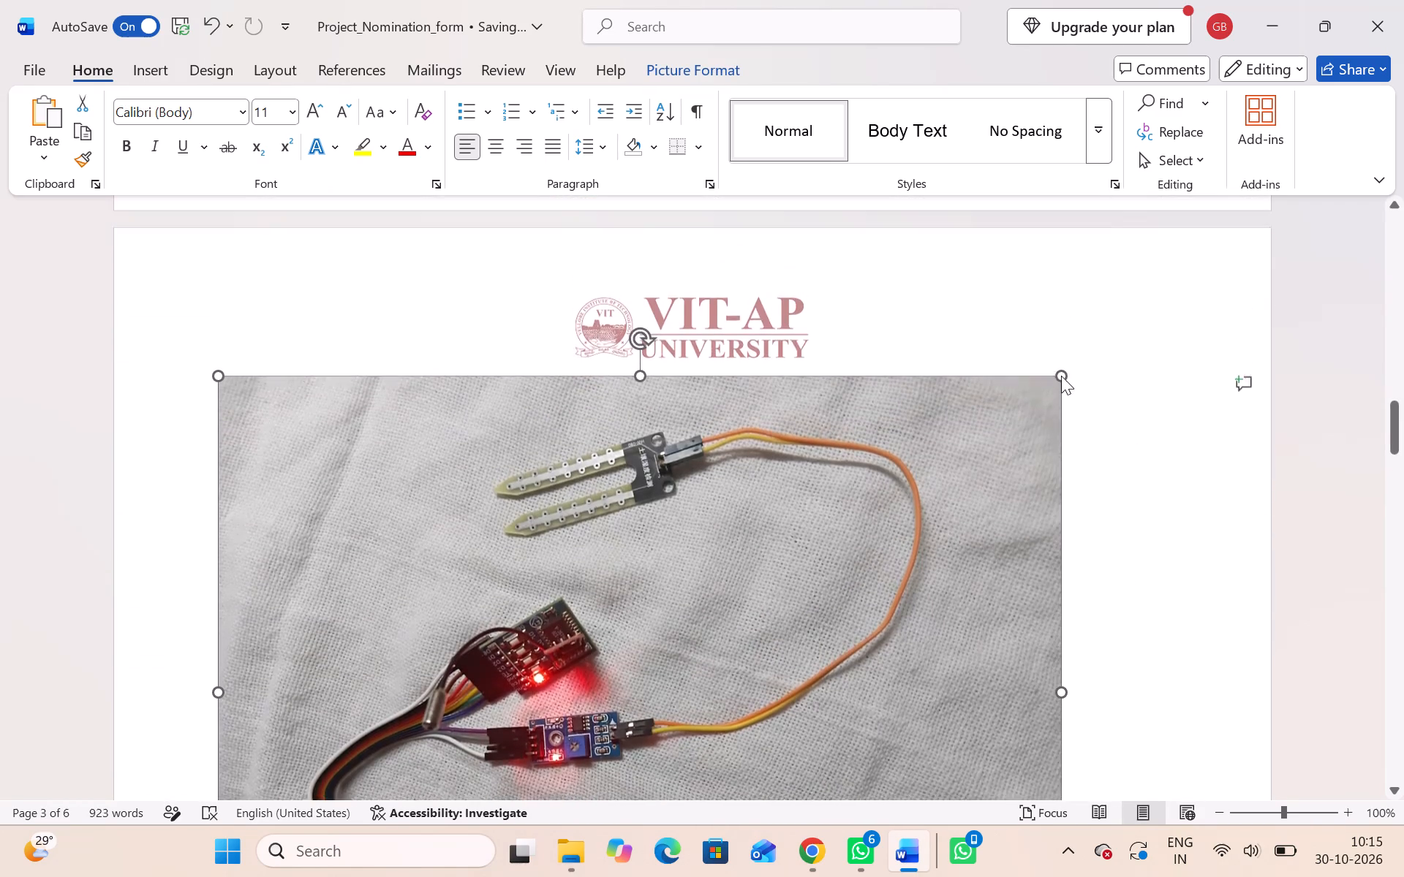
scroll(1061, 376, up, 8)
scroll(1061, 376, down, 2)
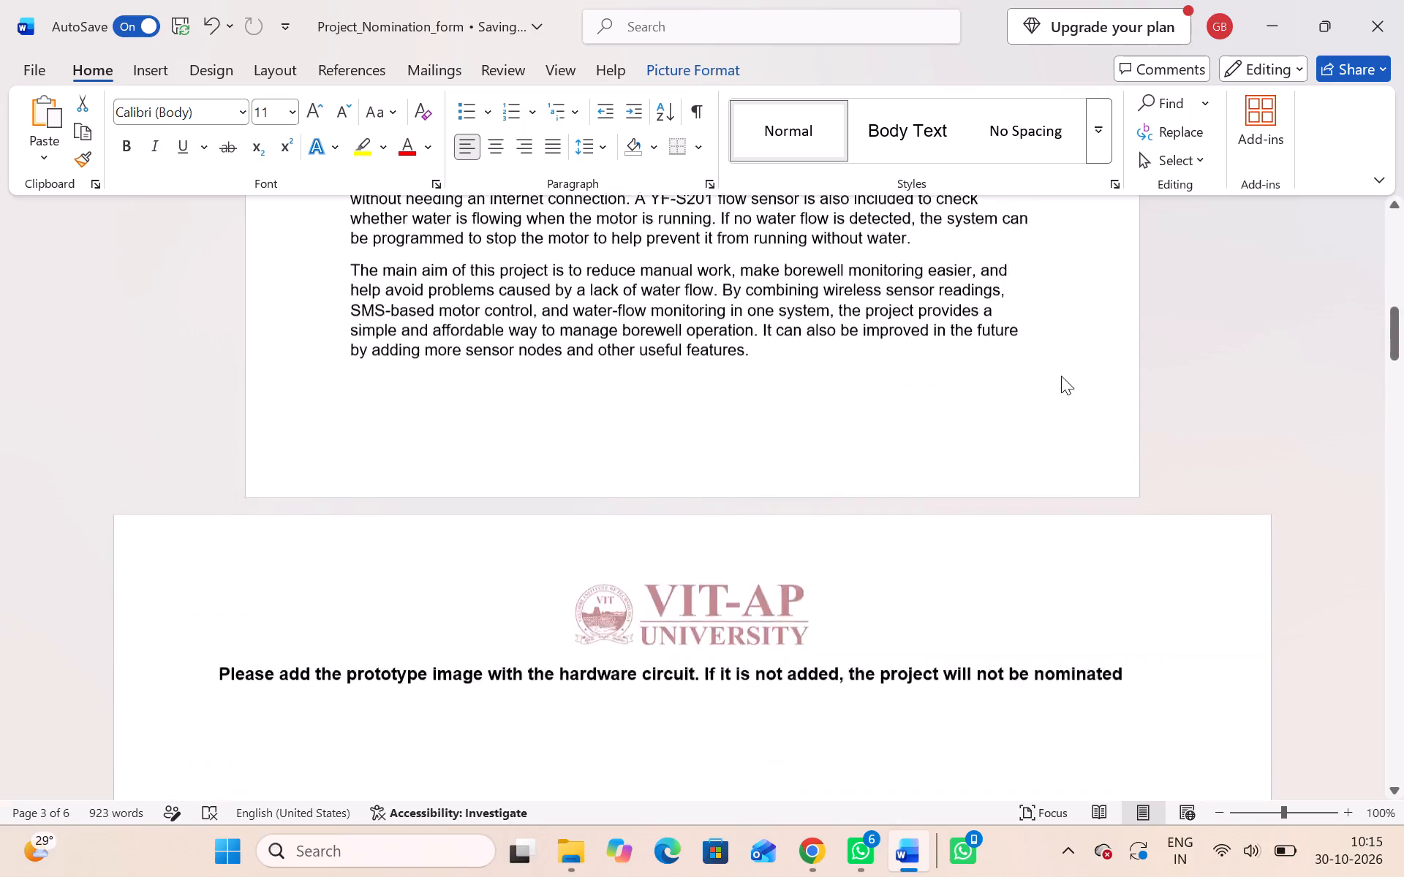
scroll(1061, 376, down, 3)
scroll(1061, 376, up, 1)
scroll(1061, 376, down, 2)
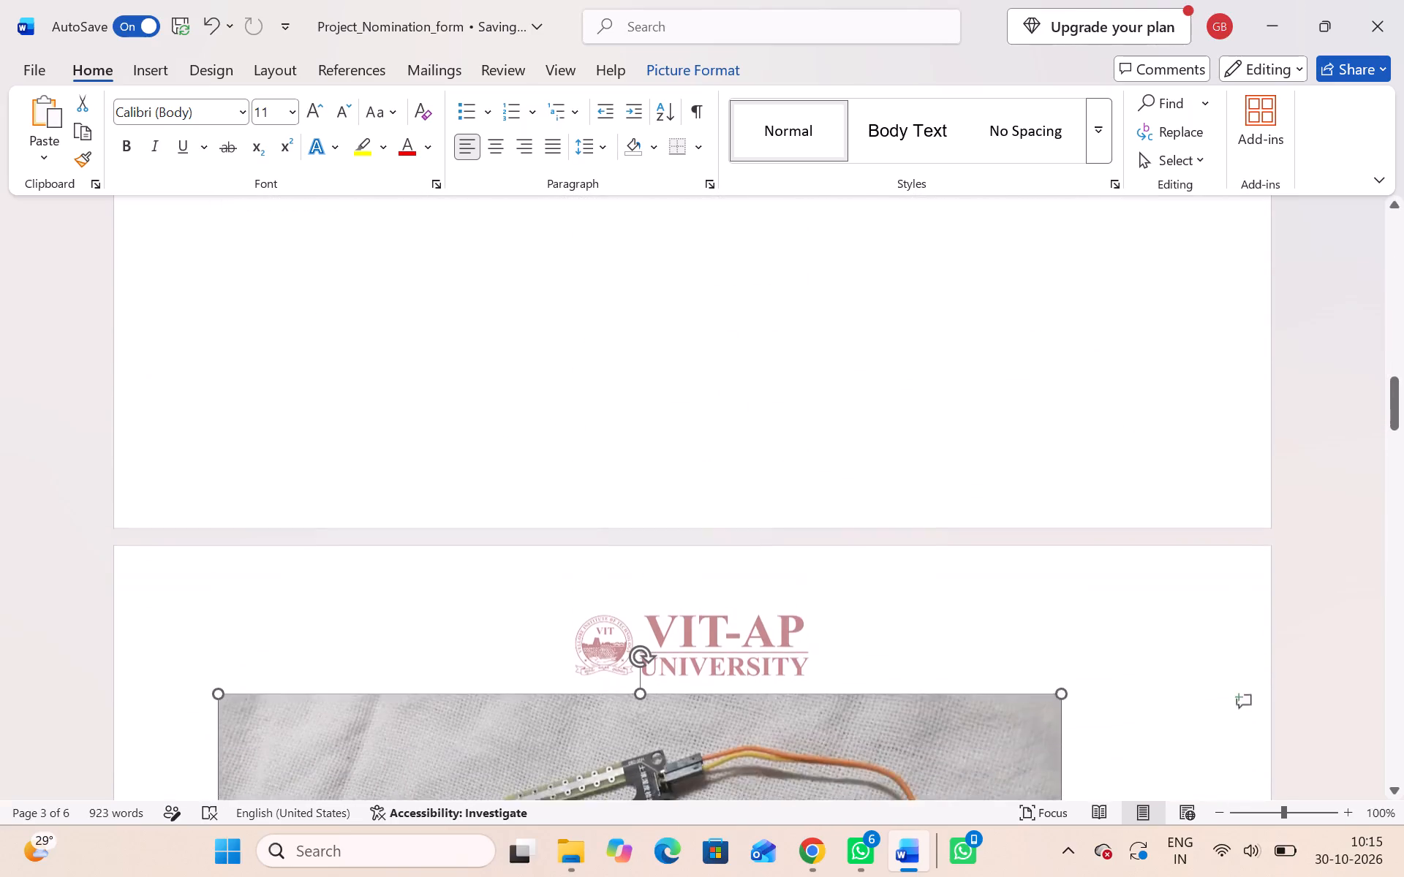
scroll(1061, 376, down, 8)
scroll(1061, 376, up, 7)
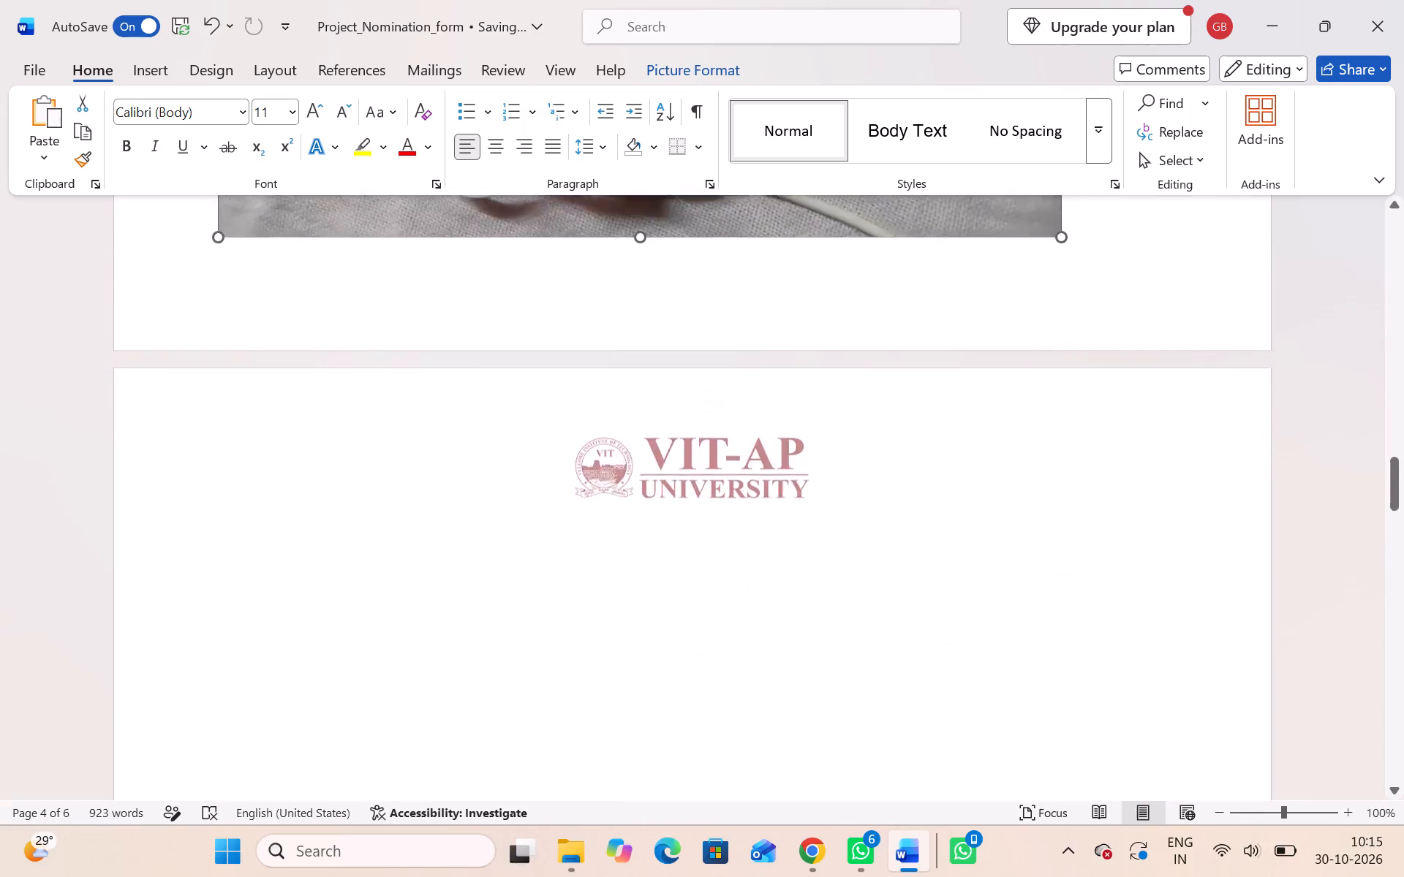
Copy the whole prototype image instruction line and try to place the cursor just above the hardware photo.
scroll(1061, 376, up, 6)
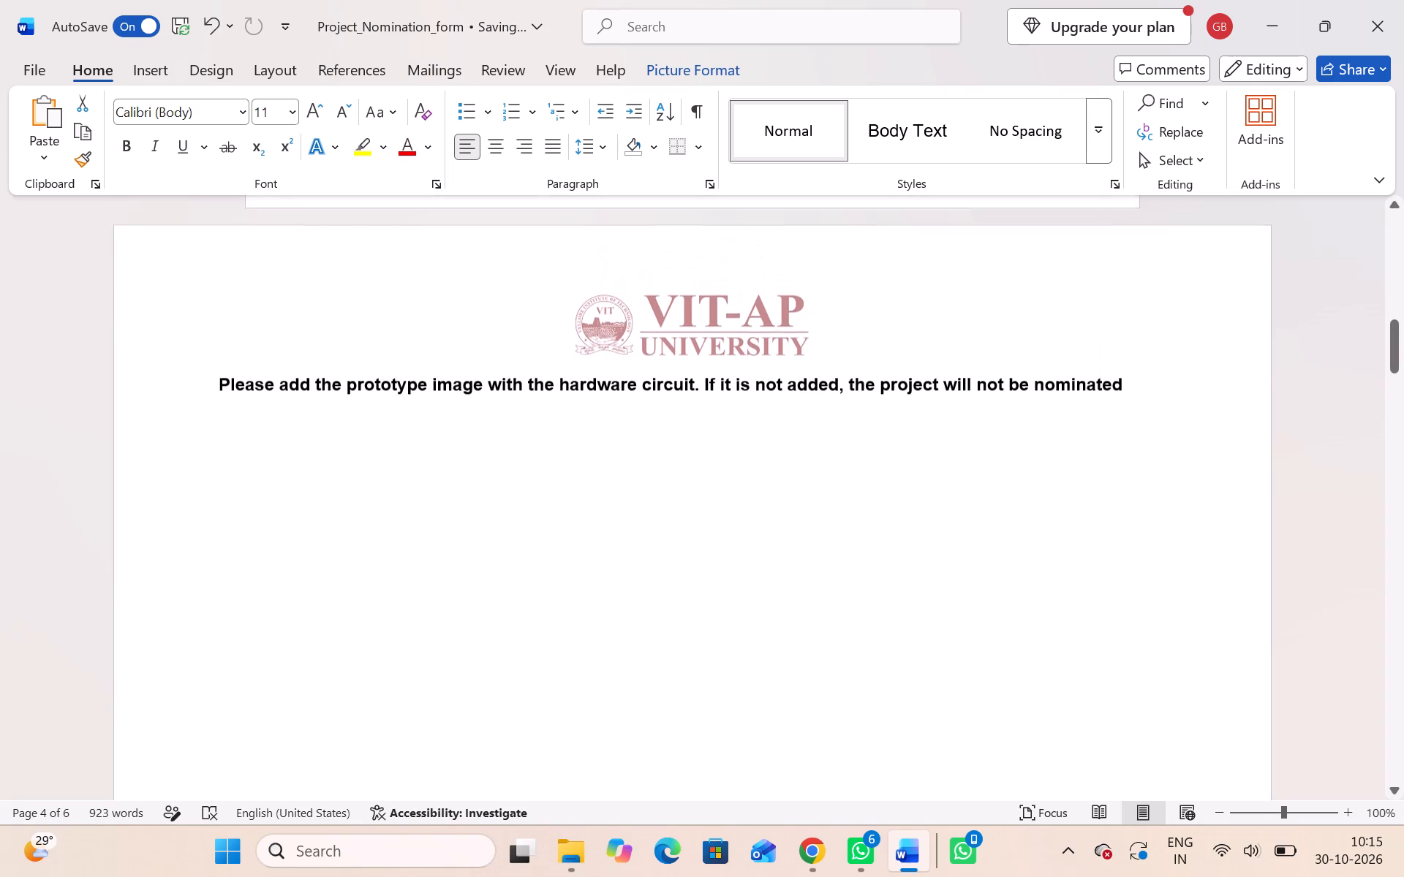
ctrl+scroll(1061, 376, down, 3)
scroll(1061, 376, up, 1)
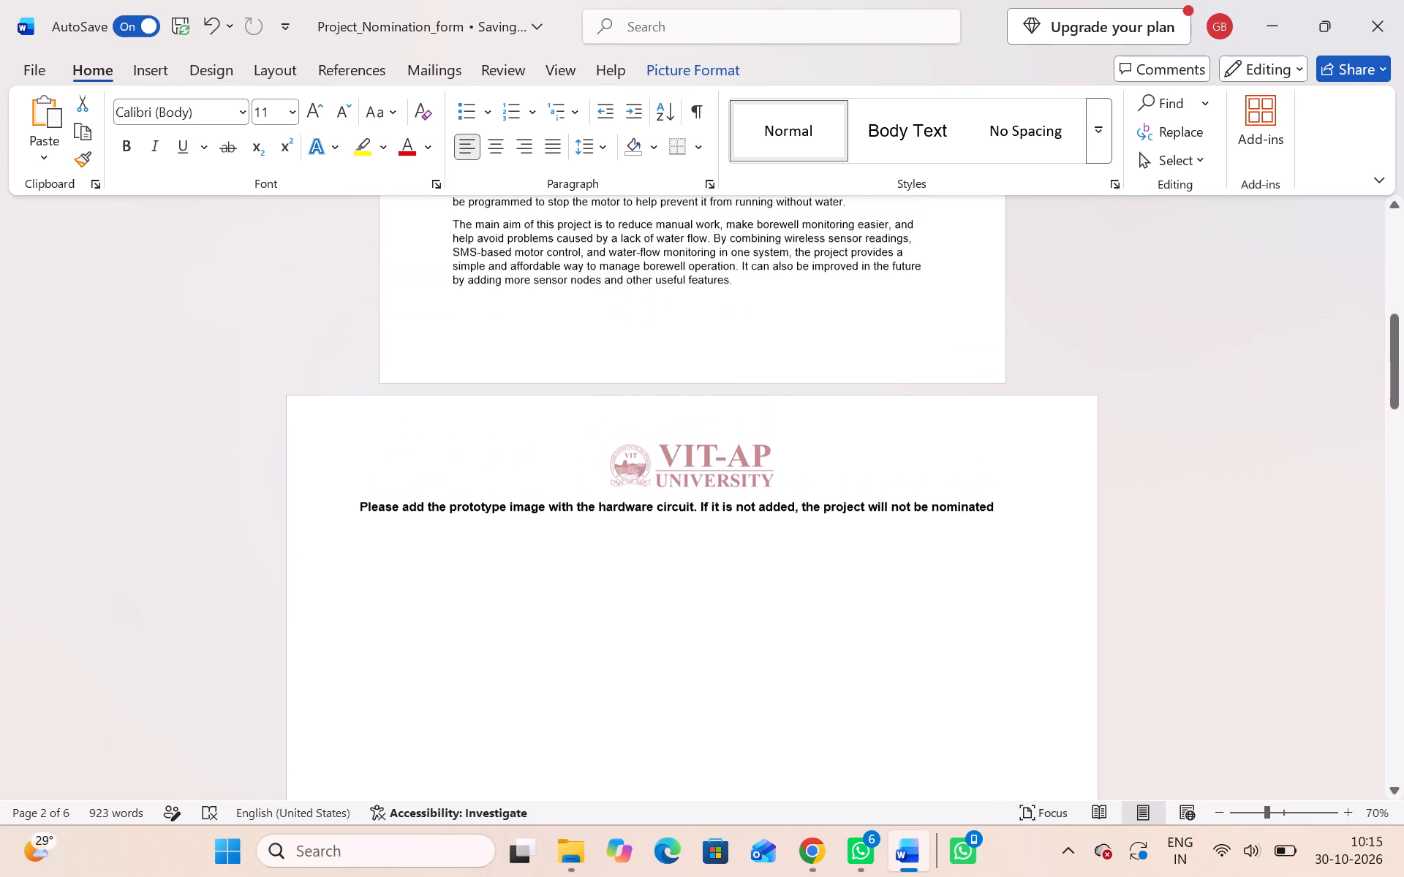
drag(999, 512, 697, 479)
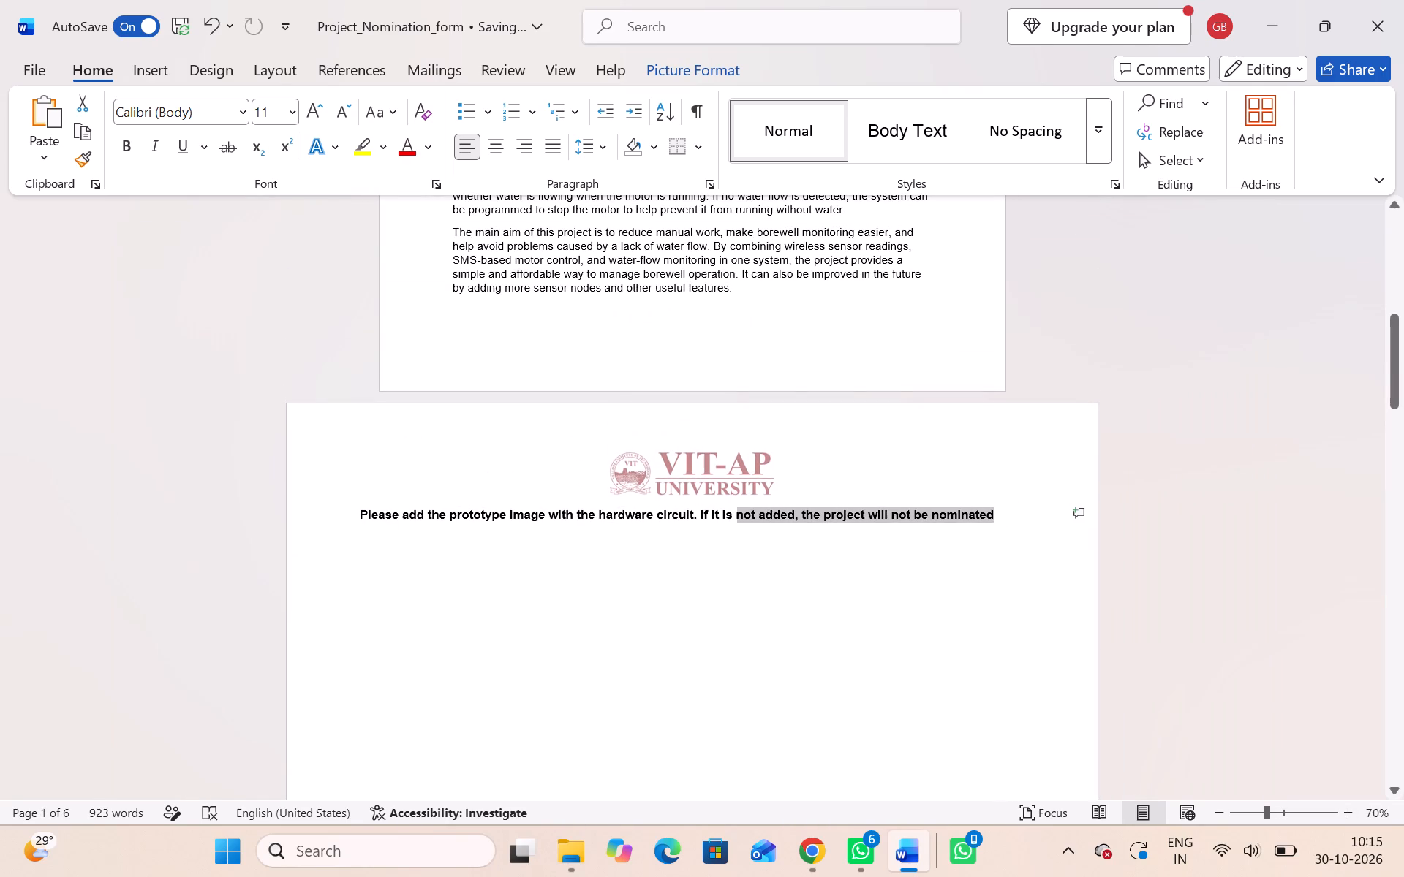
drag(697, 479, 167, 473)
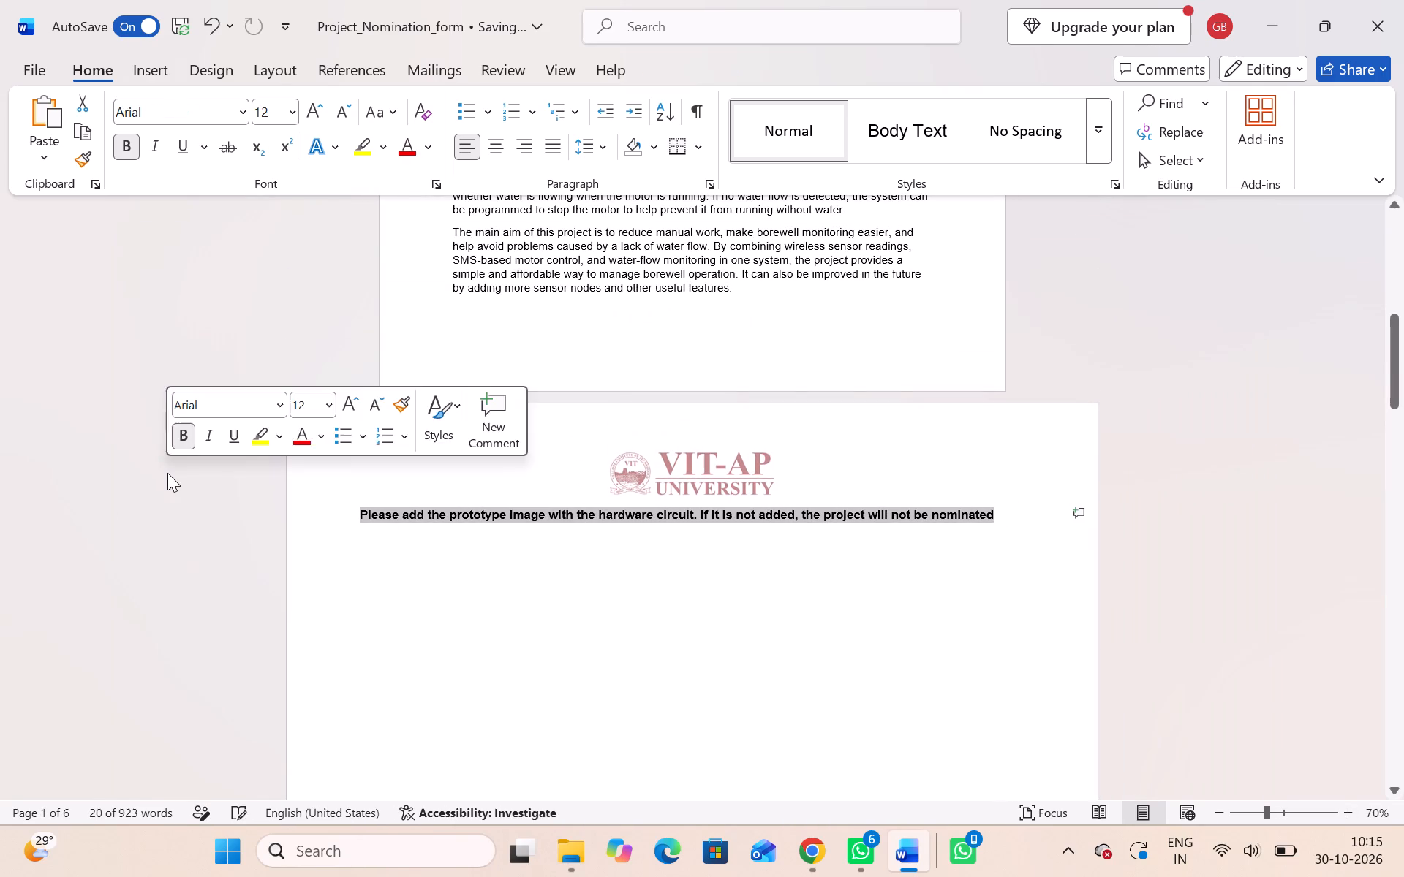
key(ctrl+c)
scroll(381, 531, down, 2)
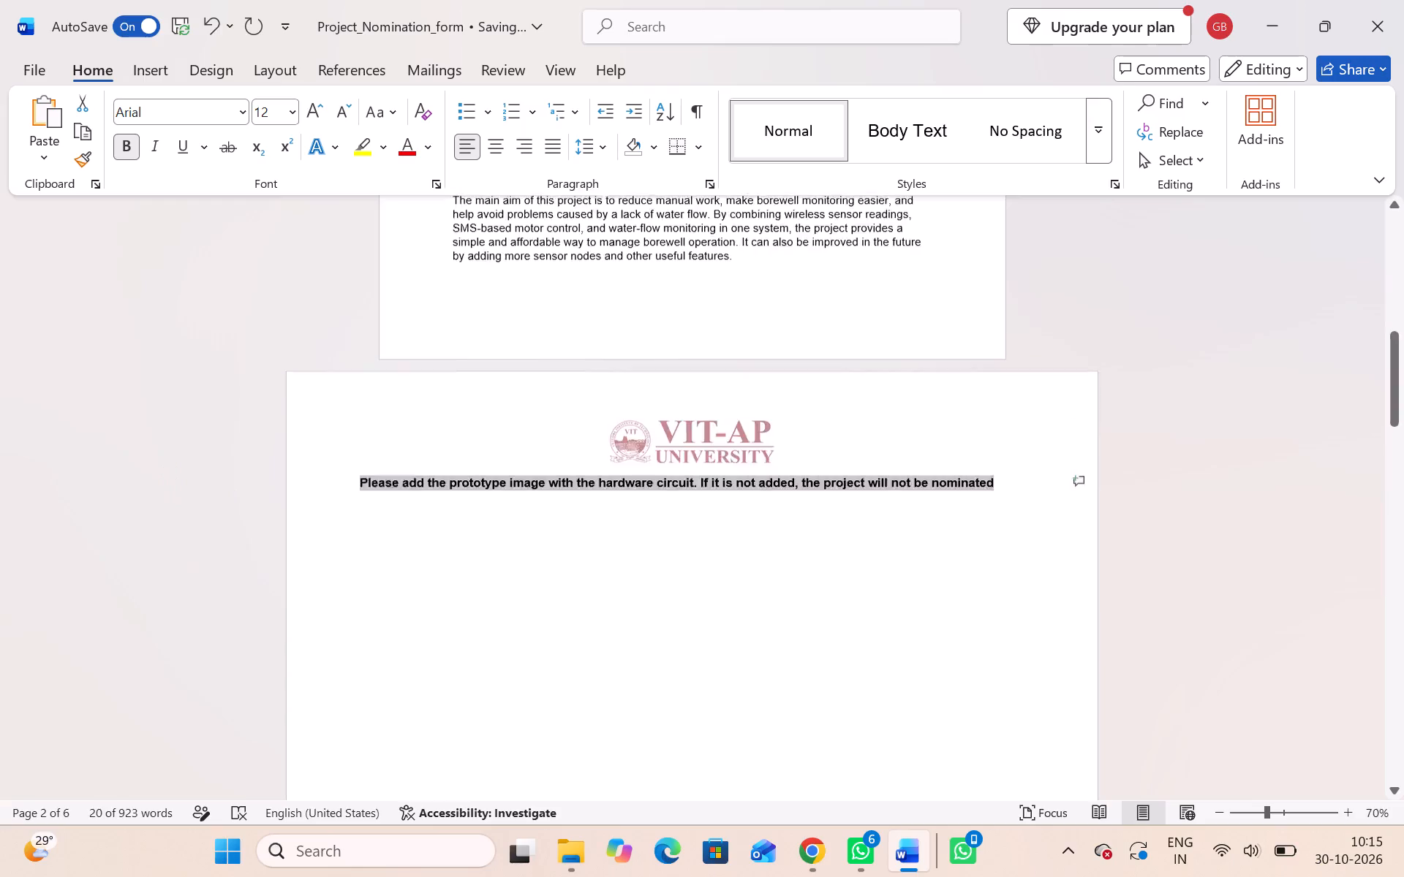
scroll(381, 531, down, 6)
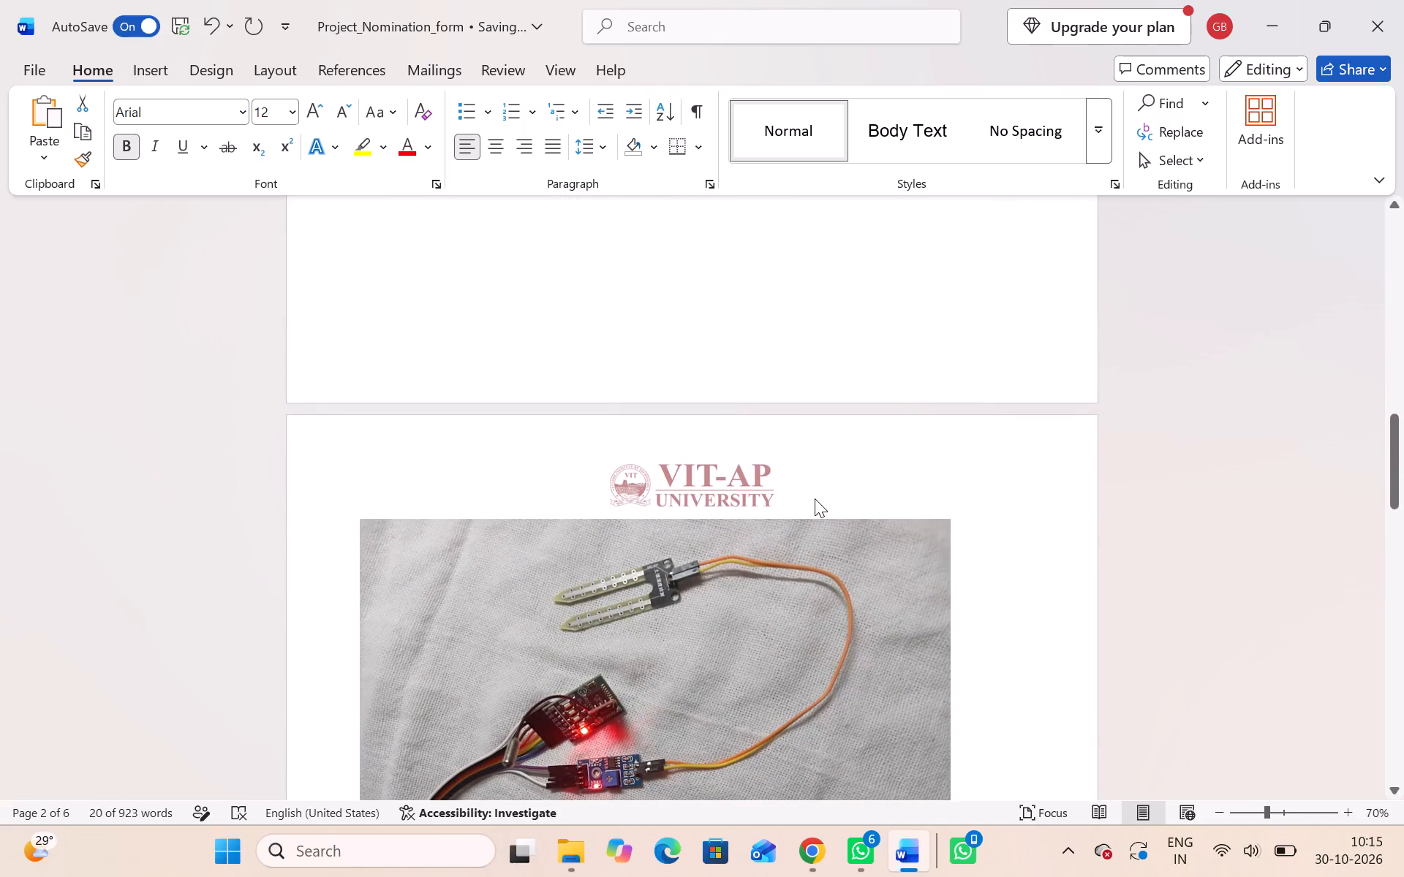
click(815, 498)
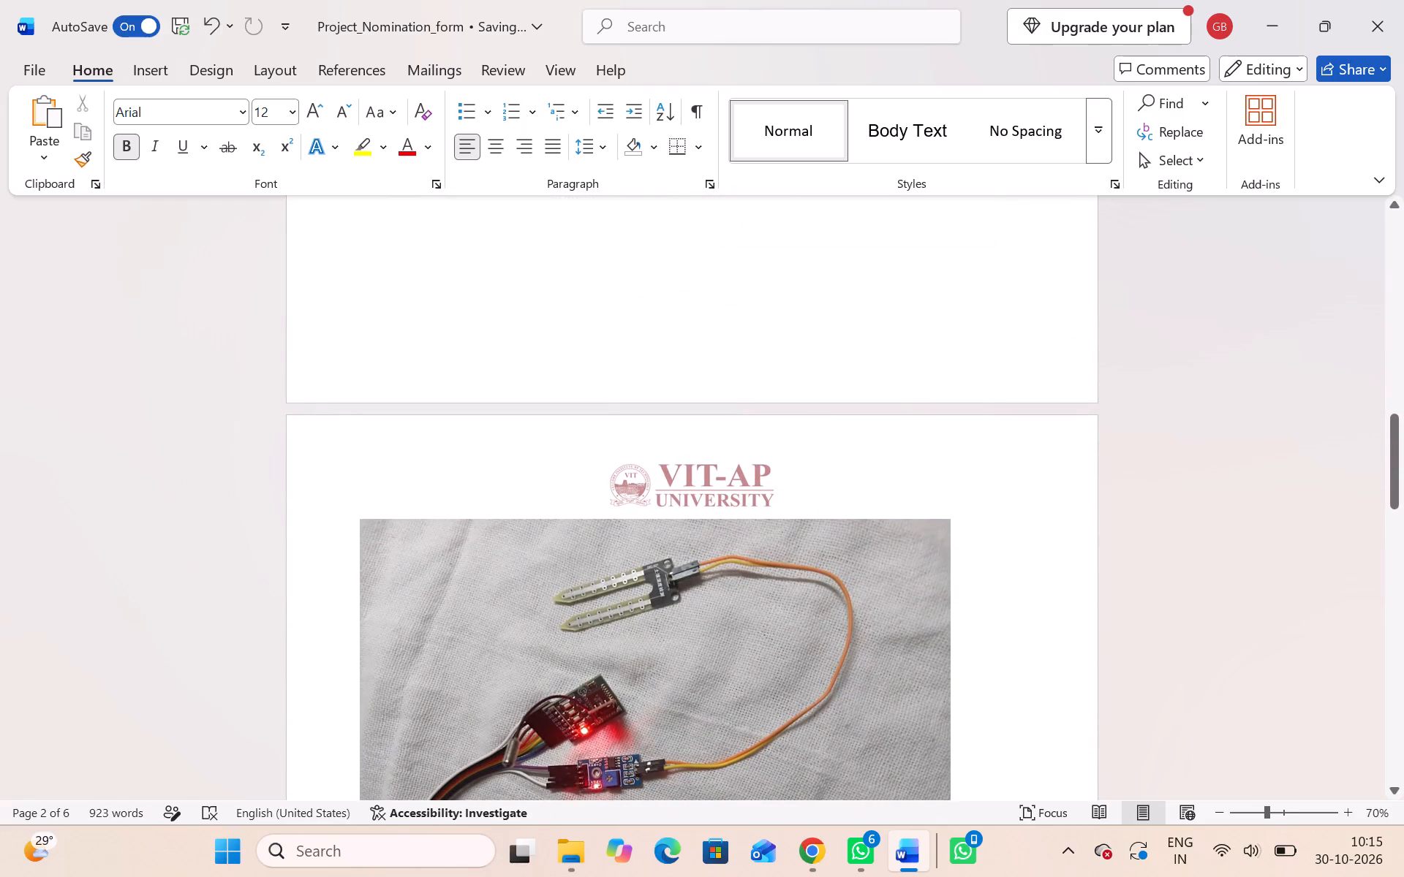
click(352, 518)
Insert a new line at the end of the prototype image instruction, after the word "nominated".
scroll(460, 300, up, 7)
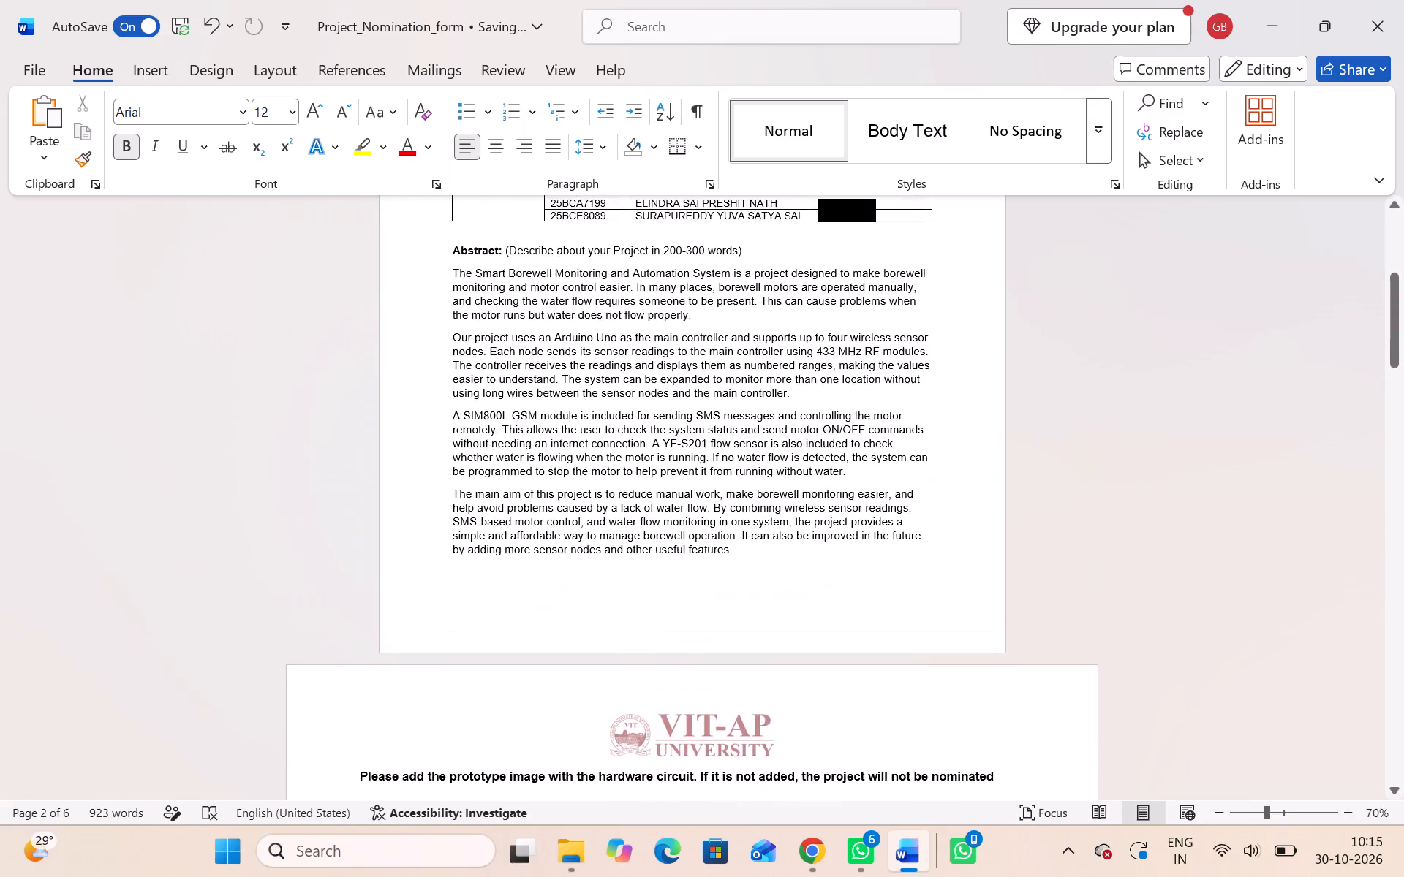
click(1007, 775)
key(Return)
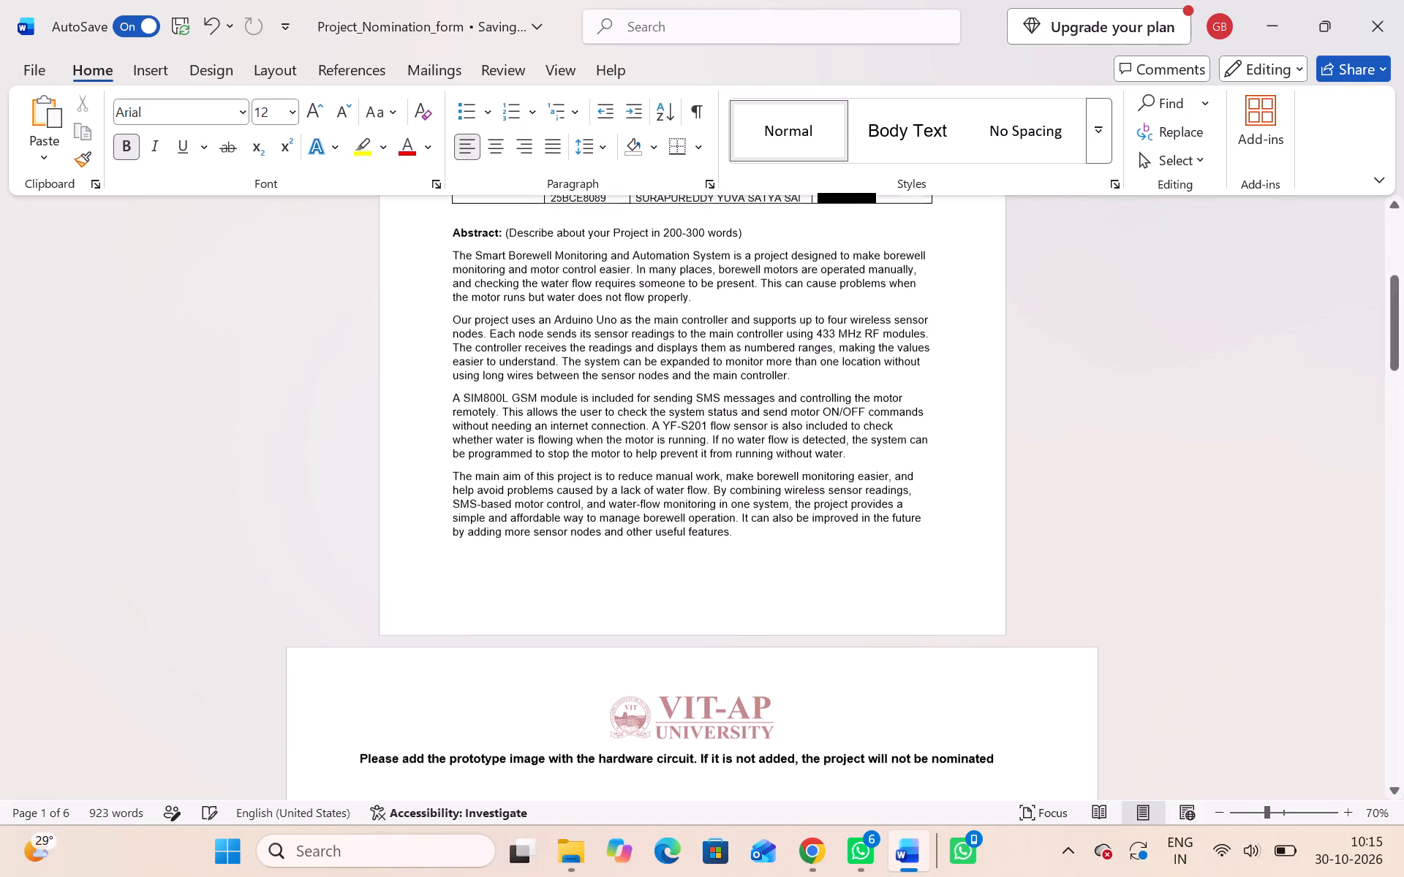
Shrink the hardware photo on page 3 from its corner to about three quarters of its width, keeping its proportions.
scroll(1007, 775, down, 6)
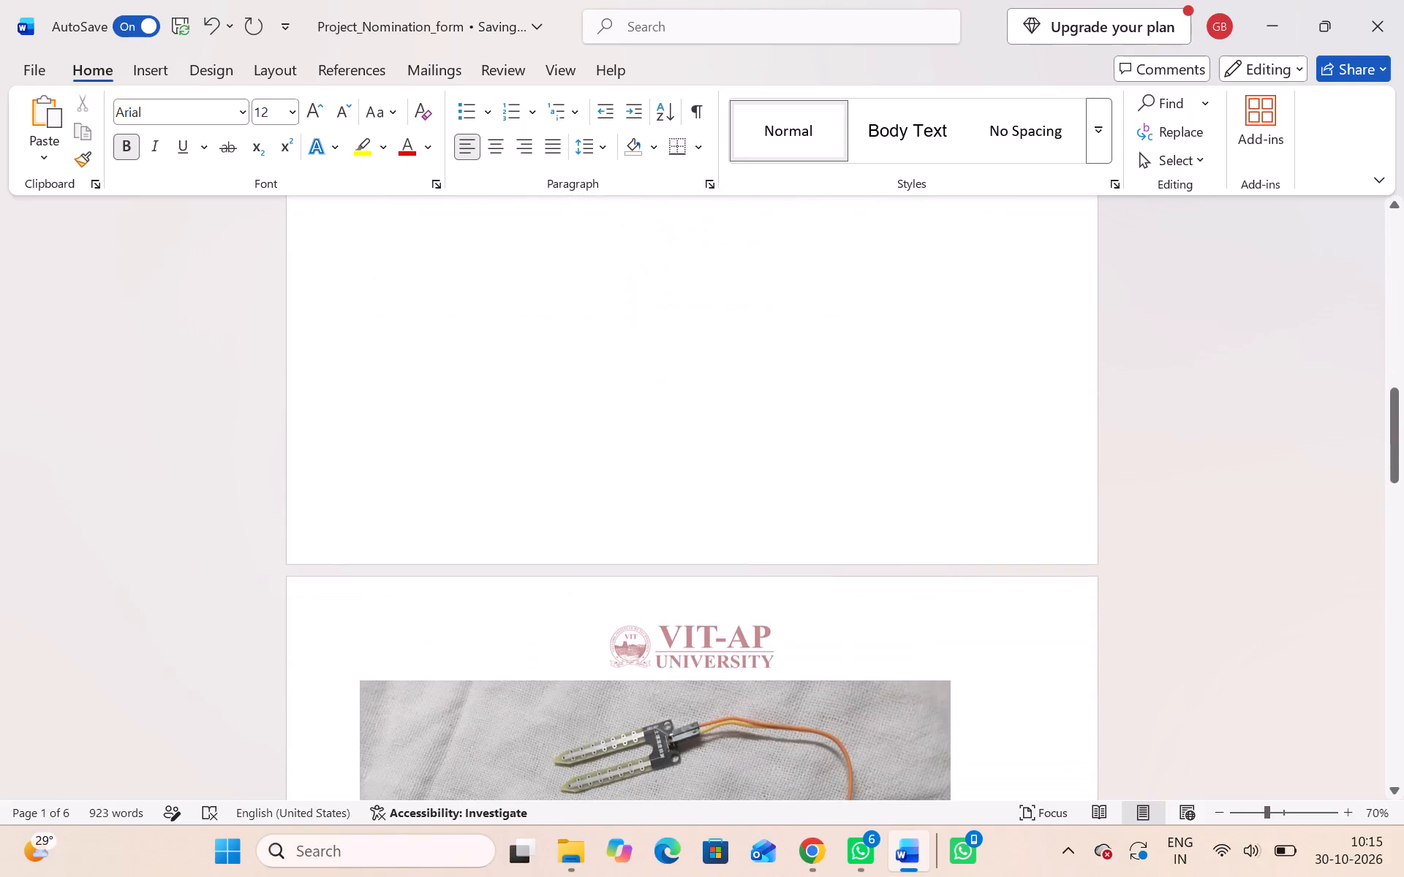
scroll(431, 584, down, 3)
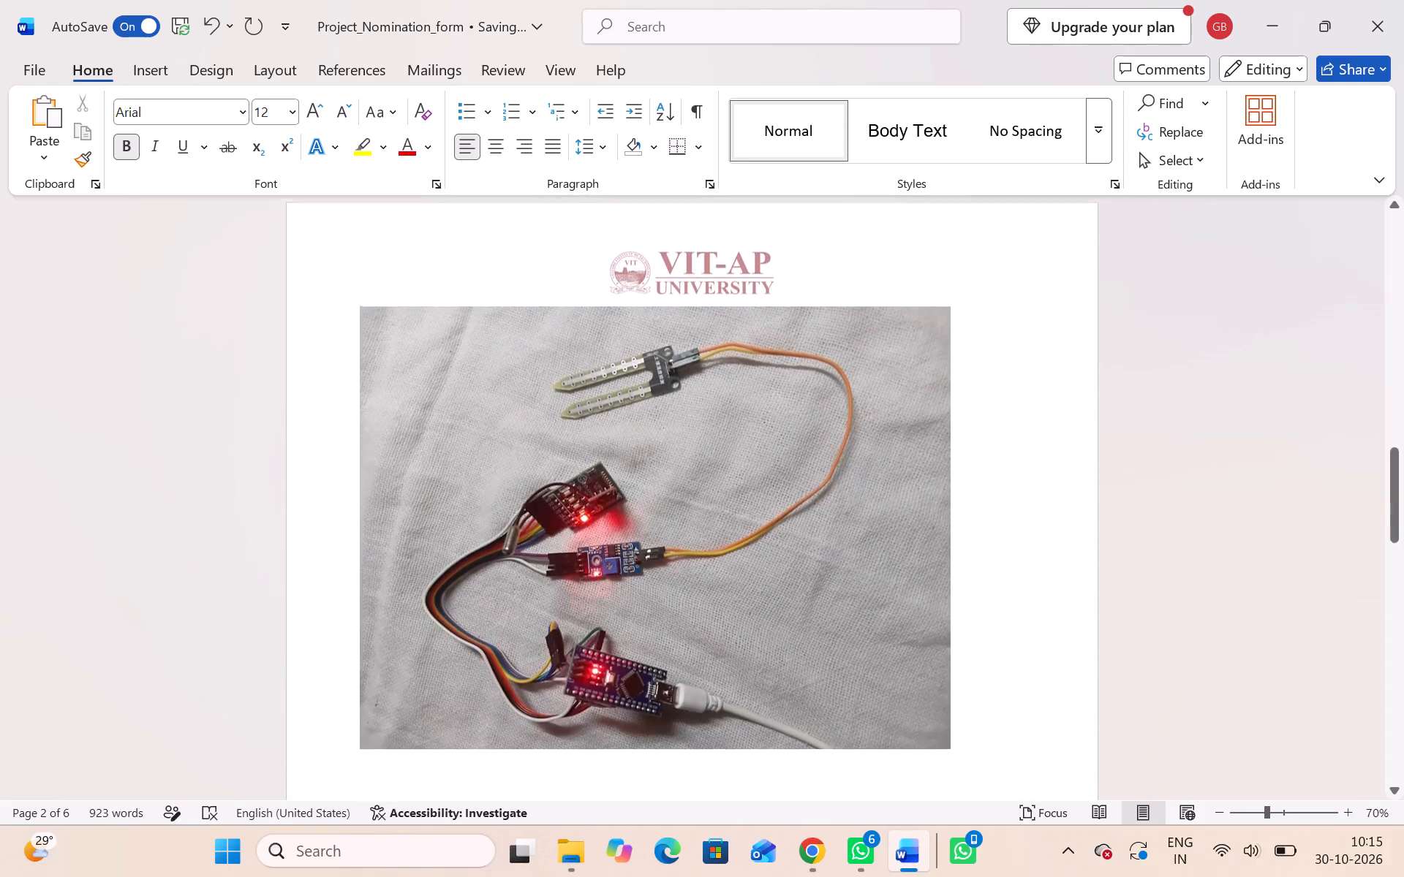
scroll(431, 584, down, 1)
scroll(377, 457, up, 1)
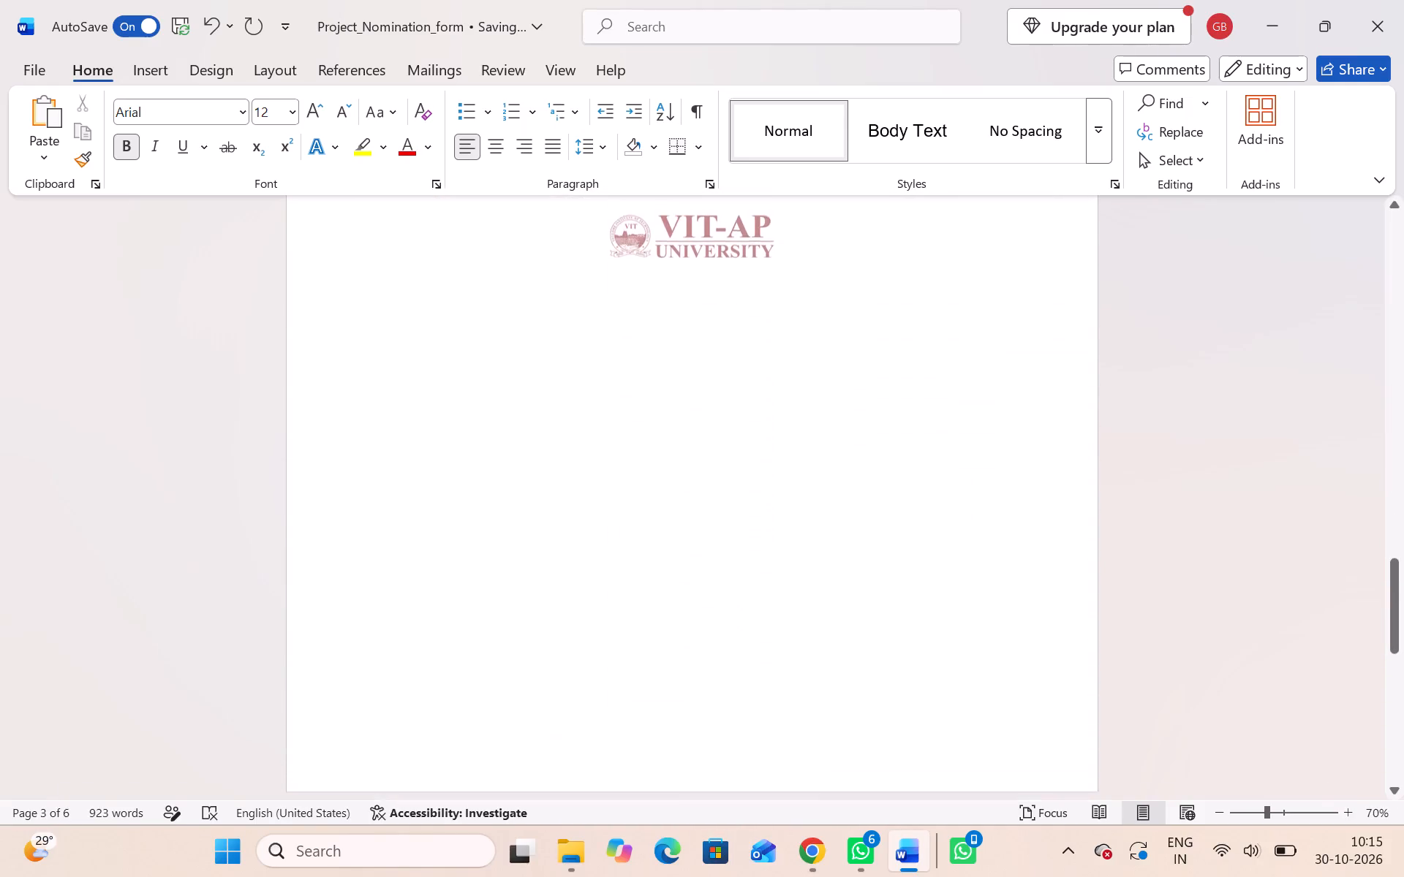
scroll(377, 457, up, 4)
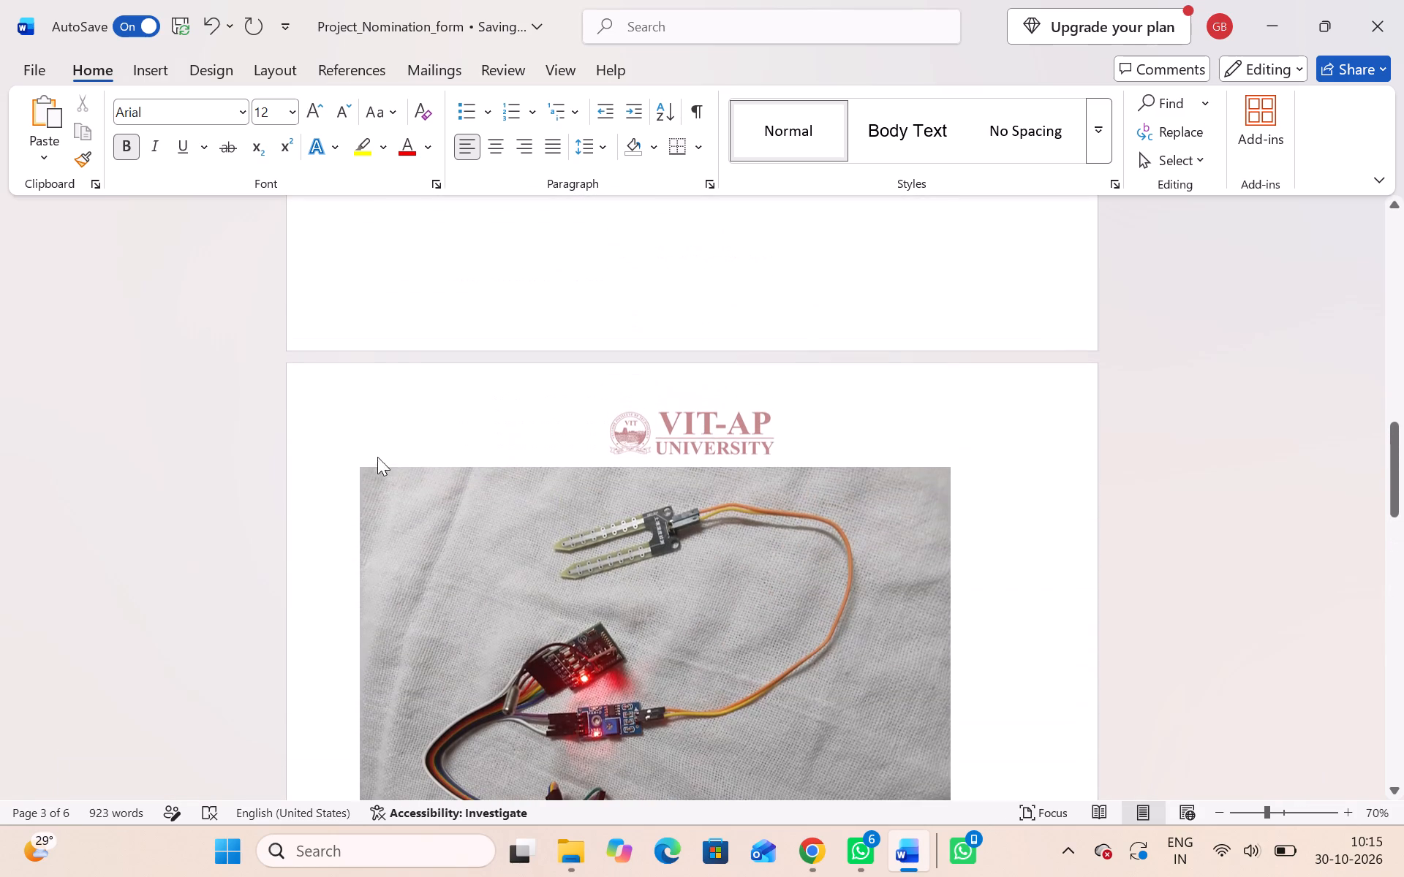
click(561, 536)
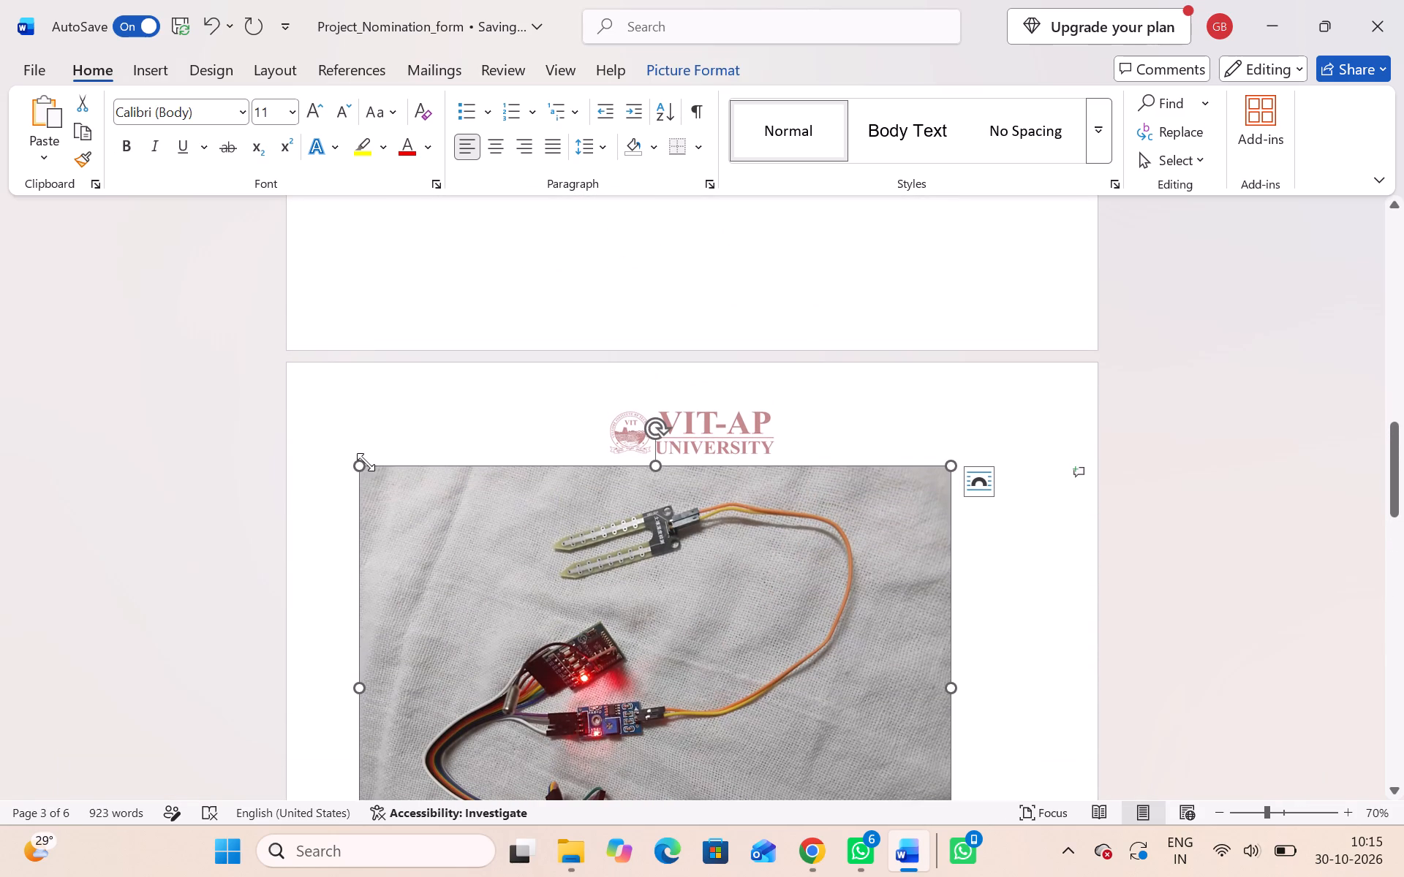
drag(361, 464, 546, 498)
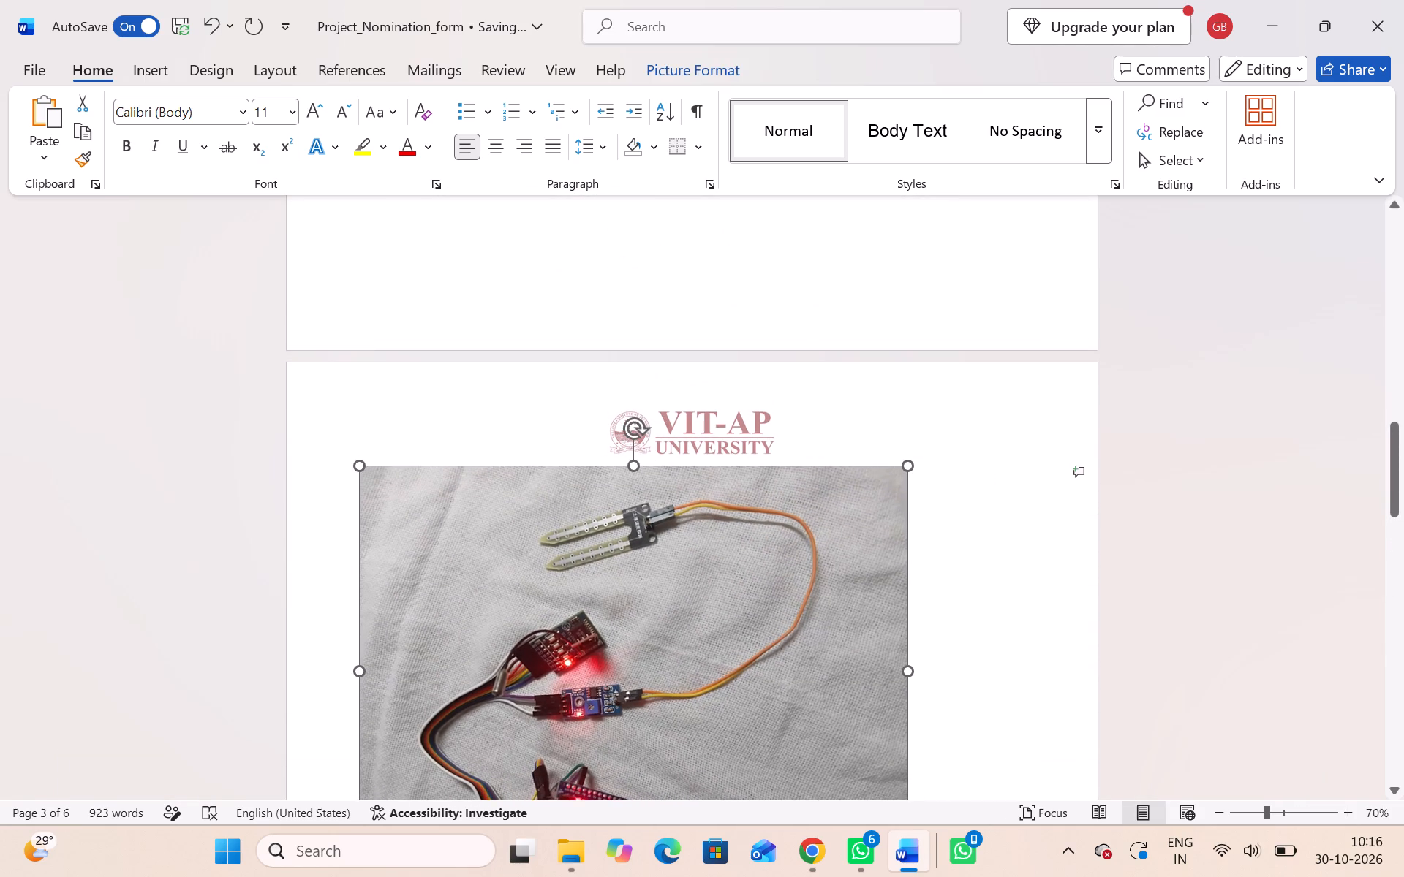
drag(546, 498, 832, 582)
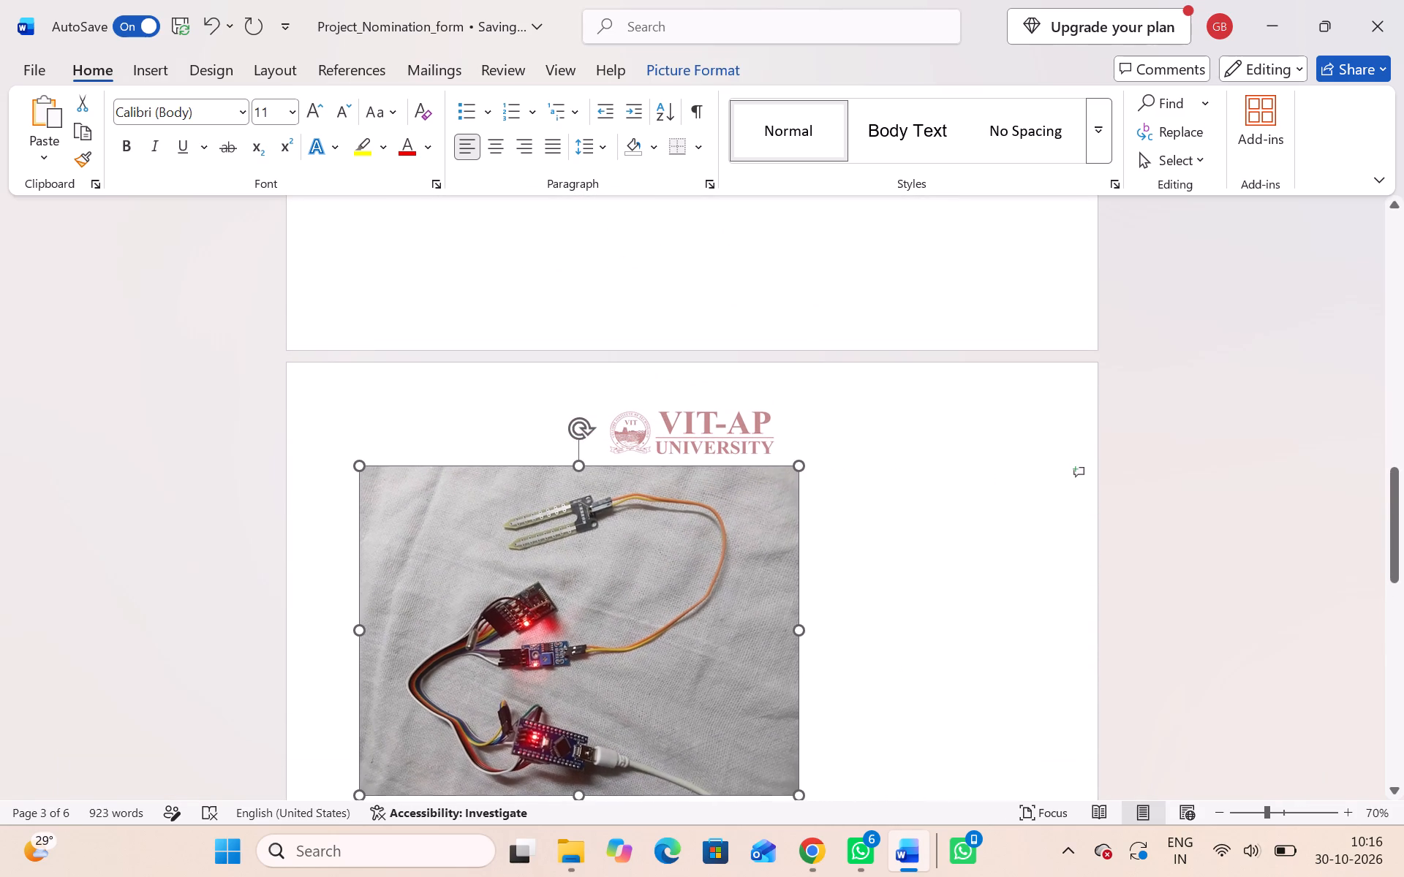
drag(832, 582, 840, 586)
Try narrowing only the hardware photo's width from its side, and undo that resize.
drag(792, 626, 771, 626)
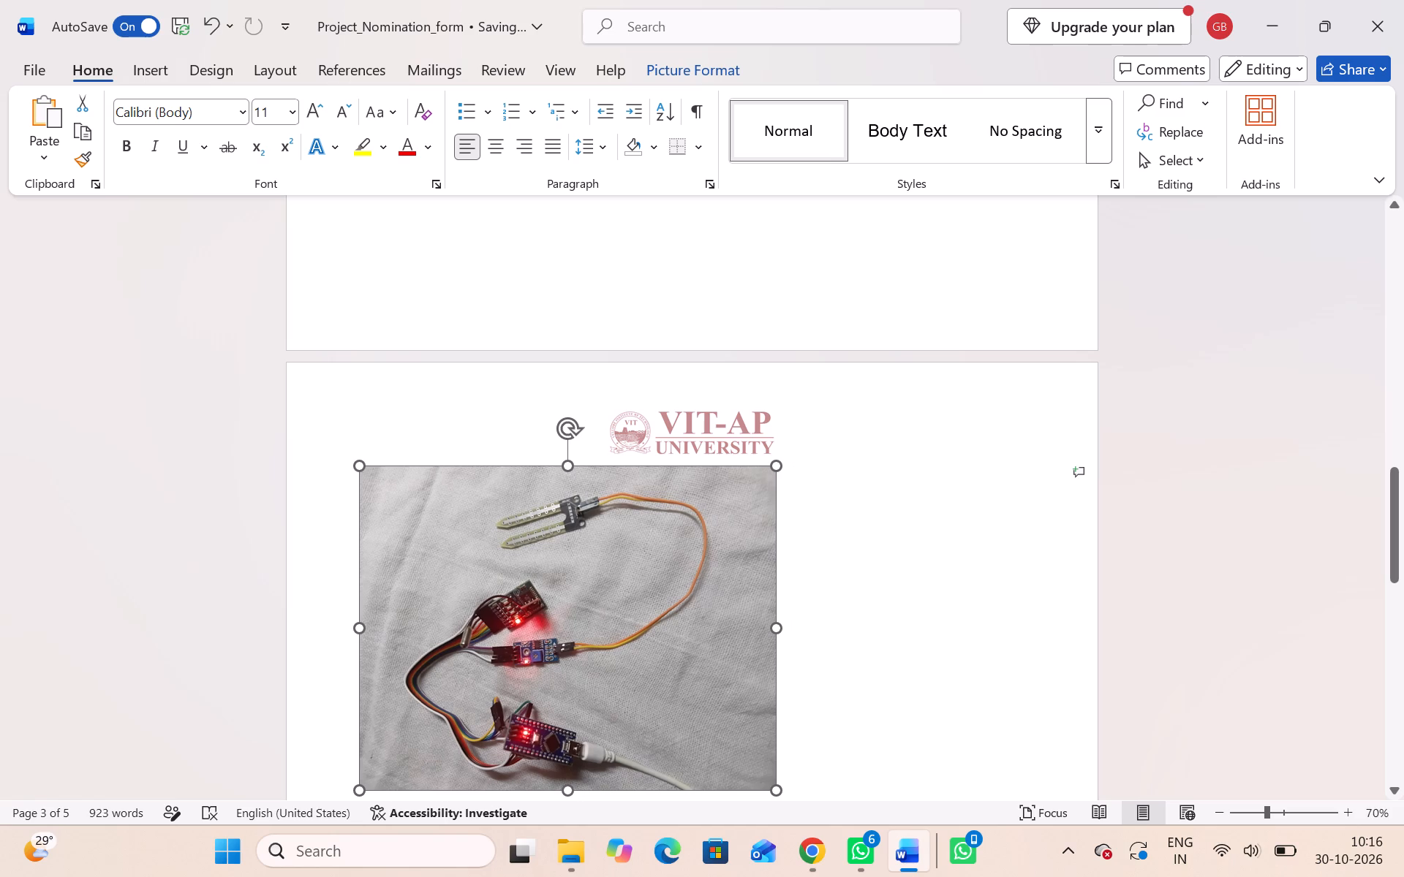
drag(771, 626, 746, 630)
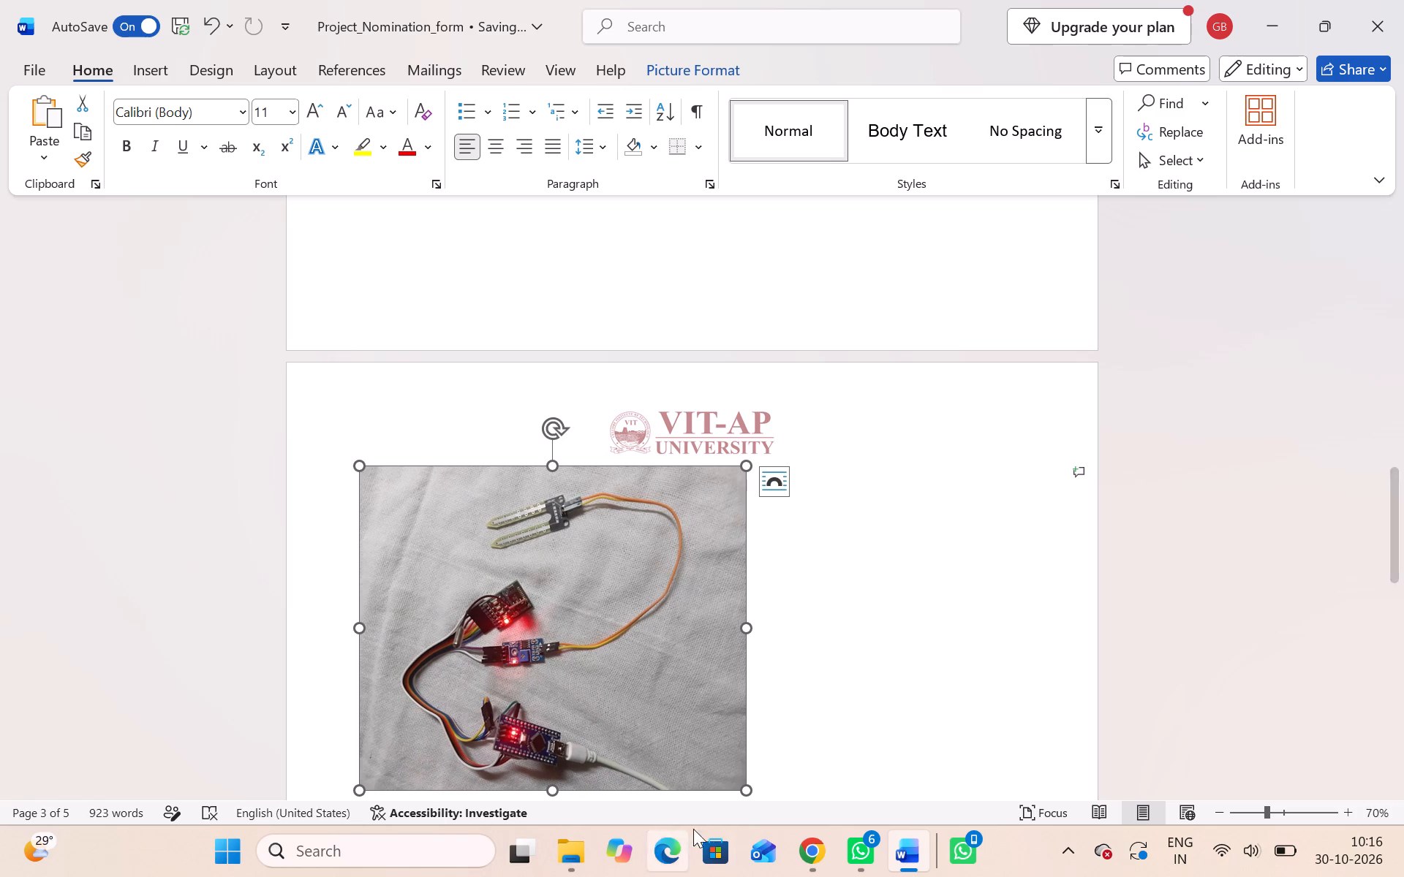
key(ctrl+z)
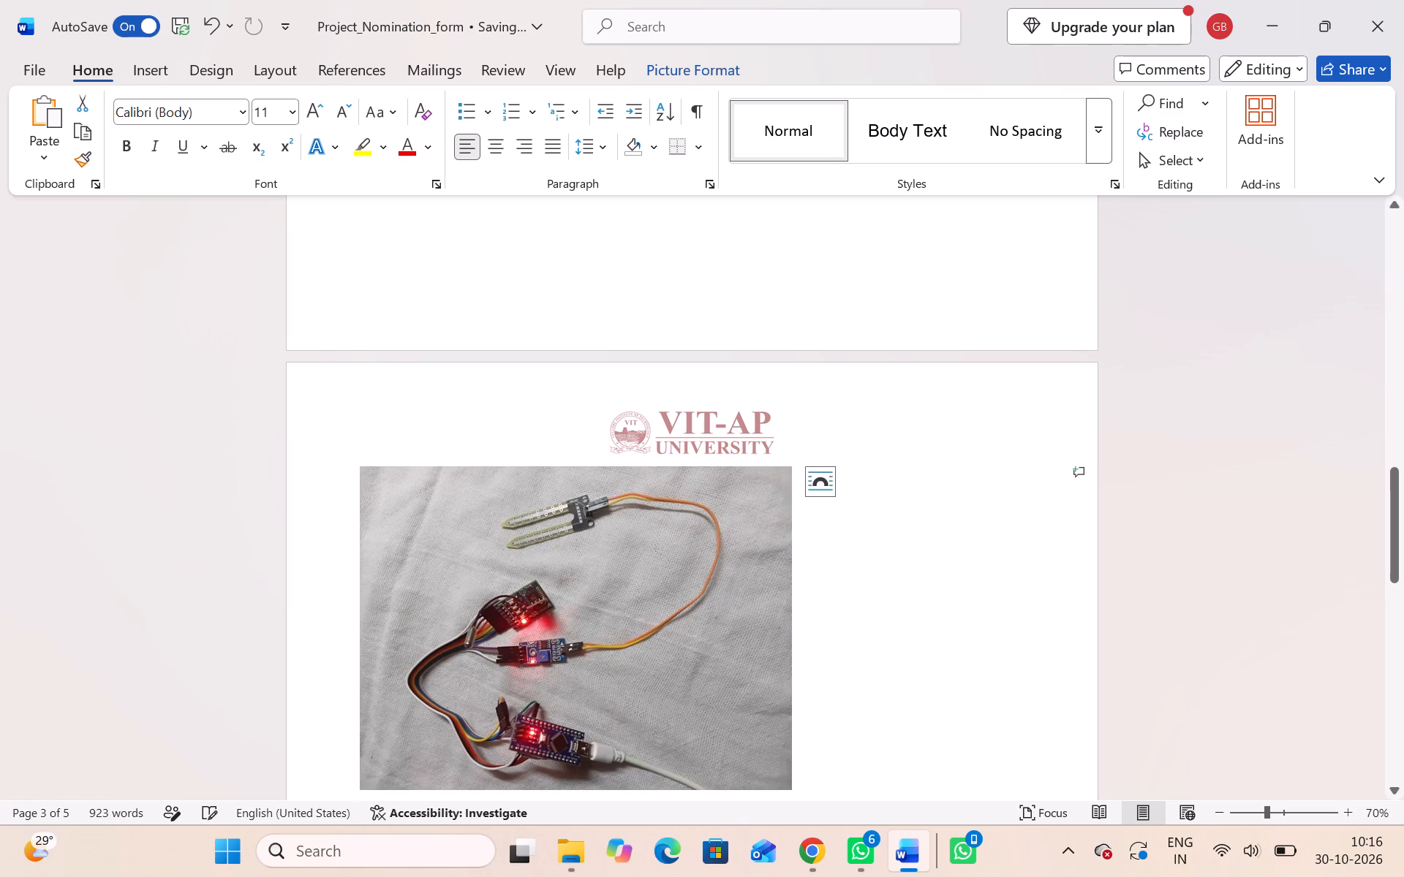
Shrink the hardware photo a little further from its corner, keeping its proportions.
drag(793, 786, 711, 761)
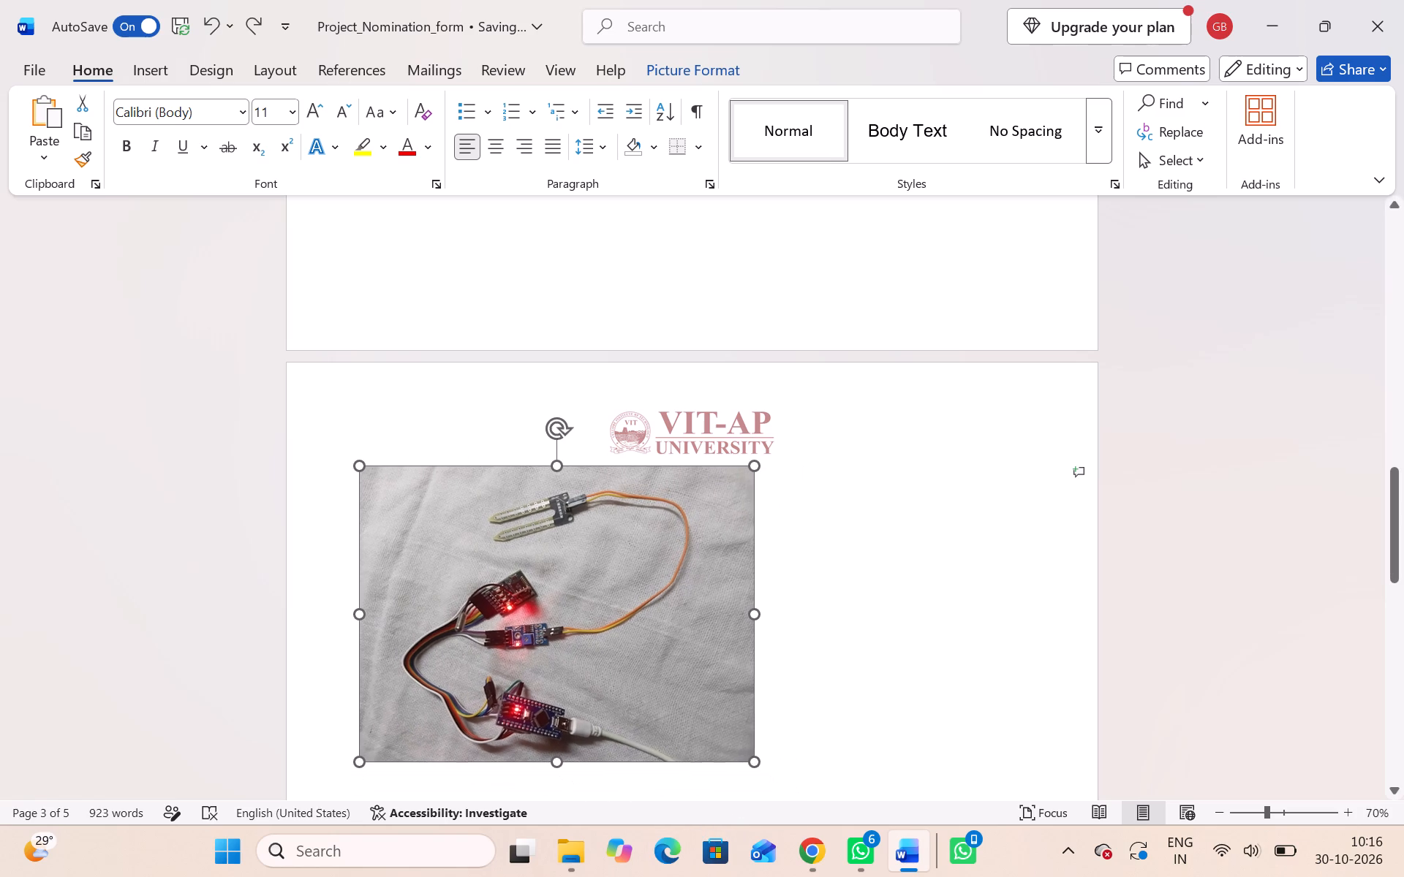
drag(711, 761, 708, 761)
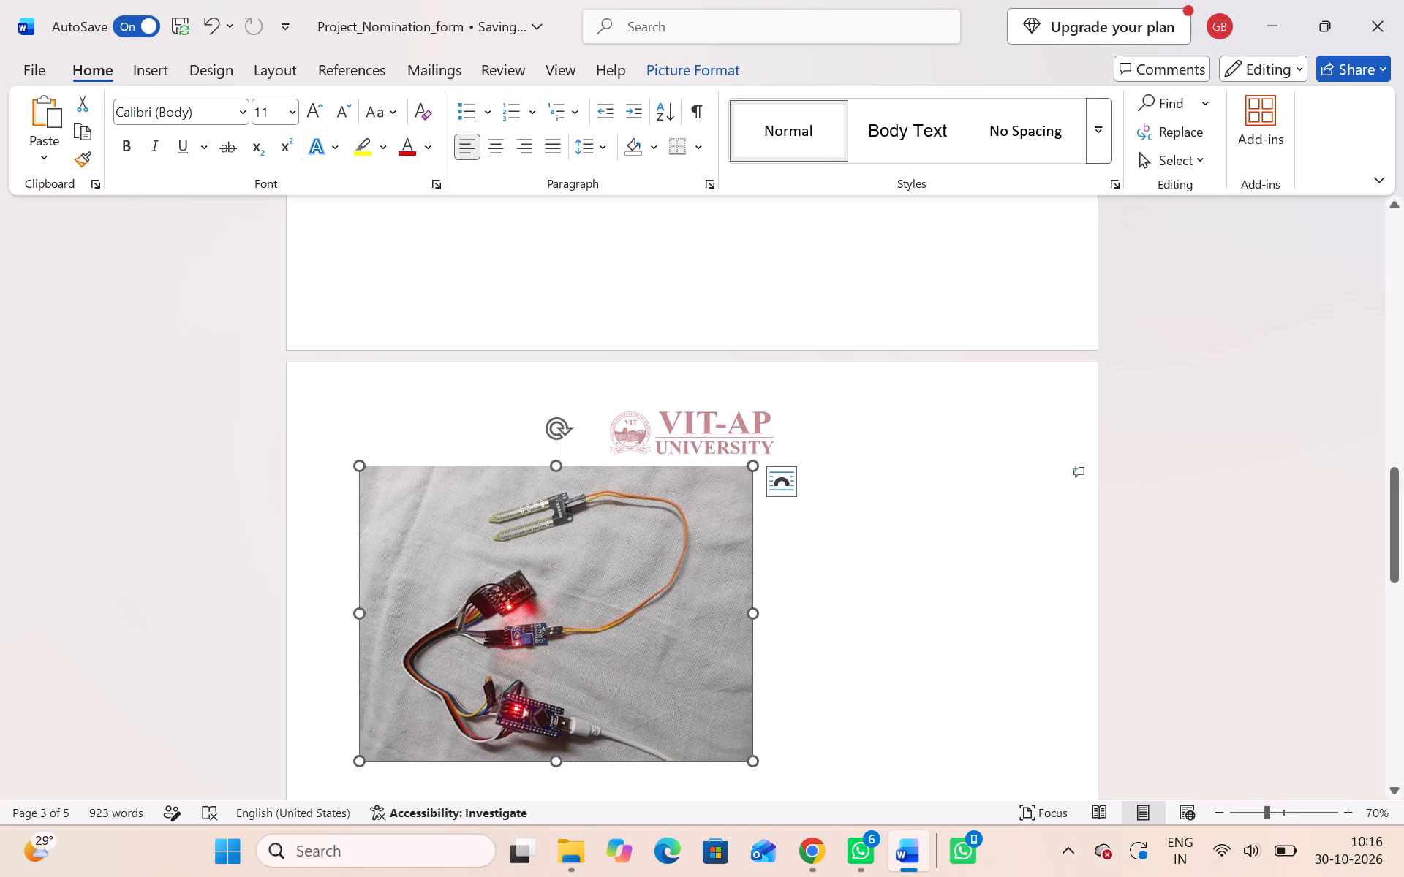
Change the hardware photo from in line with text to a layout with text wrapping around it.
drag(502, 539, 497, 591)
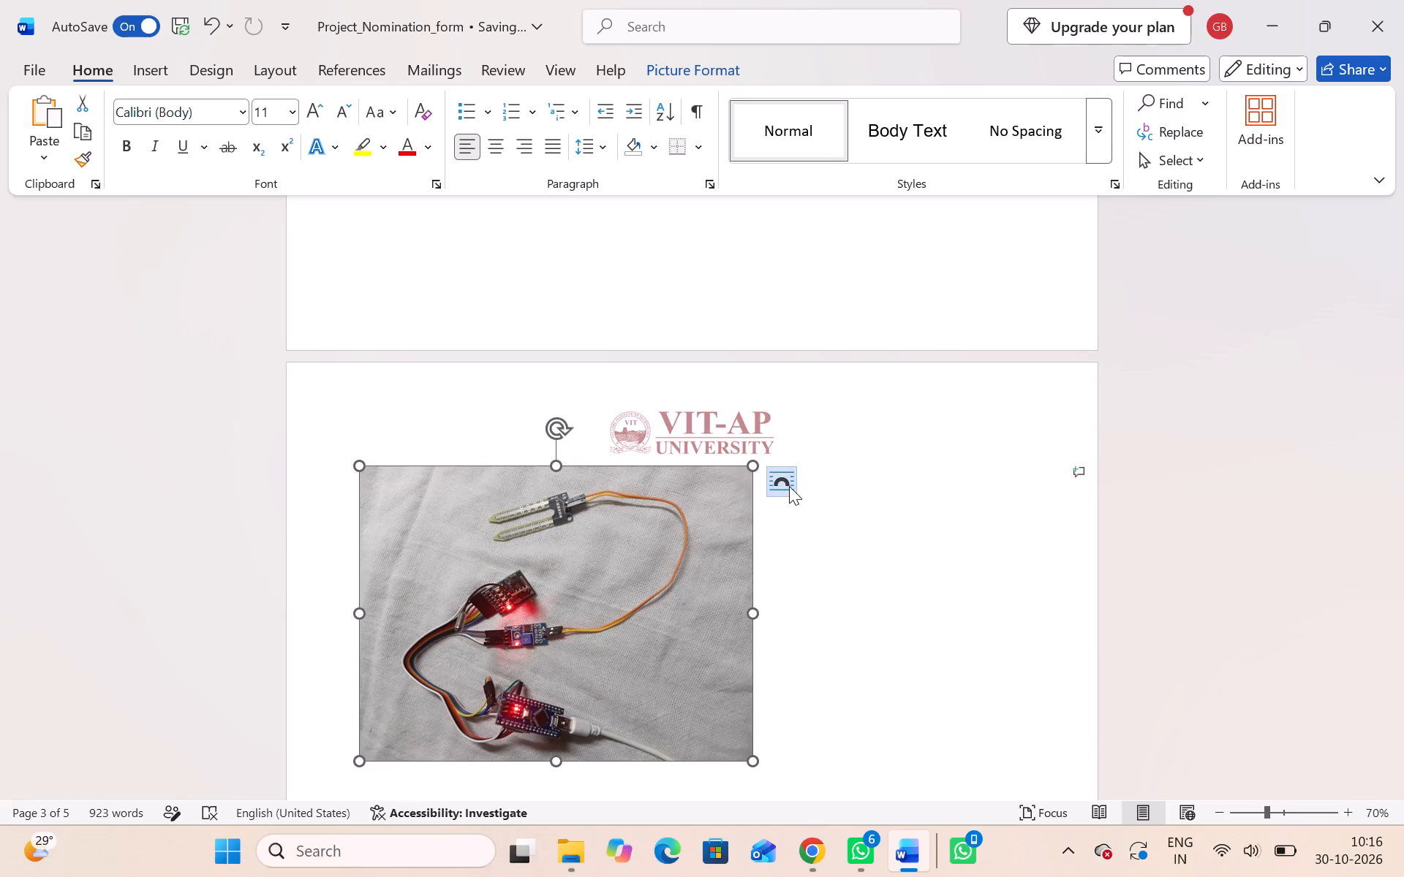
click(789, 486)
click(878, 620)
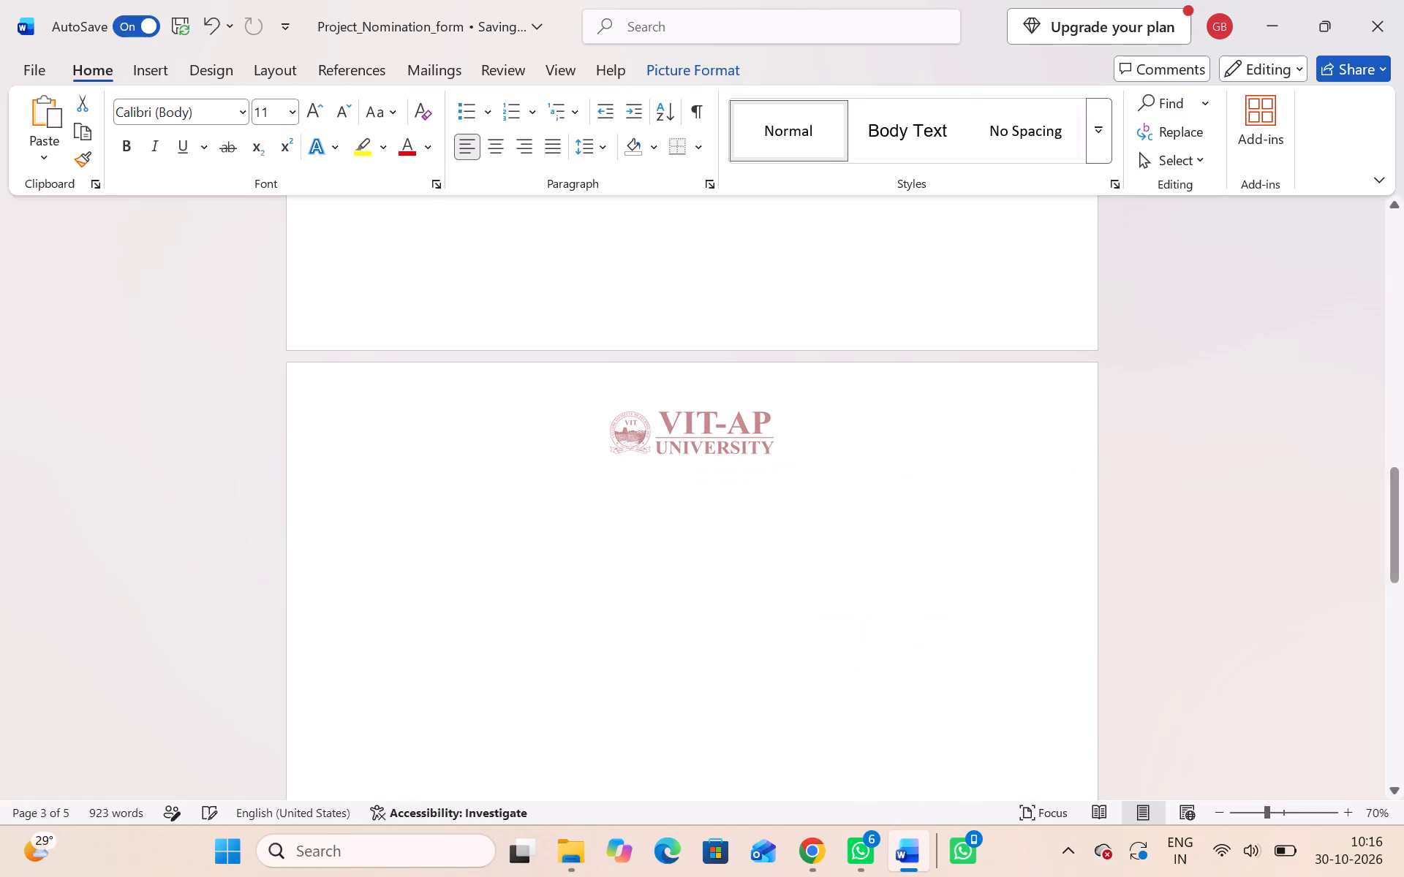
Move the hardware photo on page 2 below the instruction line so the instruction runs unbroken above it.
ctrl+scroll(737, 614, down, 2)
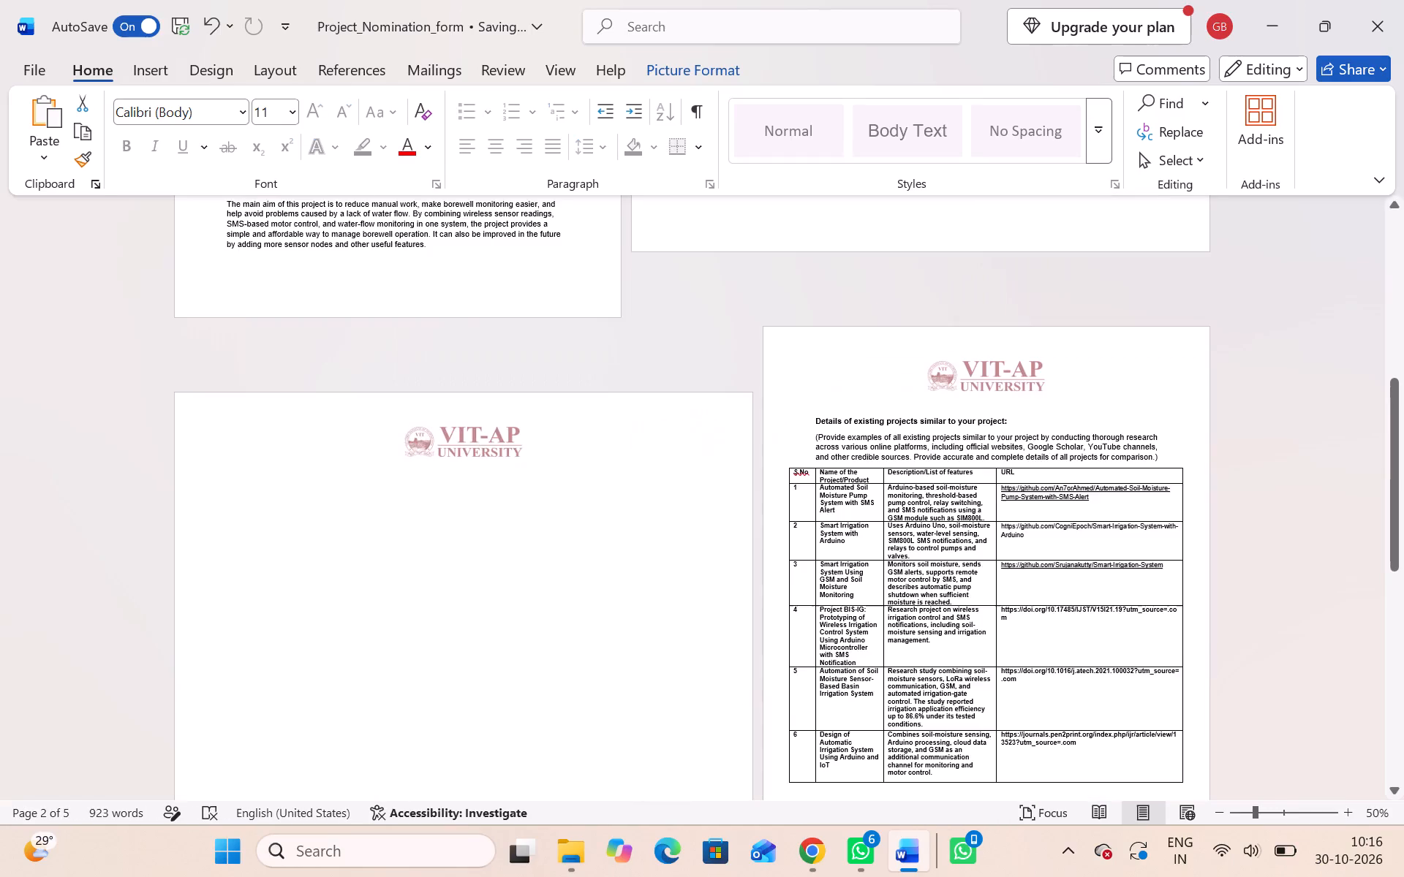
scroll(737, 614, up, 6)
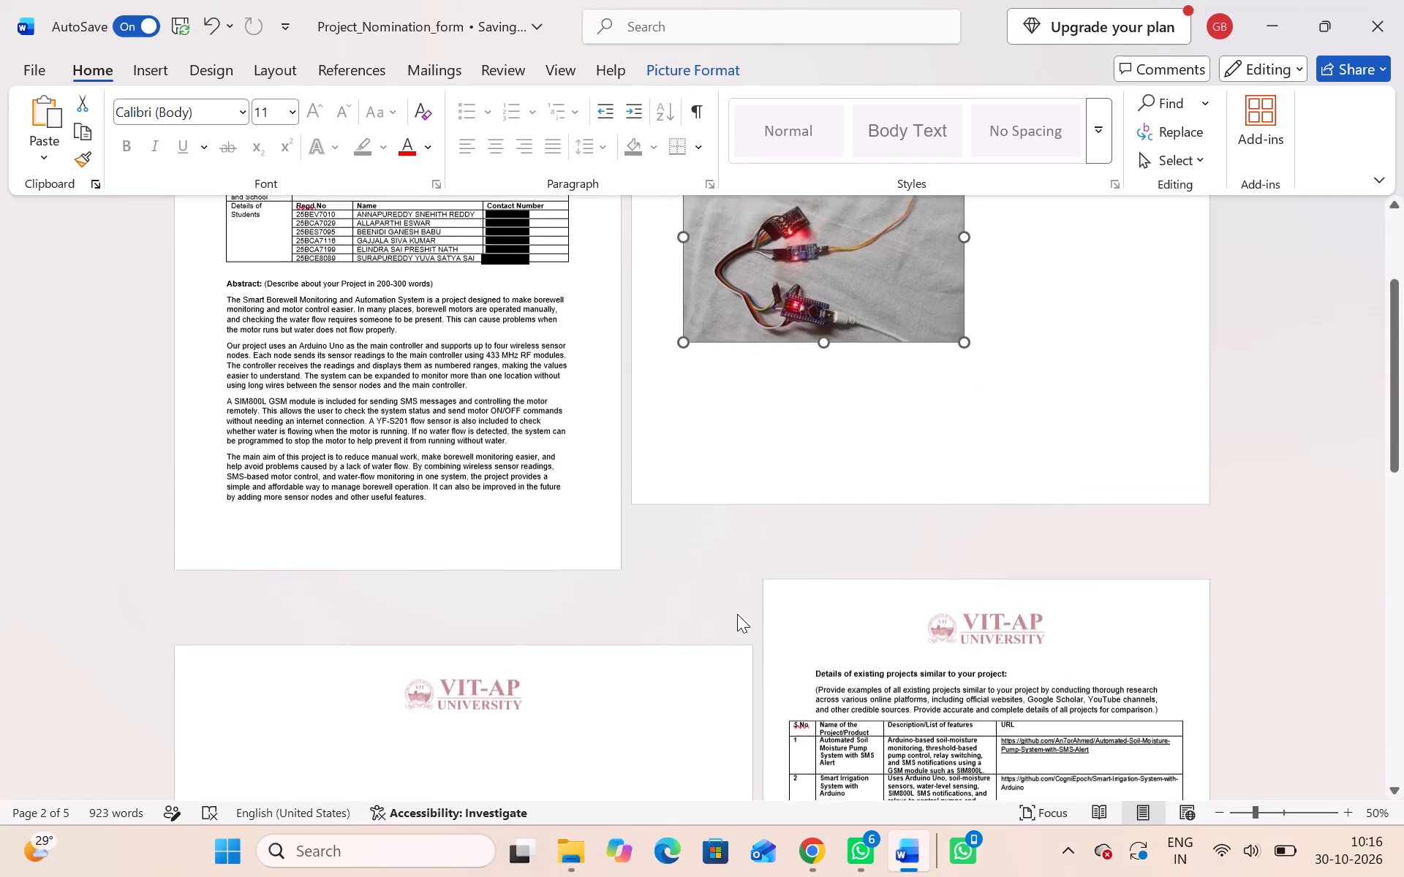
scroll(737, 614, up, 3)
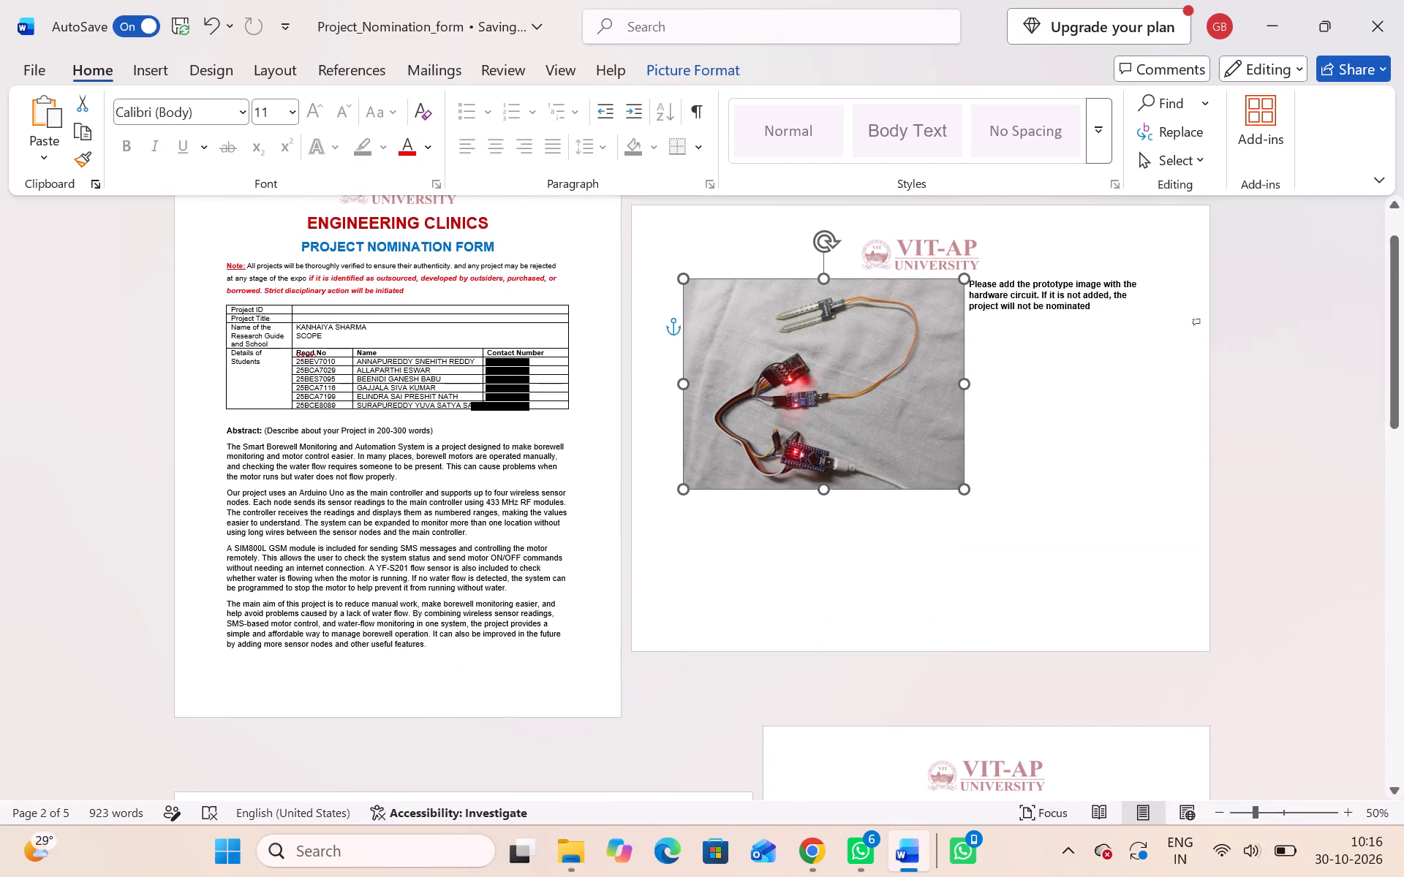
drag(797, 397, 782, 429)
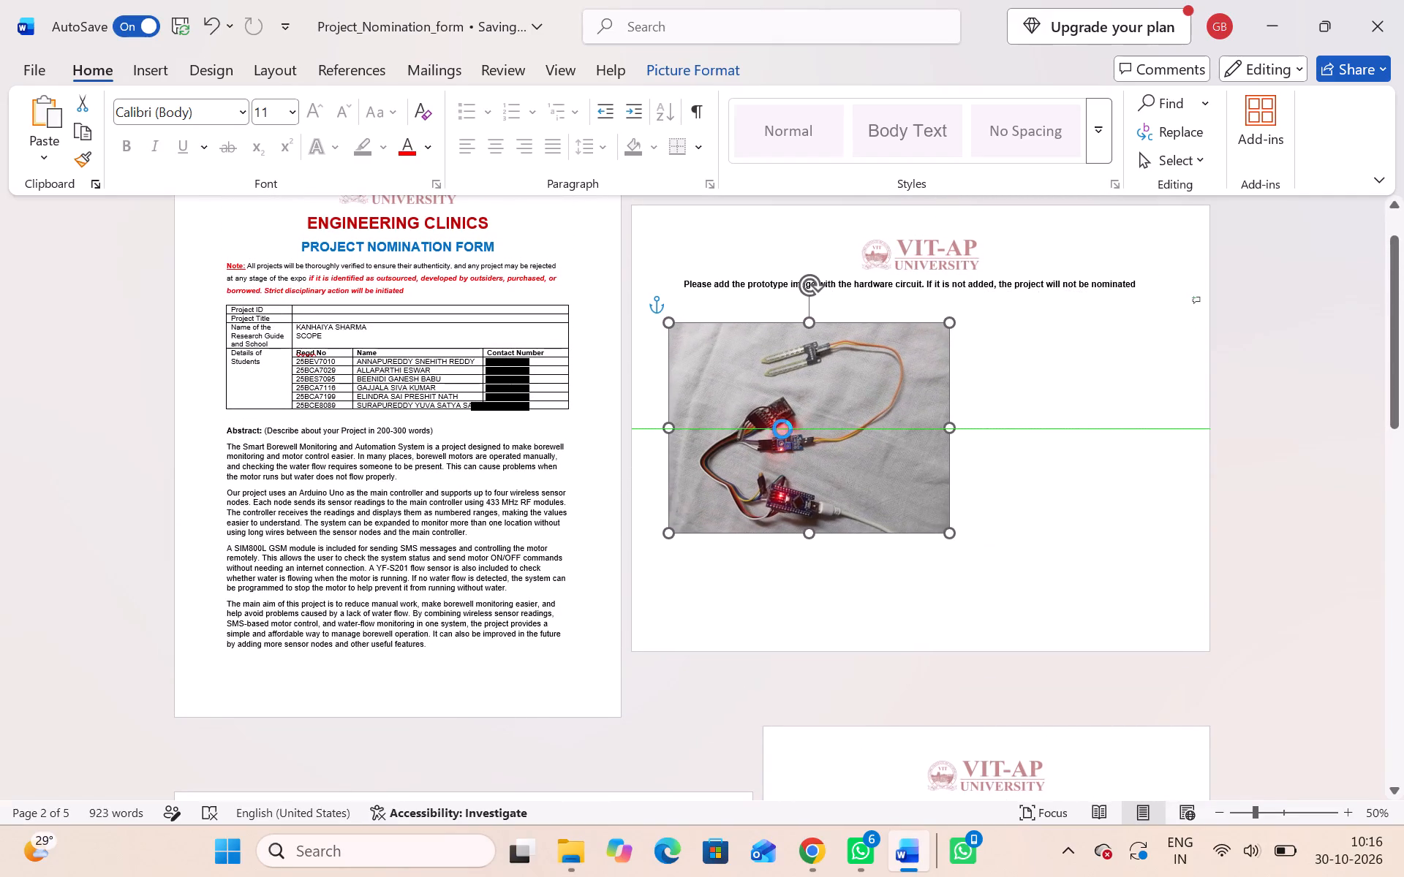
drag(782, 429, 783, 432)
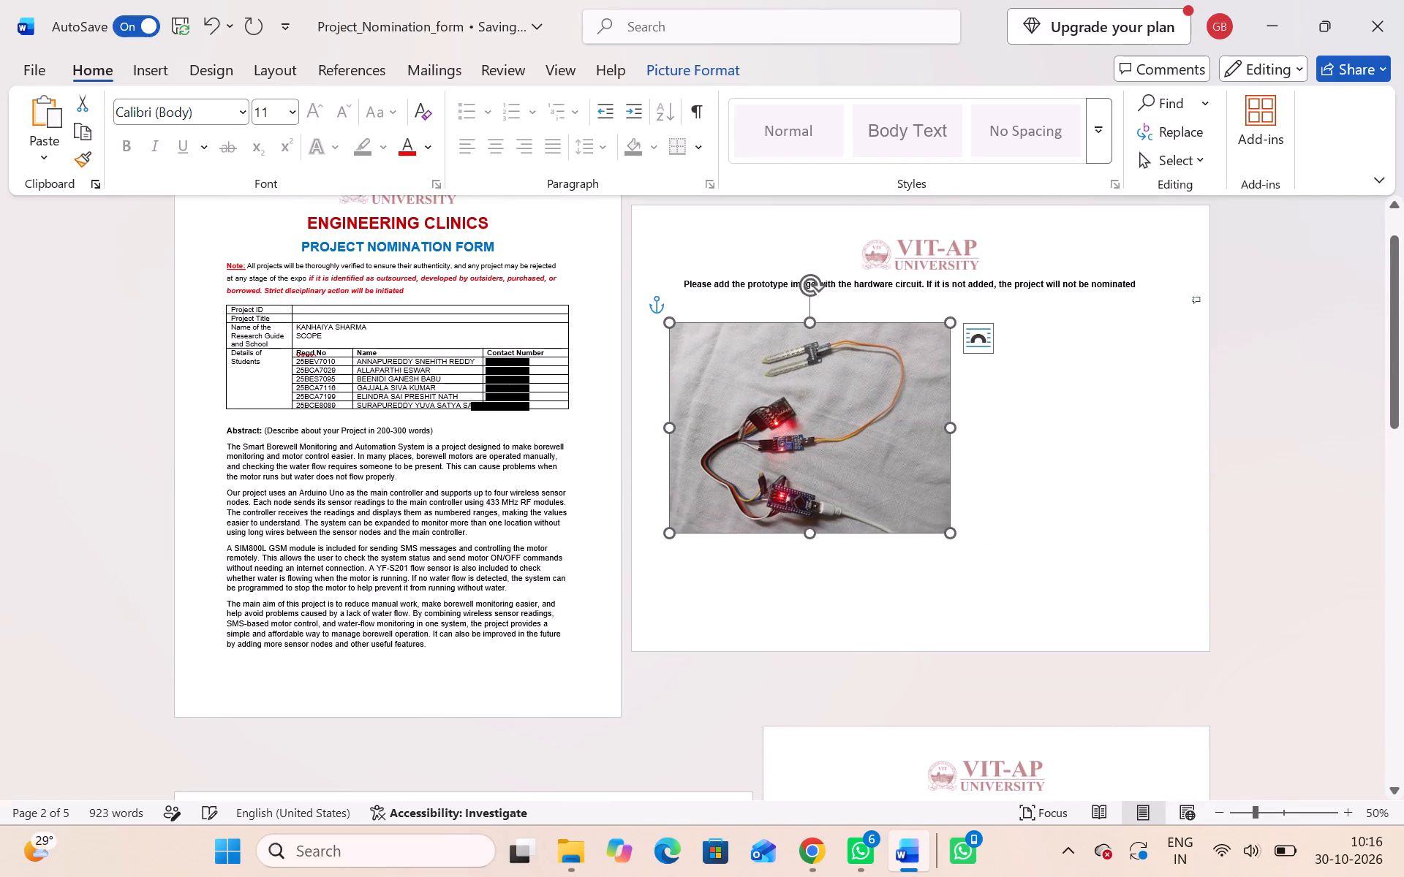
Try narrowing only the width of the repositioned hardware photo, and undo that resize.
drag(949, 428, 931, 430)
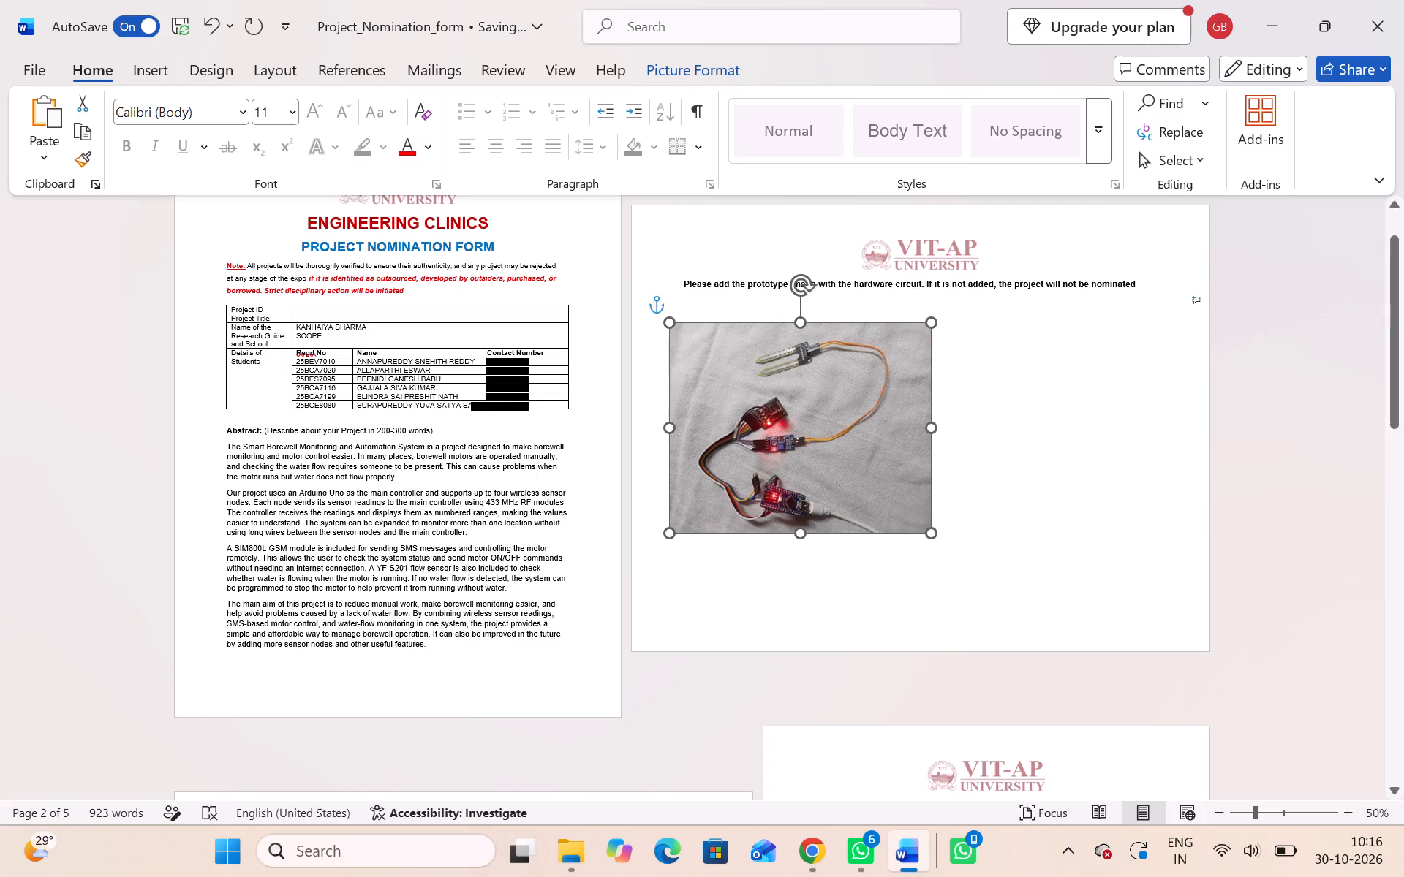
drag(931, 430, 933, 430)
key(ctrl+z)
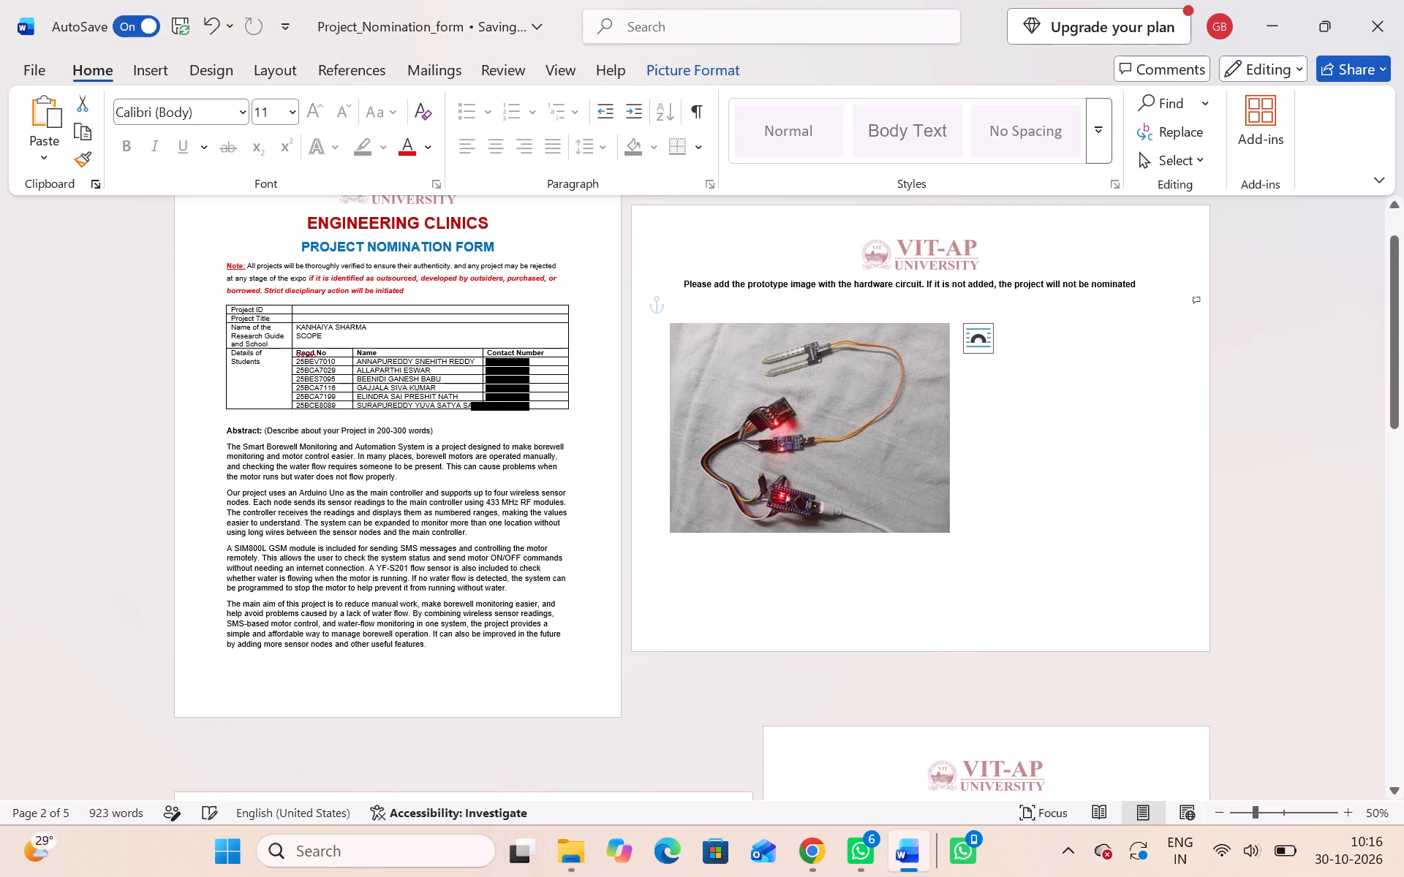
Shrink the hardware photo on page 2 slightly from its corner, keeping its proportions.
drag(948, 537, 937, 534)
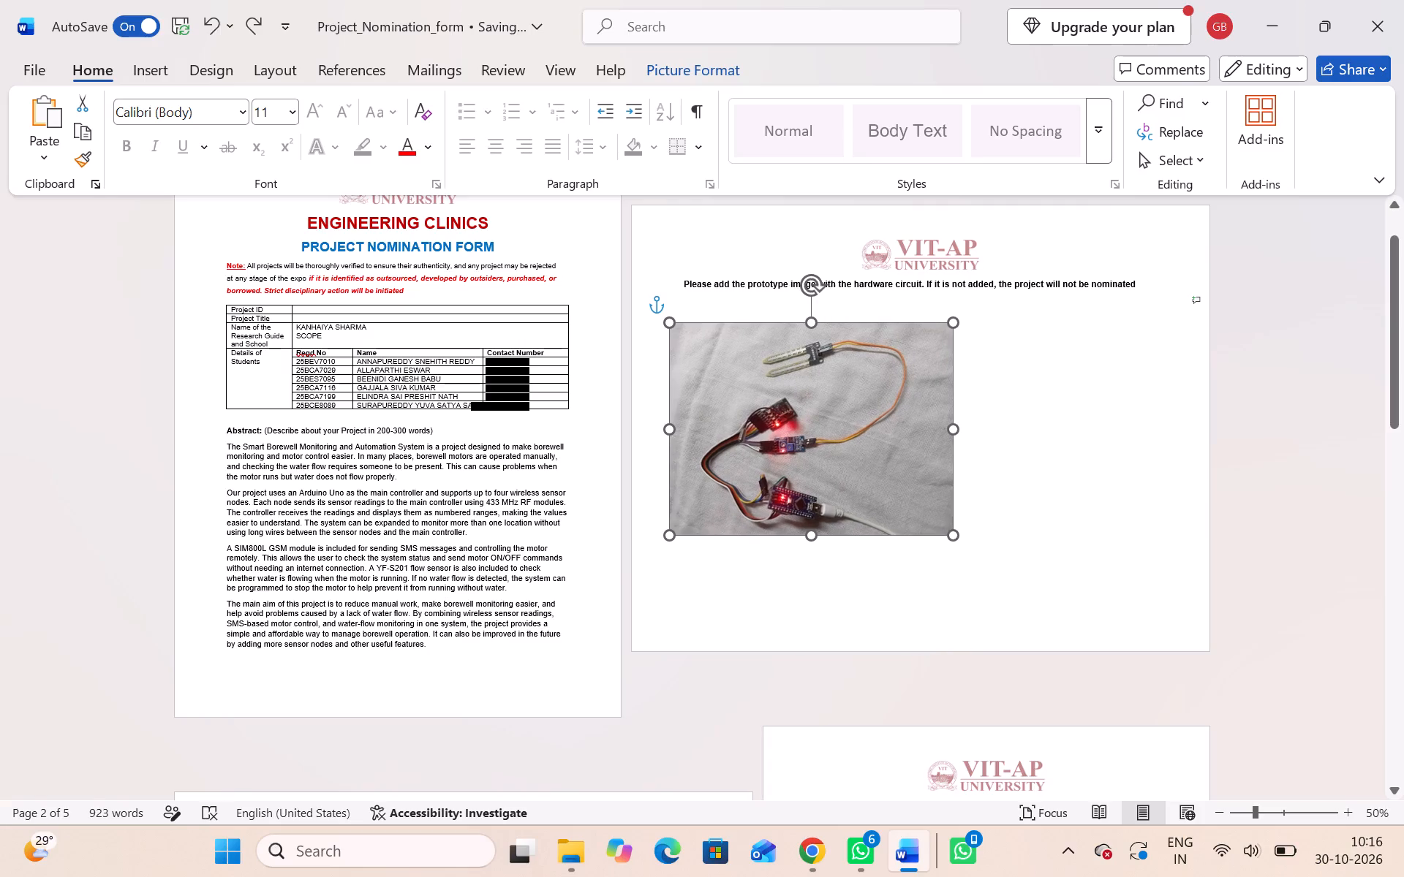
drag(937, 534, 897, 519)
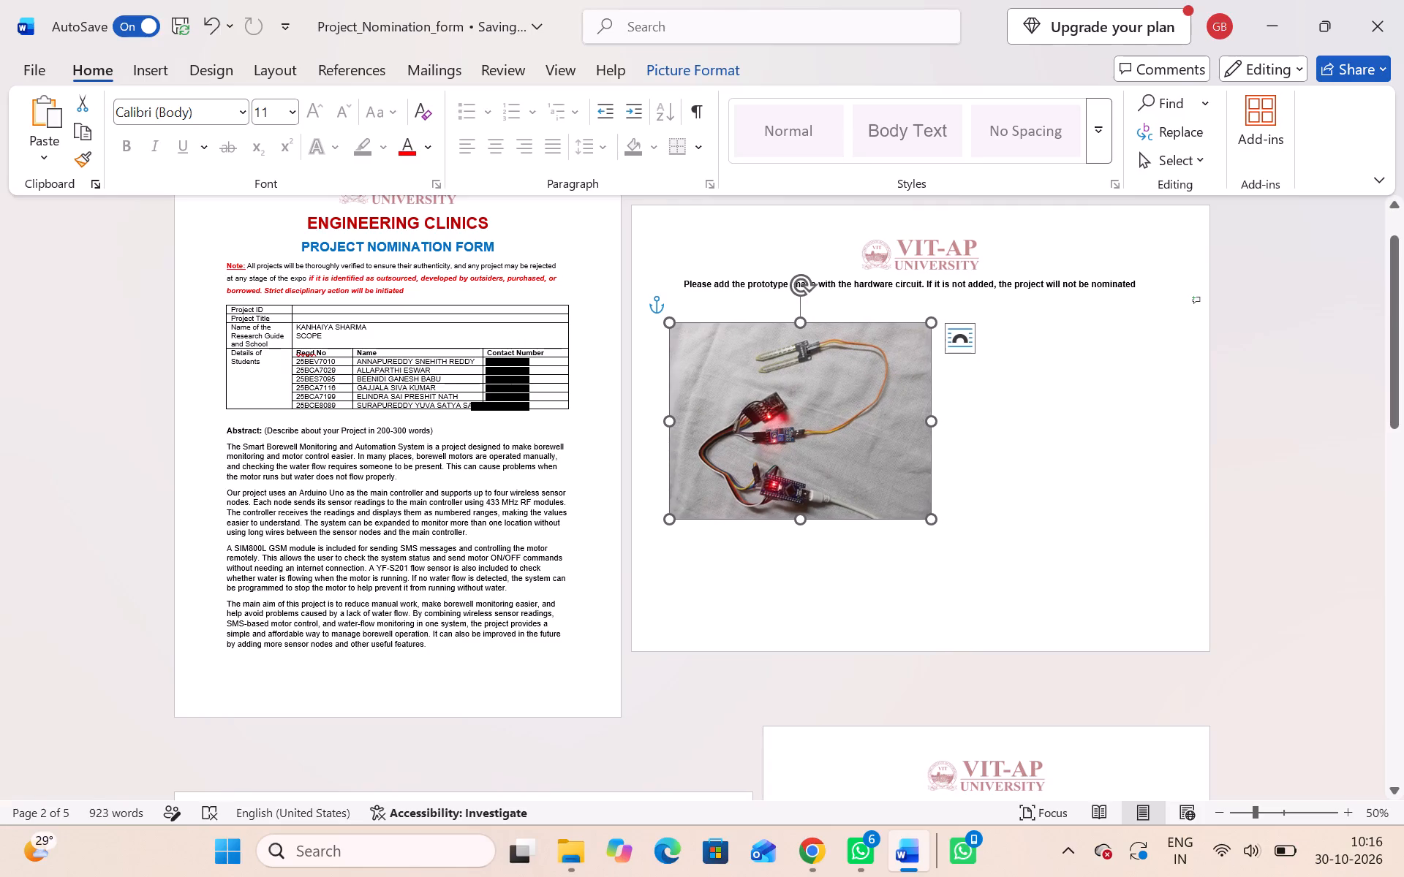
Add a space and a new line after "nominated" at the end of the prototype image instruction.
click(1149, 285)
key(space)
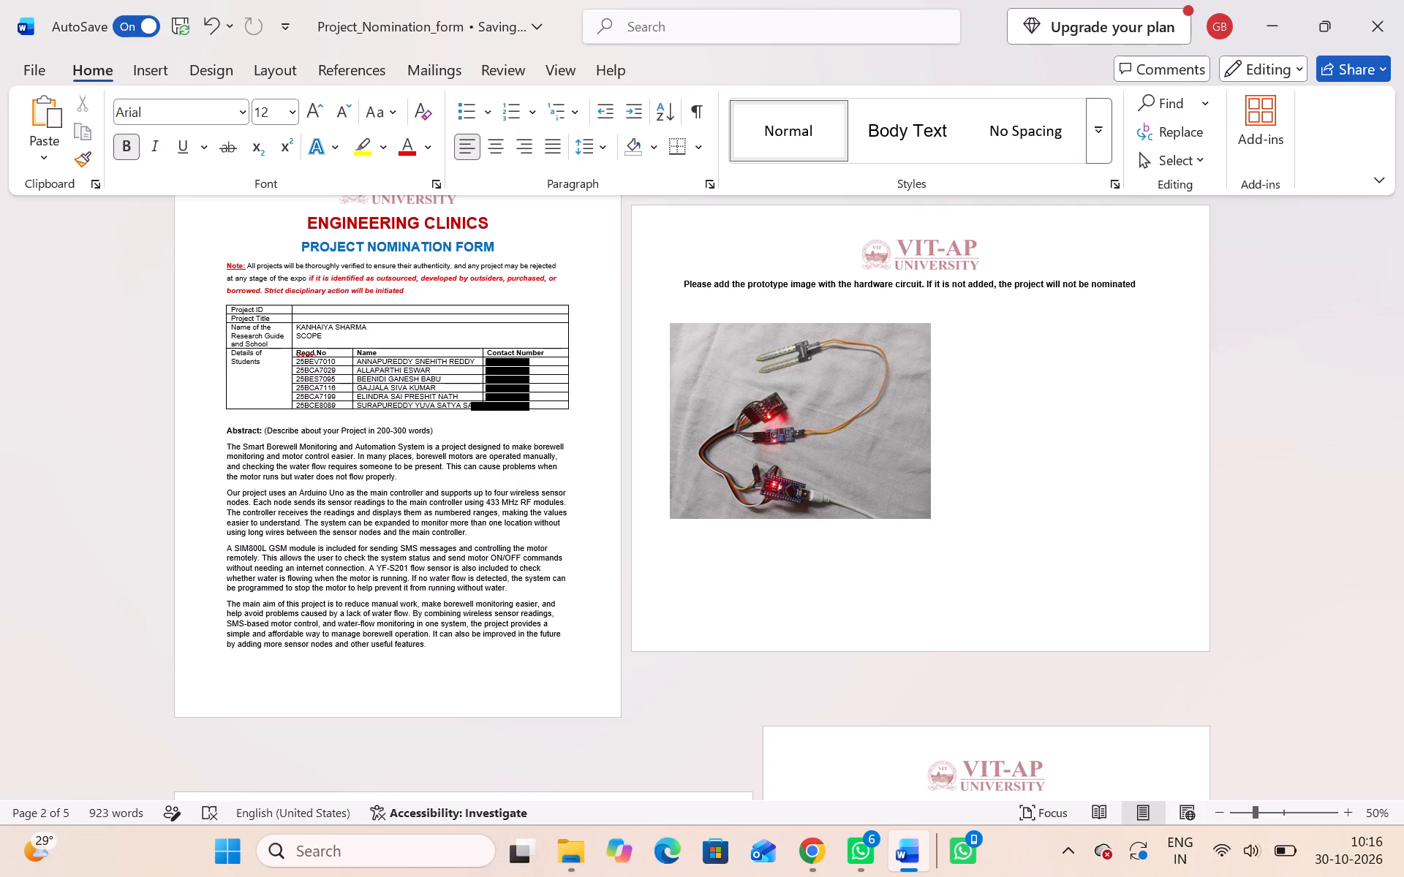
key(Return)
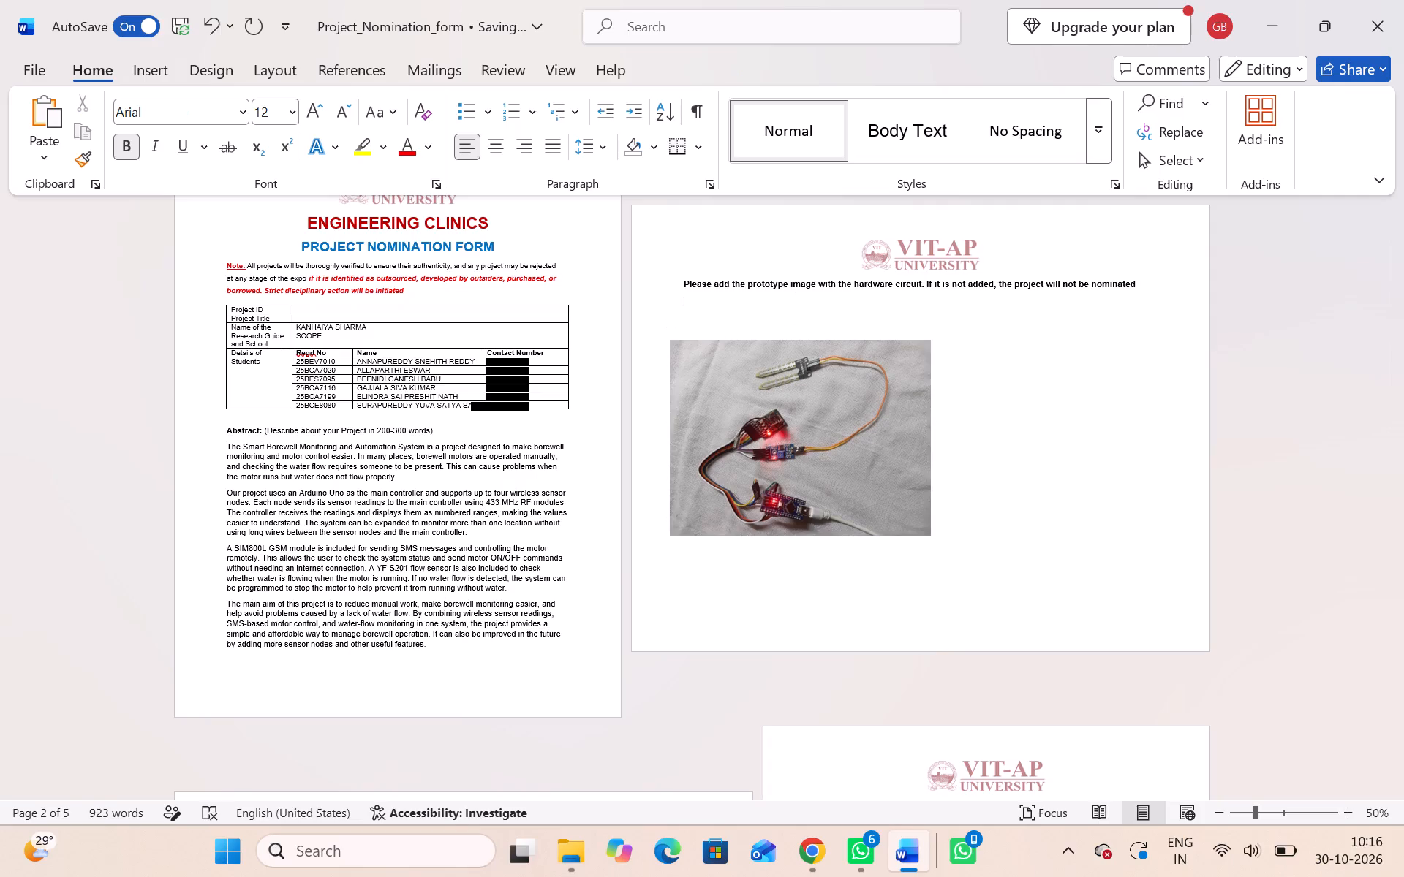
Enter the caption "Node point" on the new line between the instruction and the hardware photo, and underline it.
text(ode)
key(space)
text(point)
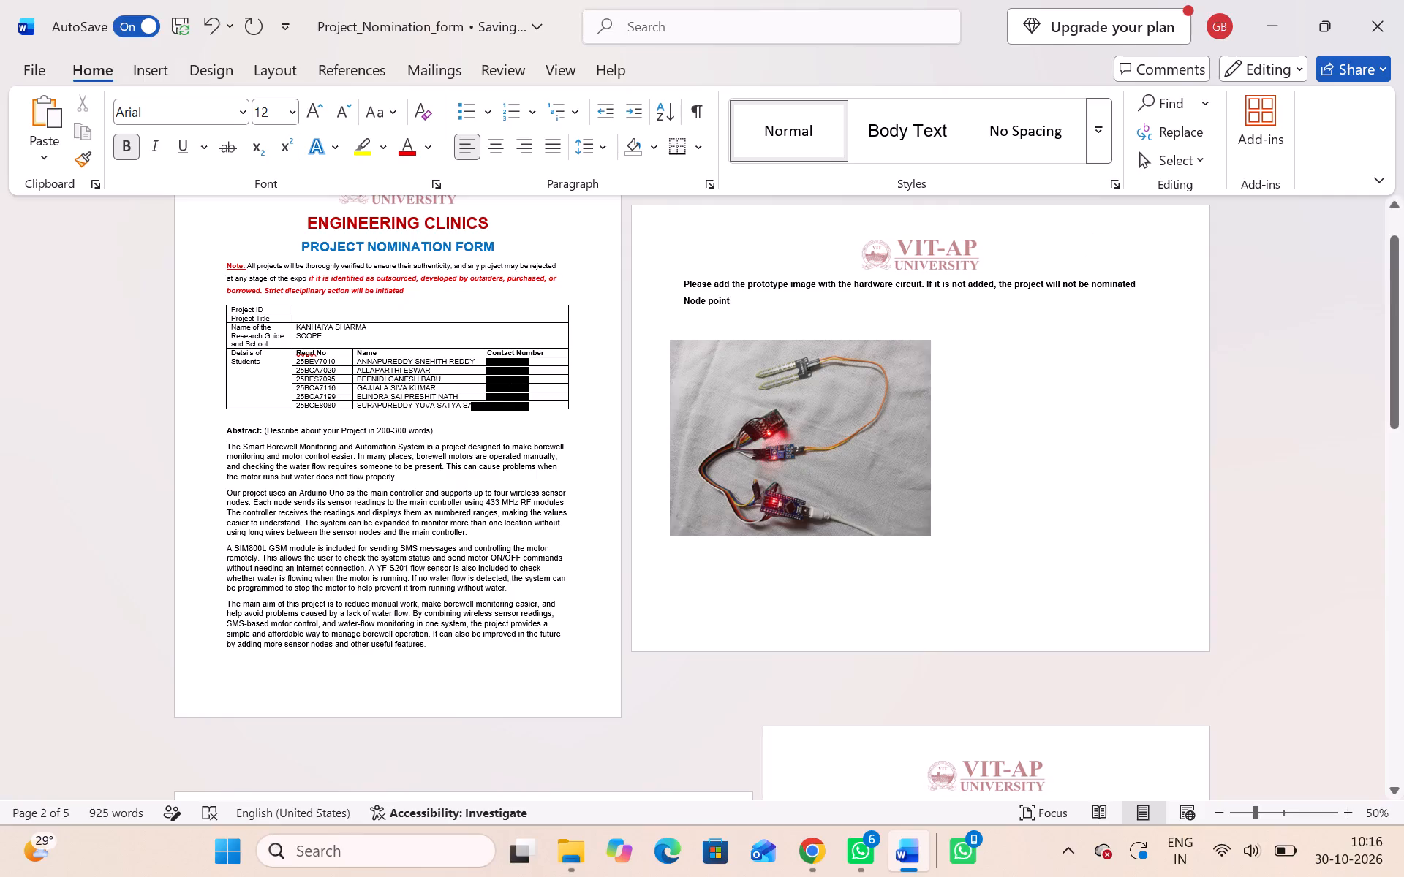
drag(736, 305, 663, 297)
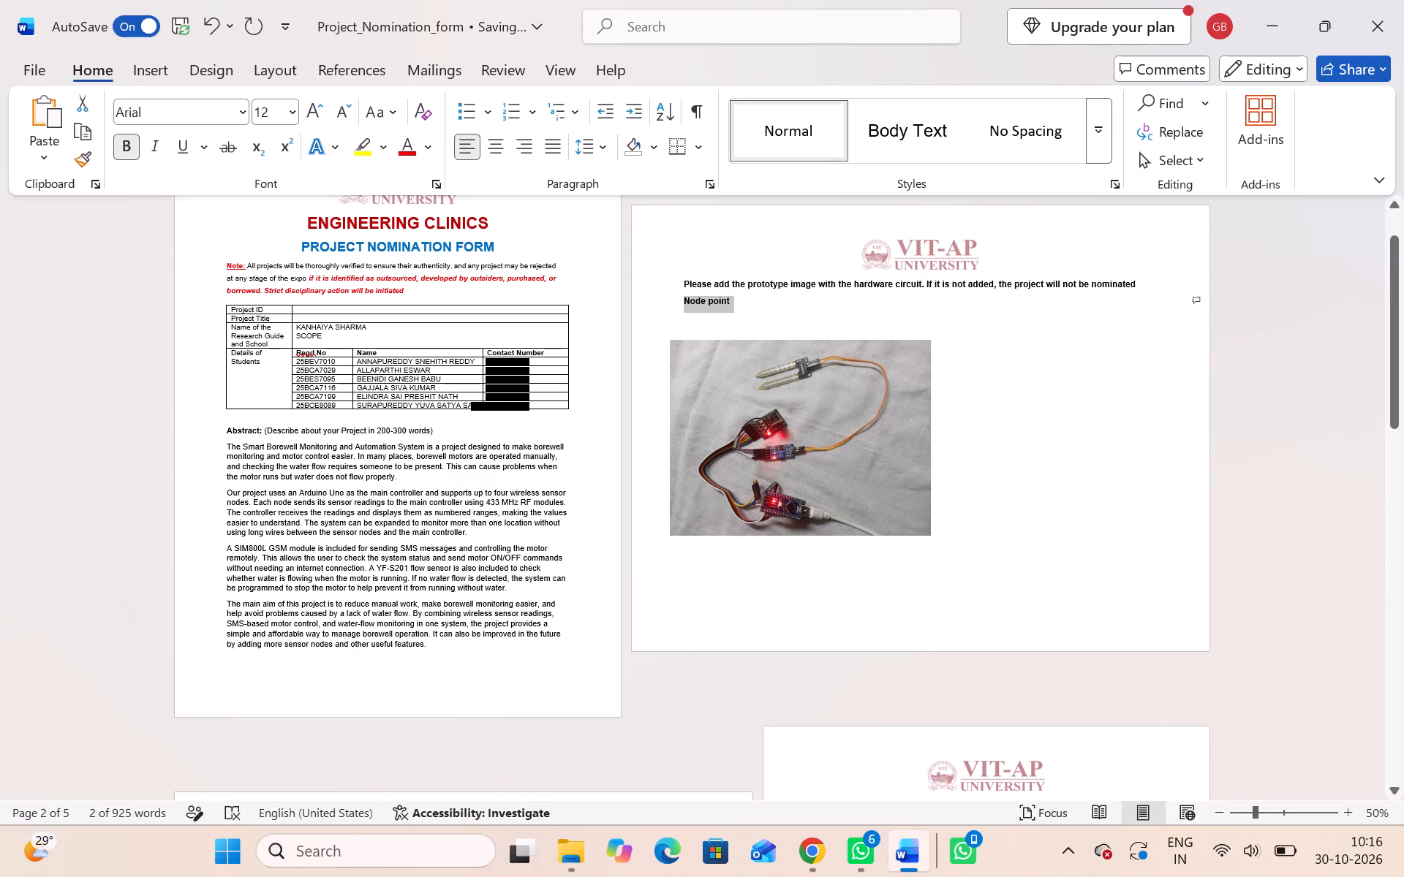
key(ctrl+b)
key(ctrl+b)
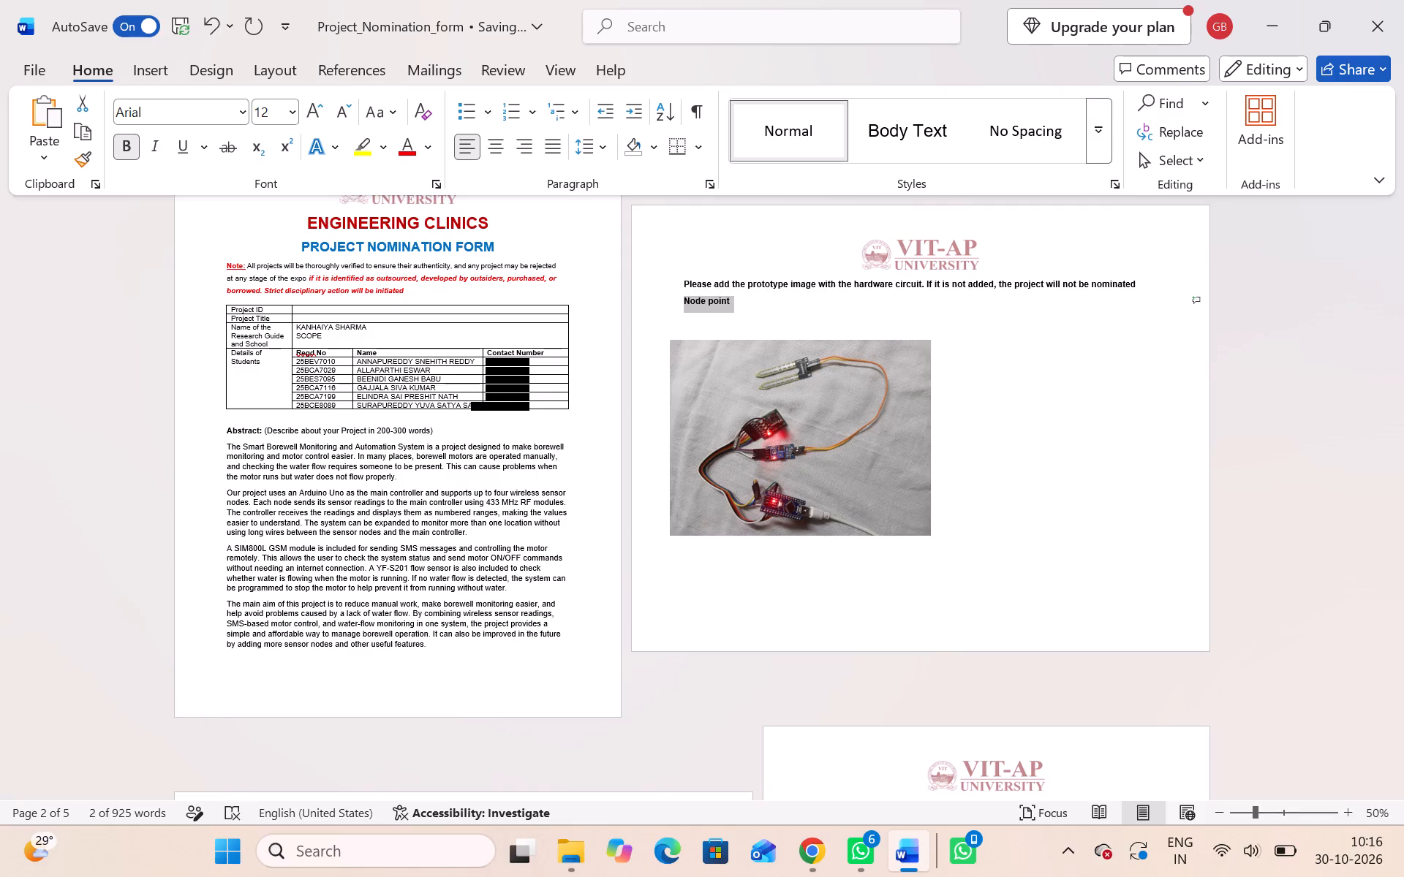
click(195, 143)
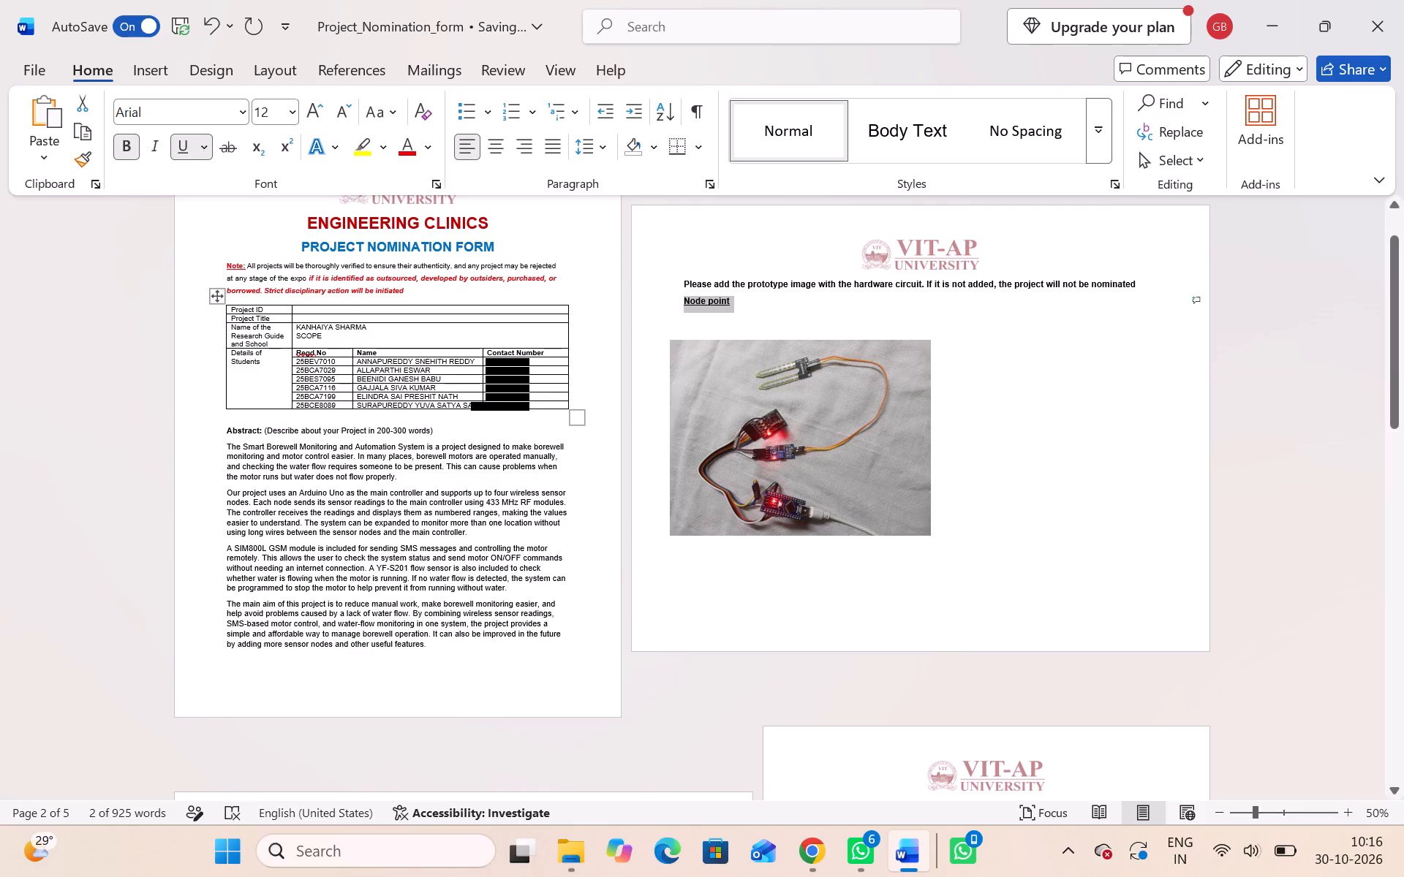
click(739, 308)
click(739, 308)
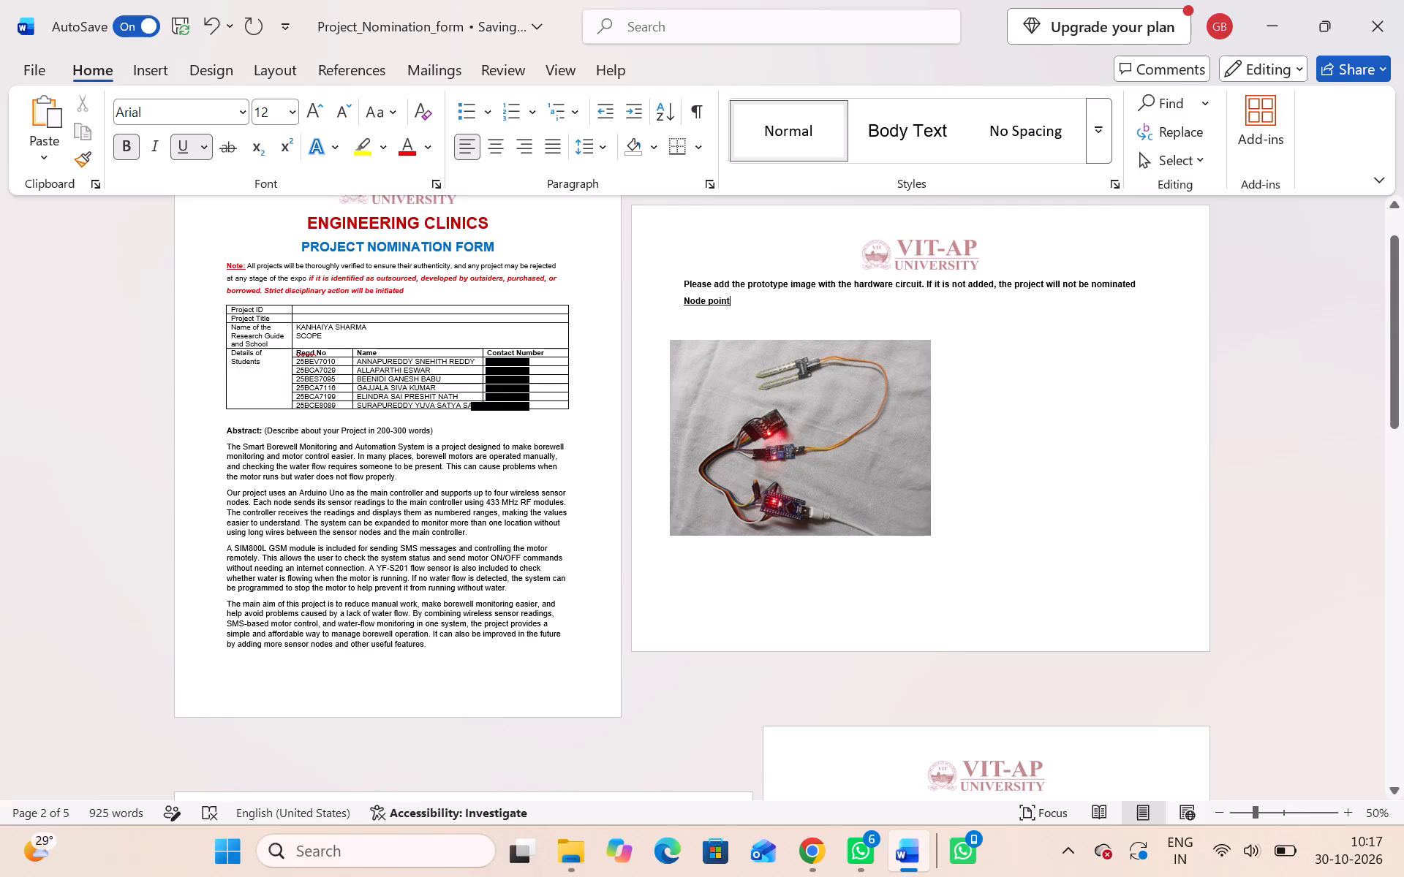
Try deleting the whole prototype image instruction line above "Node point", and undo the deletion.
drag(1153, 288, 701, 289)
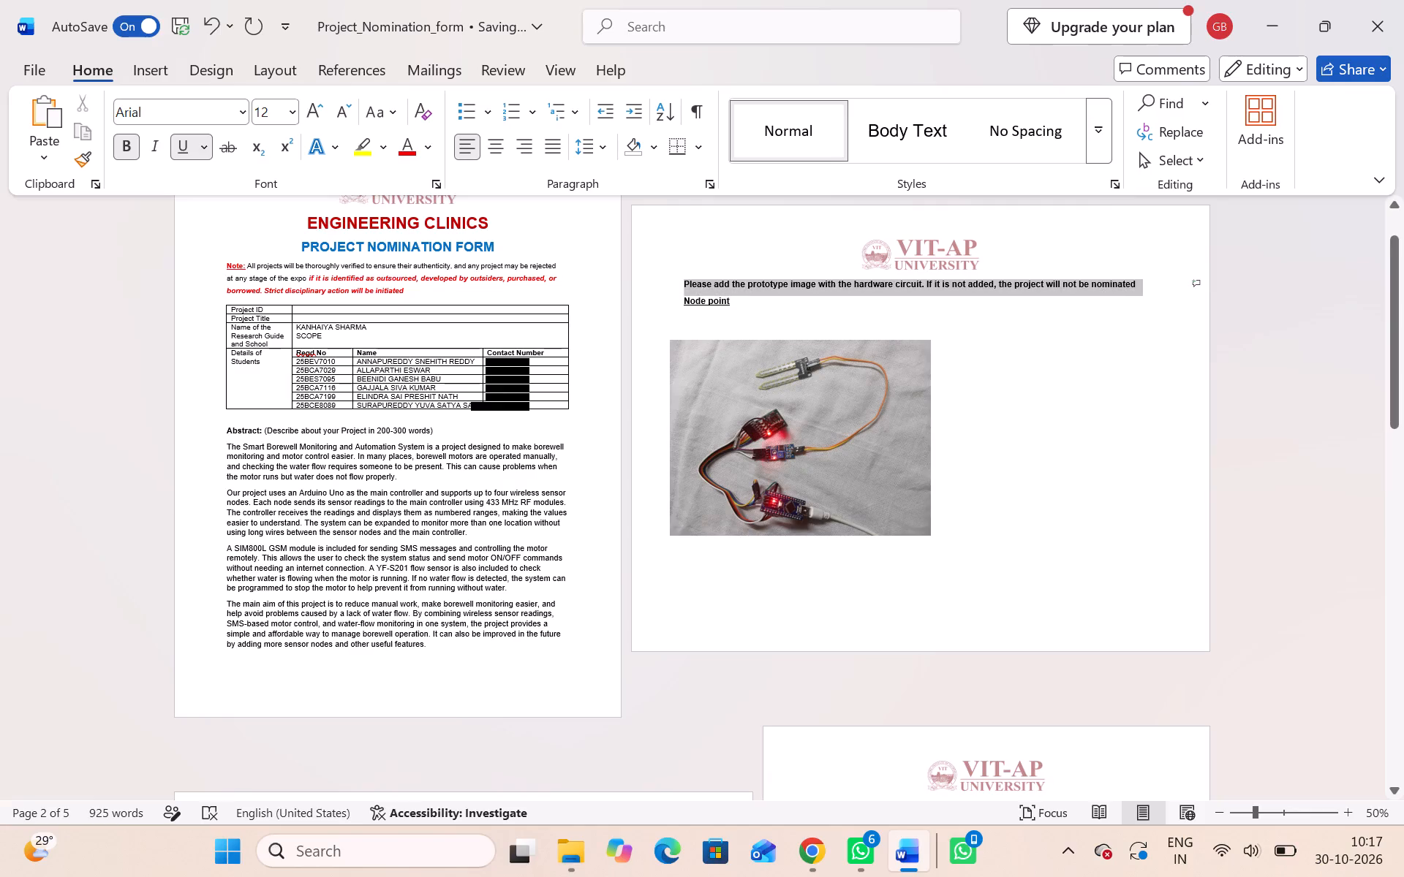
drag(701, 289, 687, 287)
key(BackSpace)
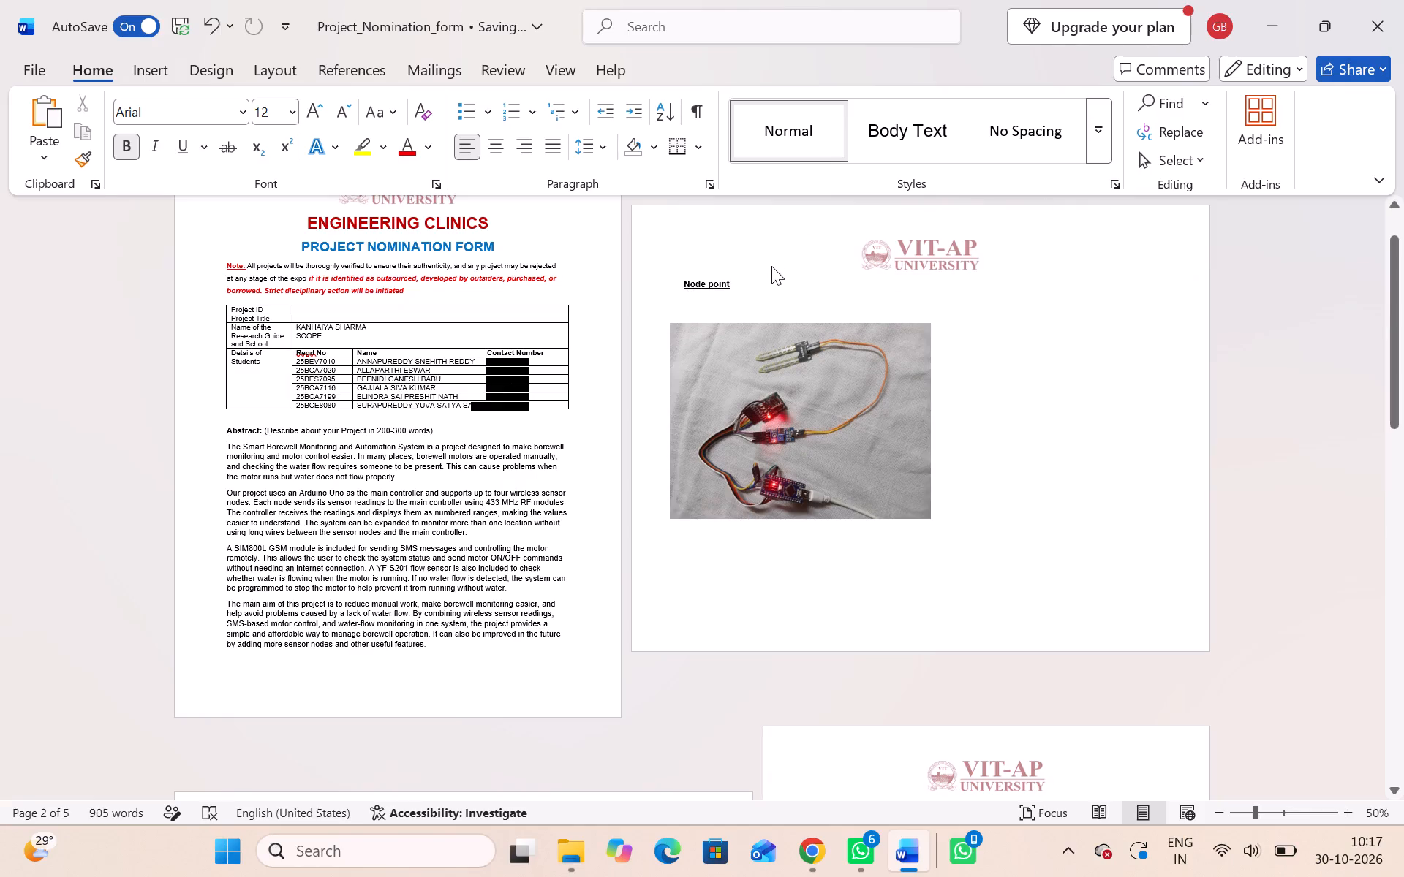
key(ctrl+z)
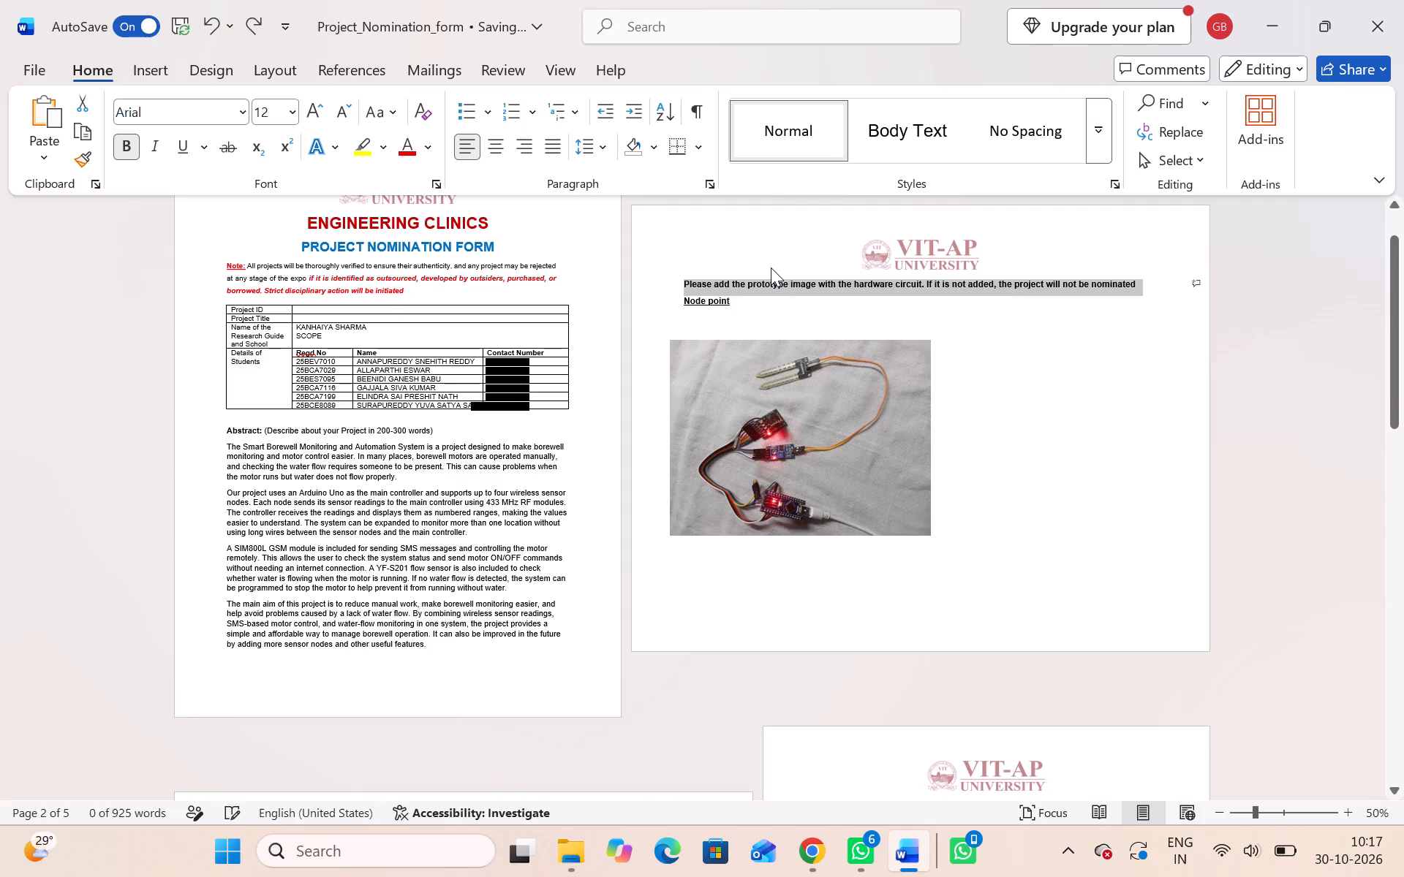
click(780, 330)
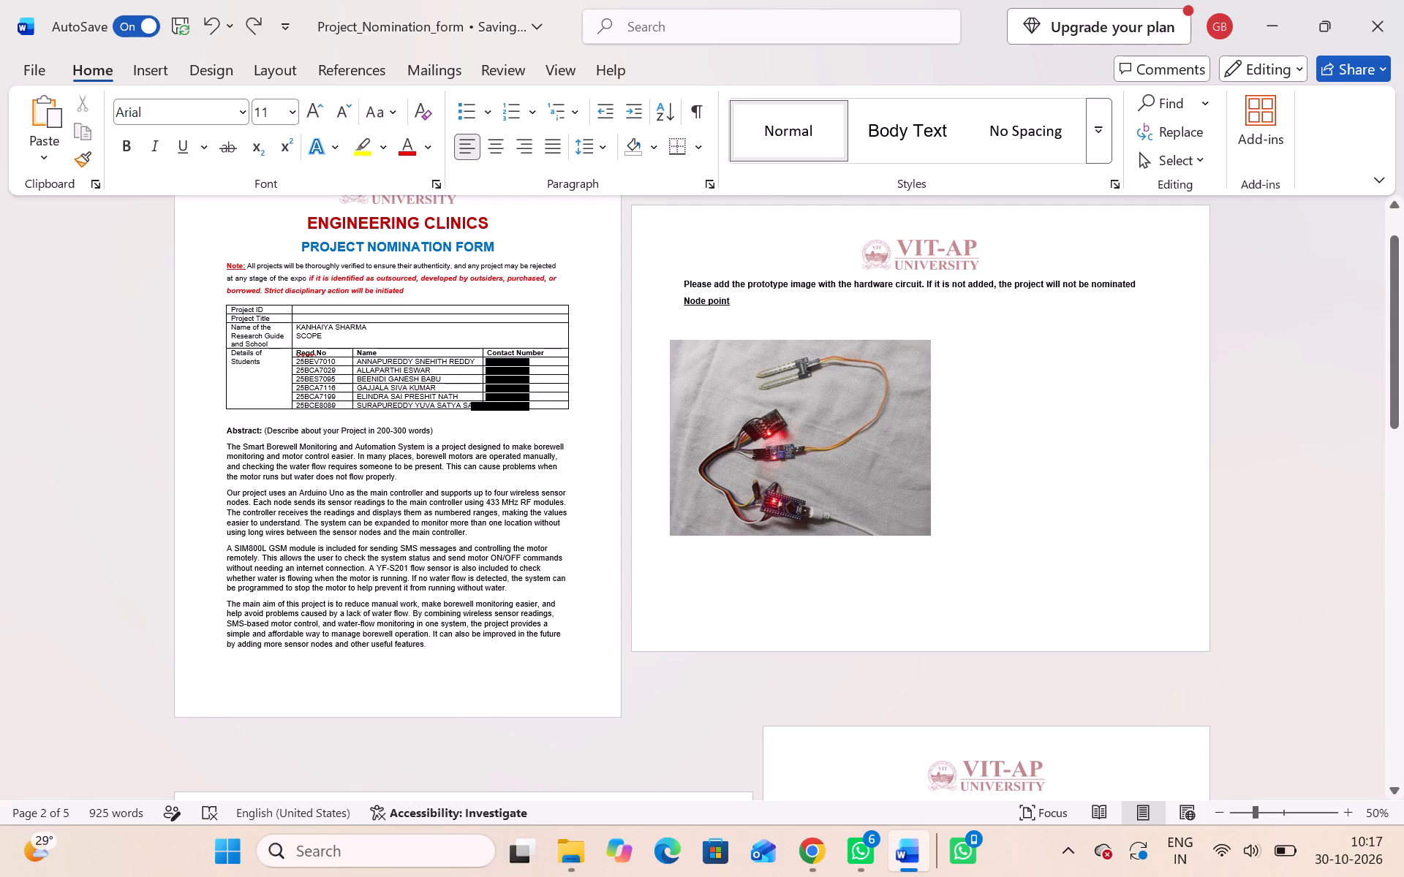
Replace the text of the prototype image instruction above "Node point" with the heading "Prototype image".
click(1136, 282)
key(BackSpace)
key(BackSpace)
key(BackSpace)
key(BackSpace)
key(BackSpace)
key(BackSpace)
key(BackSpace)
key(BackSpace)
key(BackSpace)
key(BackSpace)
key(BackSpace)
key(BackSpace)
key(BackSpace)
key(BackSpace)
key(BackSpace)
key(BackSpace)
key(BackSpace)
key(BackSpace)
key(BackSpace)
key(BackSpace)
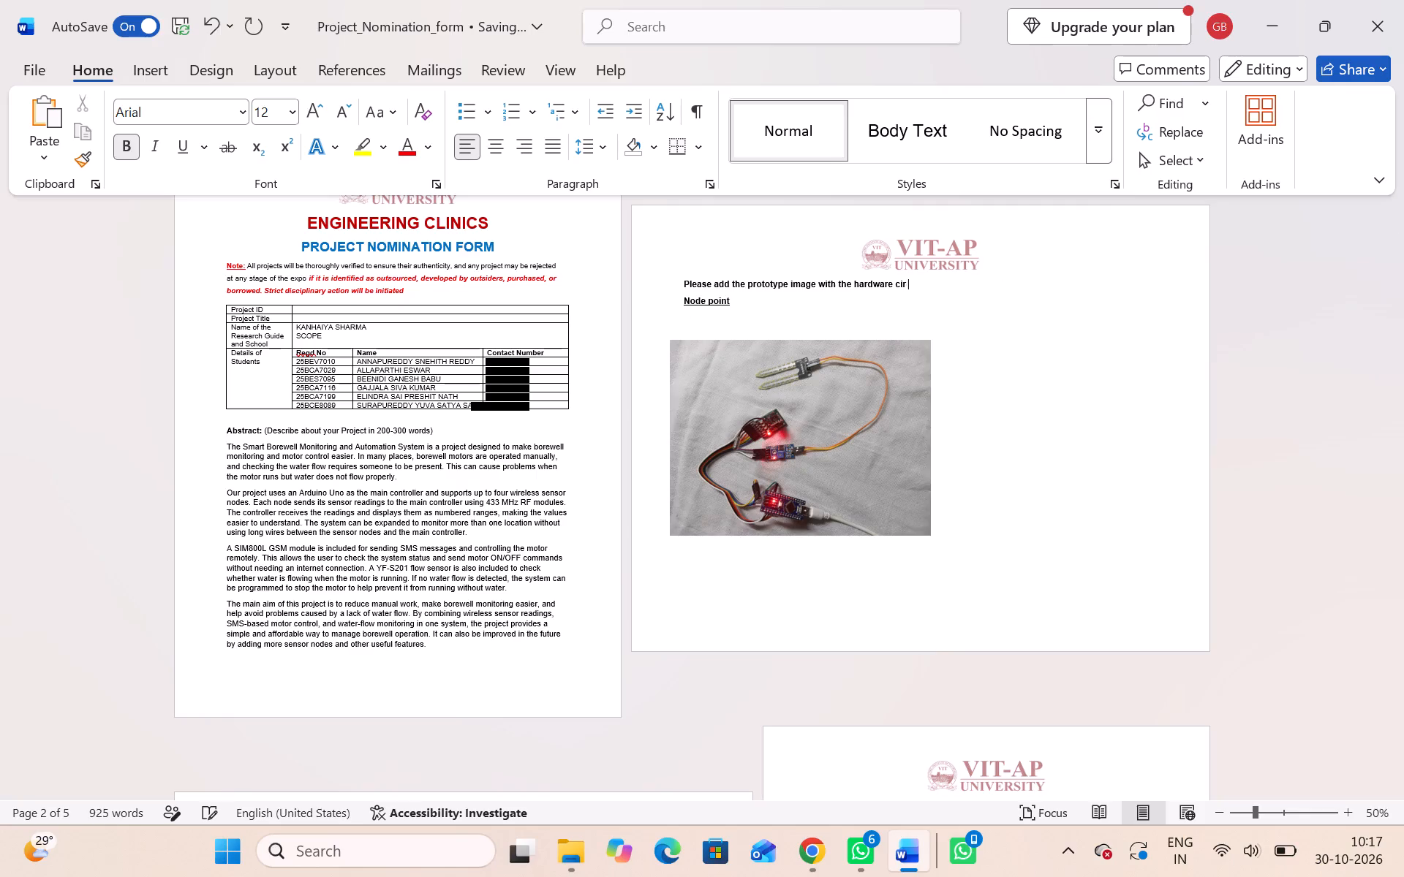
key(BackSpace)
key(BackSpace)
key(BackSpace)
key(BackSpace)
key(BackSpace)
key(BackSpace)
key(BackSpace)
key(BackSpace)
key(BackSpace)
key(BackSpace)
key(BackSpace)
key(BackSpace)
key(BackSpace)
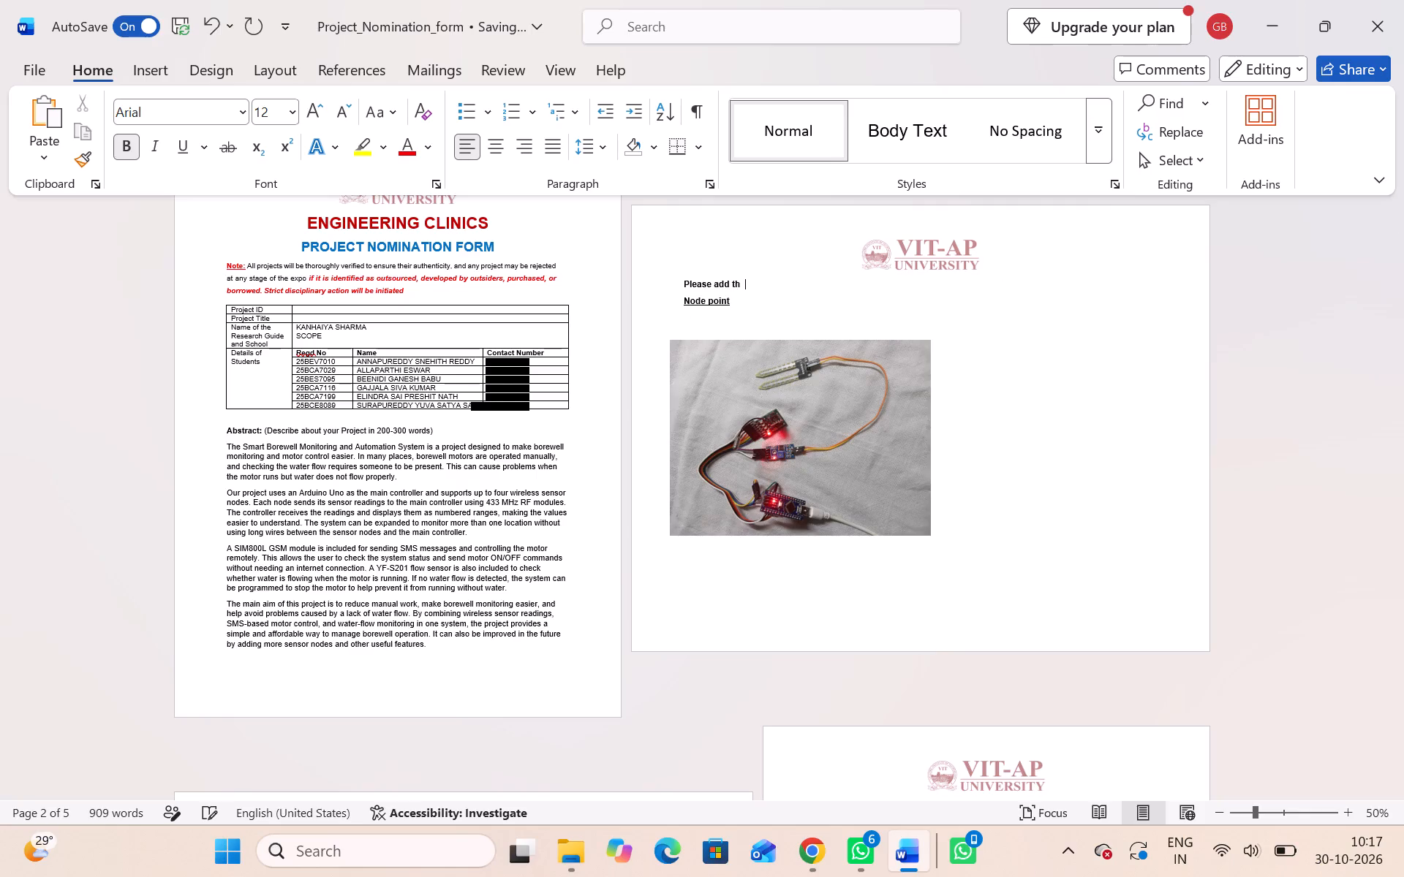
key(BackSpace)
key(BackSpace)
key(BackSpace)
key(BackSpace)
key(BackSpace)
key(BackSpace)
text(rototype)
key(space)
key(u)
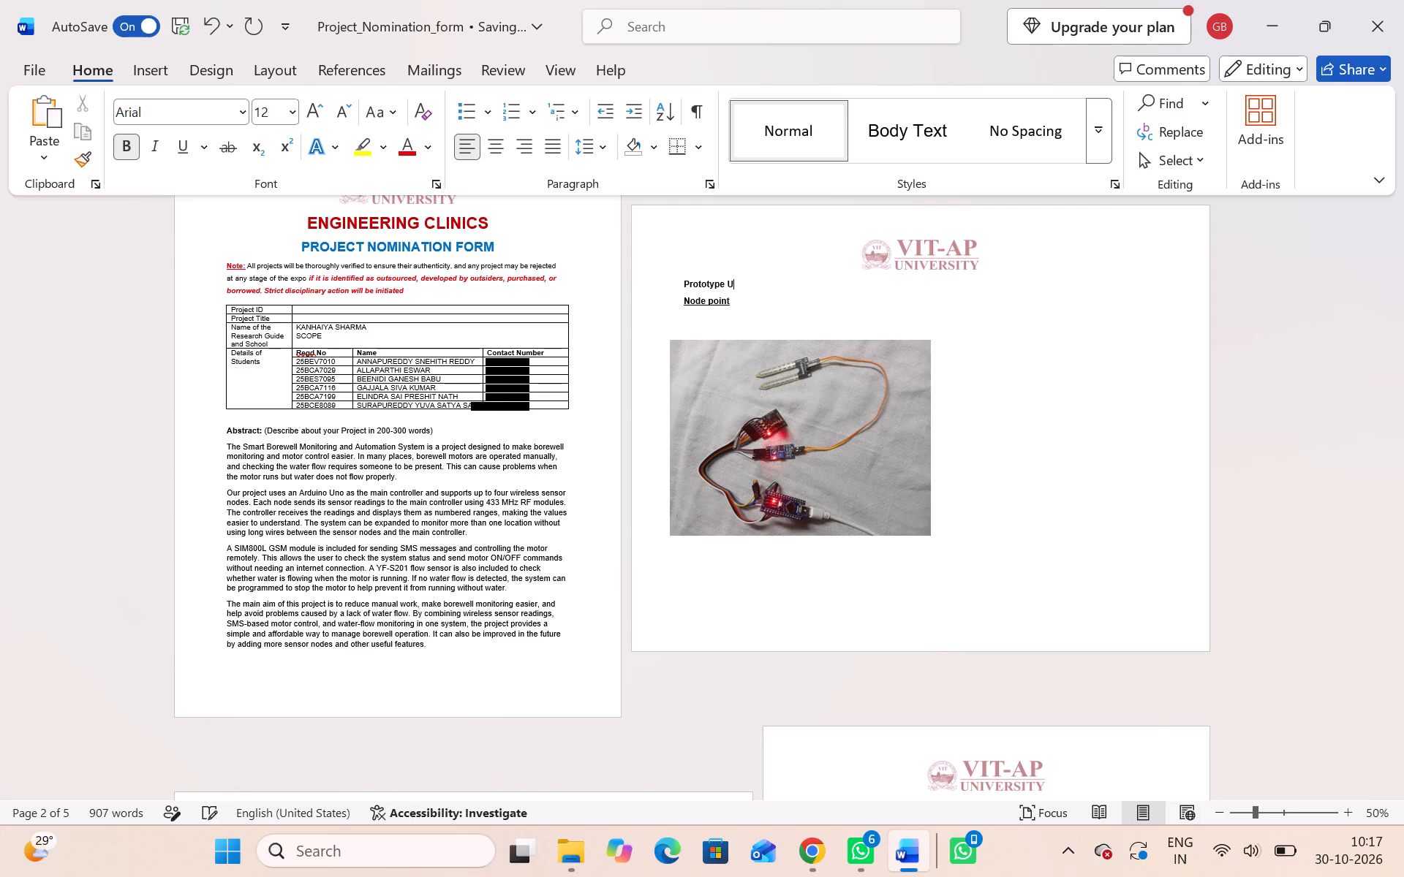
key(BackSpace)
text(ma)
text(ge)
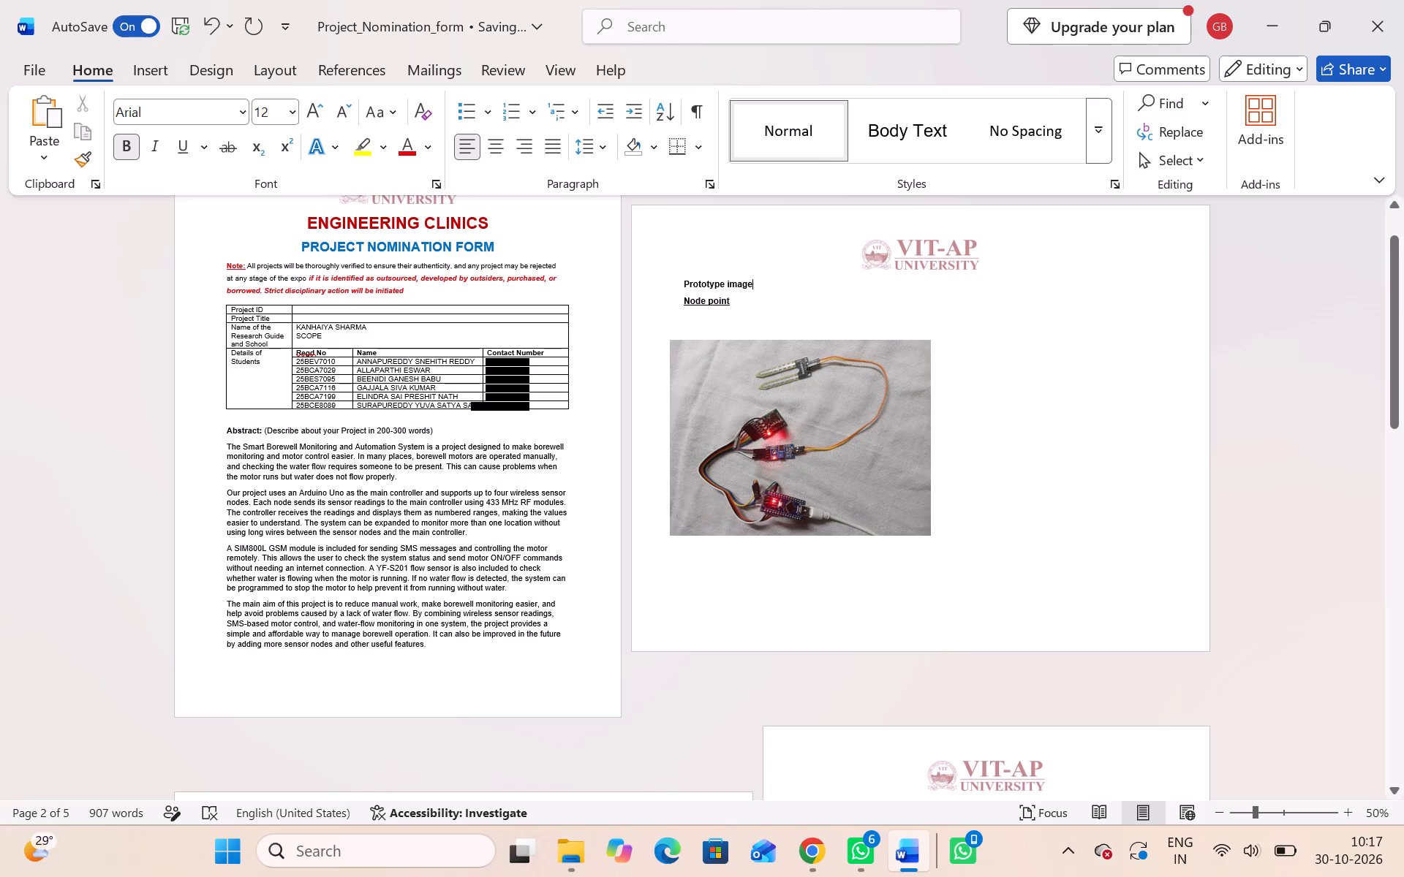
Shrink the hardware photo below "Node point" a little further from its corner, keeping its proportions.
click(925, 416)
drag(927, 532, 902, 515)
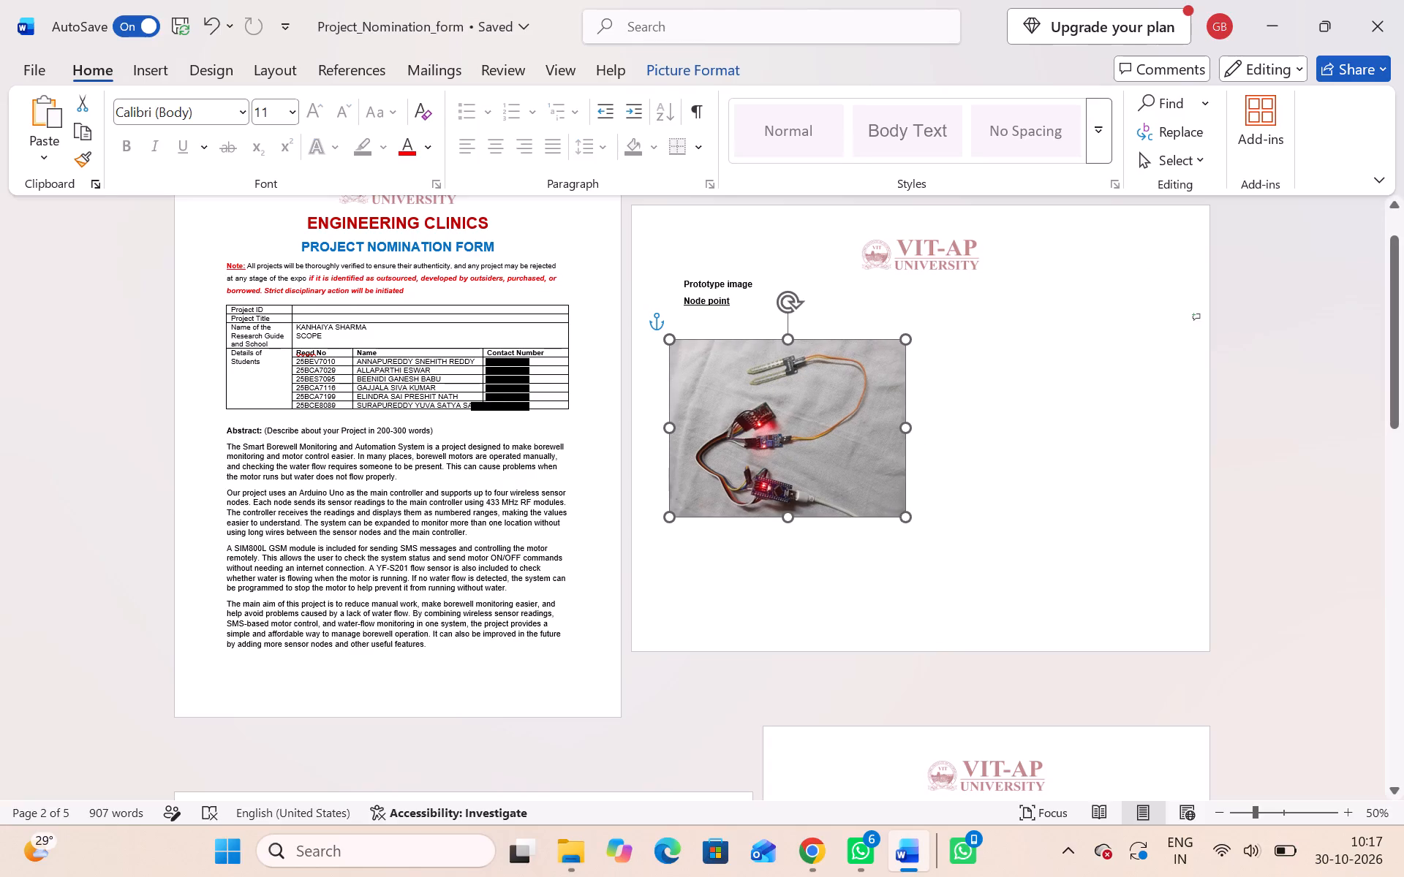
drag(902, 515, 895, 513)
click(1031, 485)
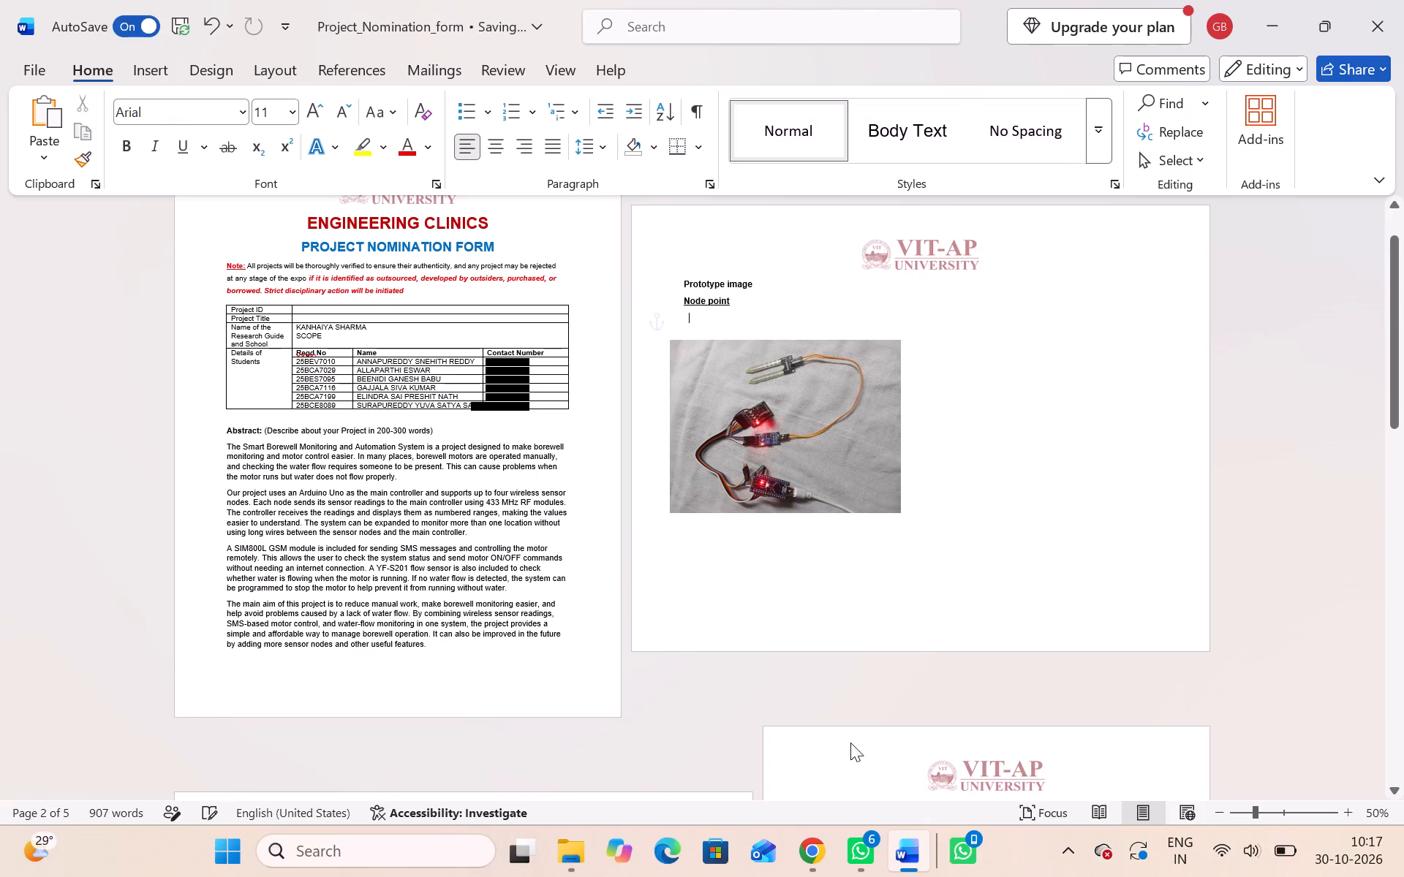
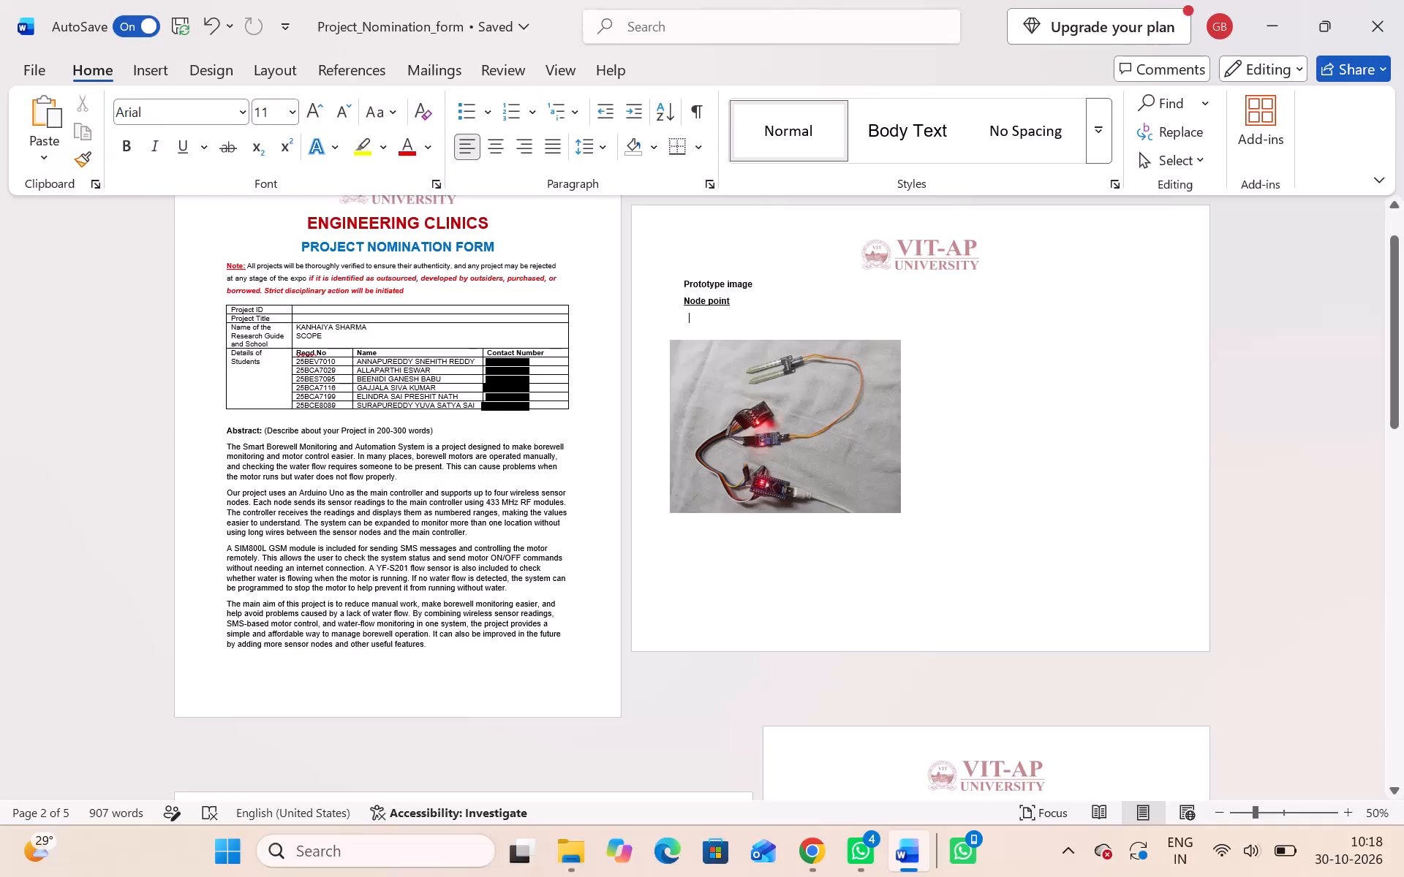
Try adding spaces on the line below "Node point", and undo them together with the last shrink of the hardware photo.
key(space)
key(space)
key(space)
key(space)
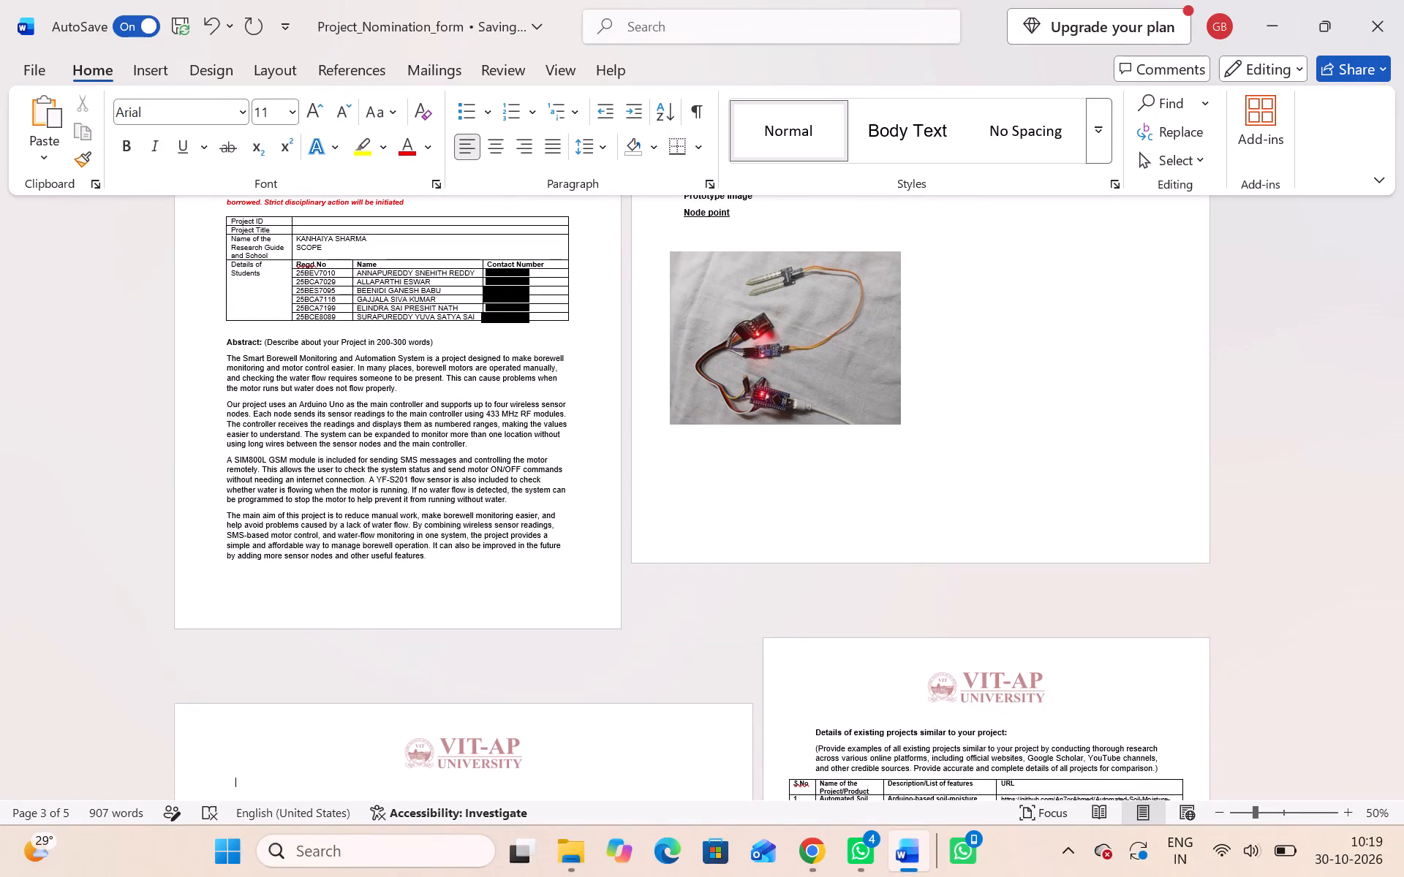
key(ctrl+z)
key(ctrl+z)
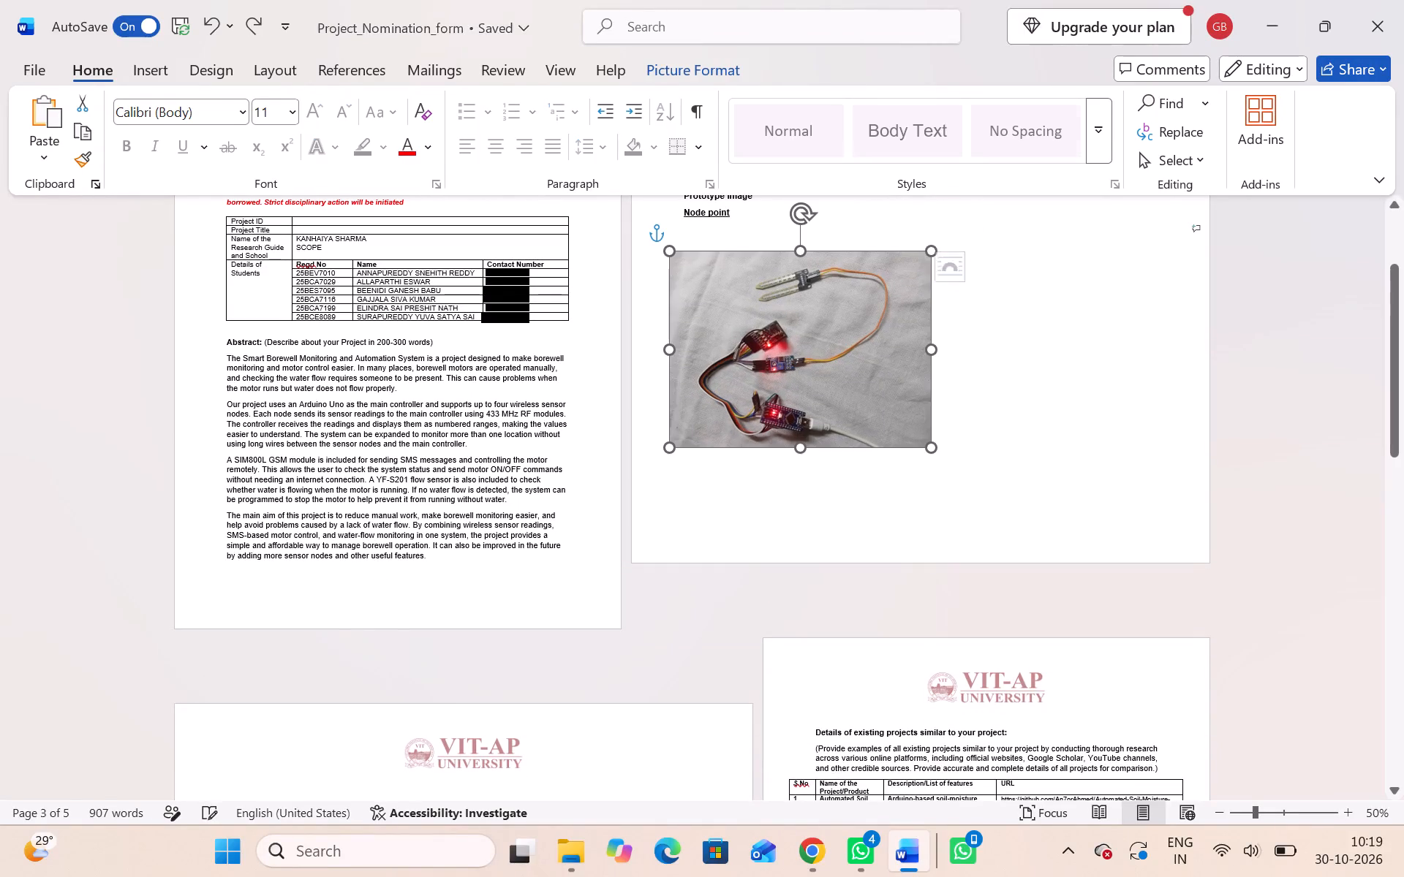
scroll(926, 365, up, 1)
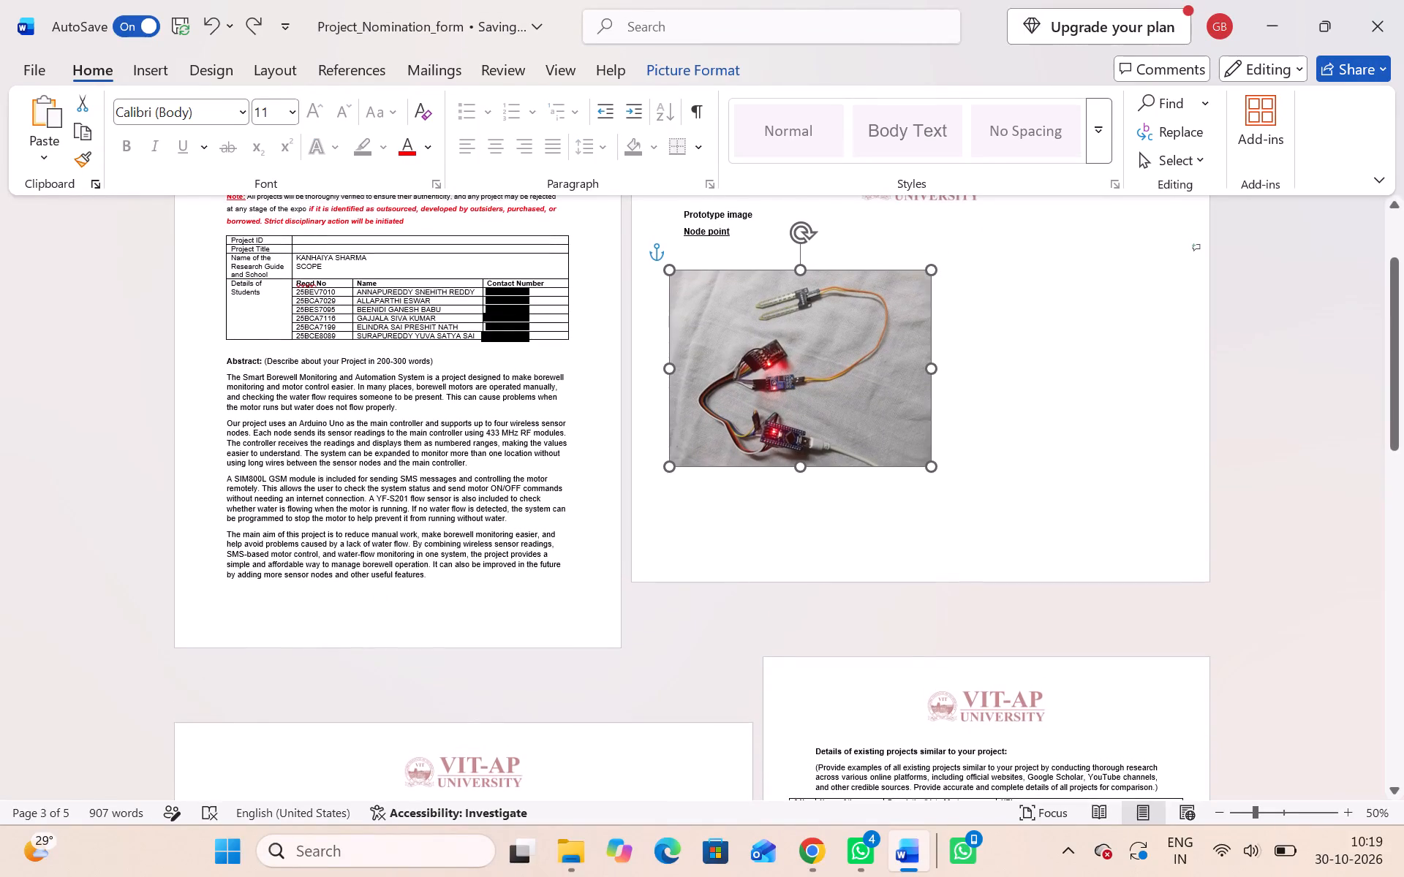
Paste the copied Node A circuit diagram after the hardware photo and shrink it from its corner, keeping its proportions.
click(983, 276)
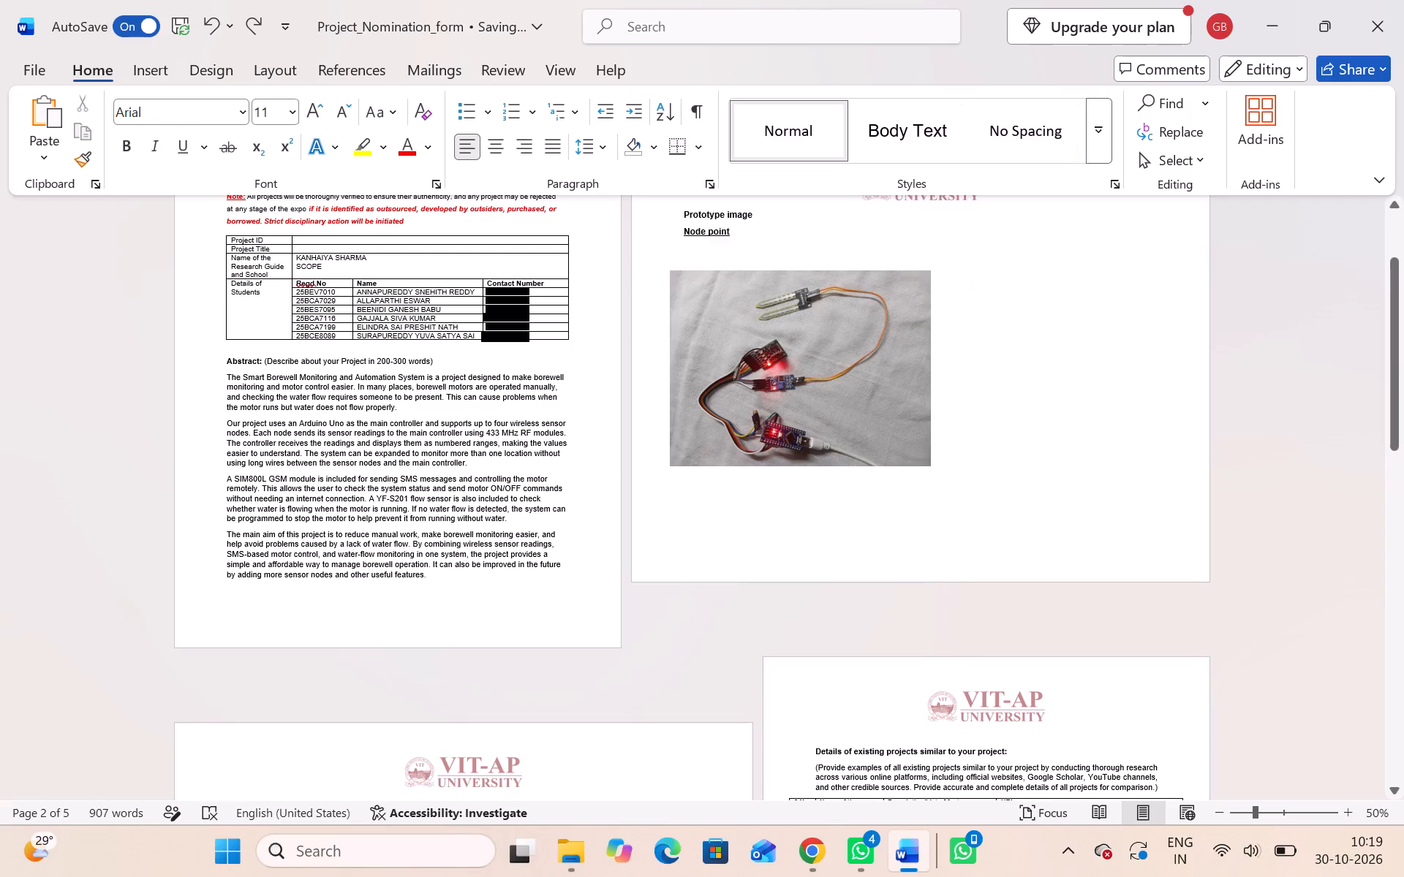
key(ctrl+v)
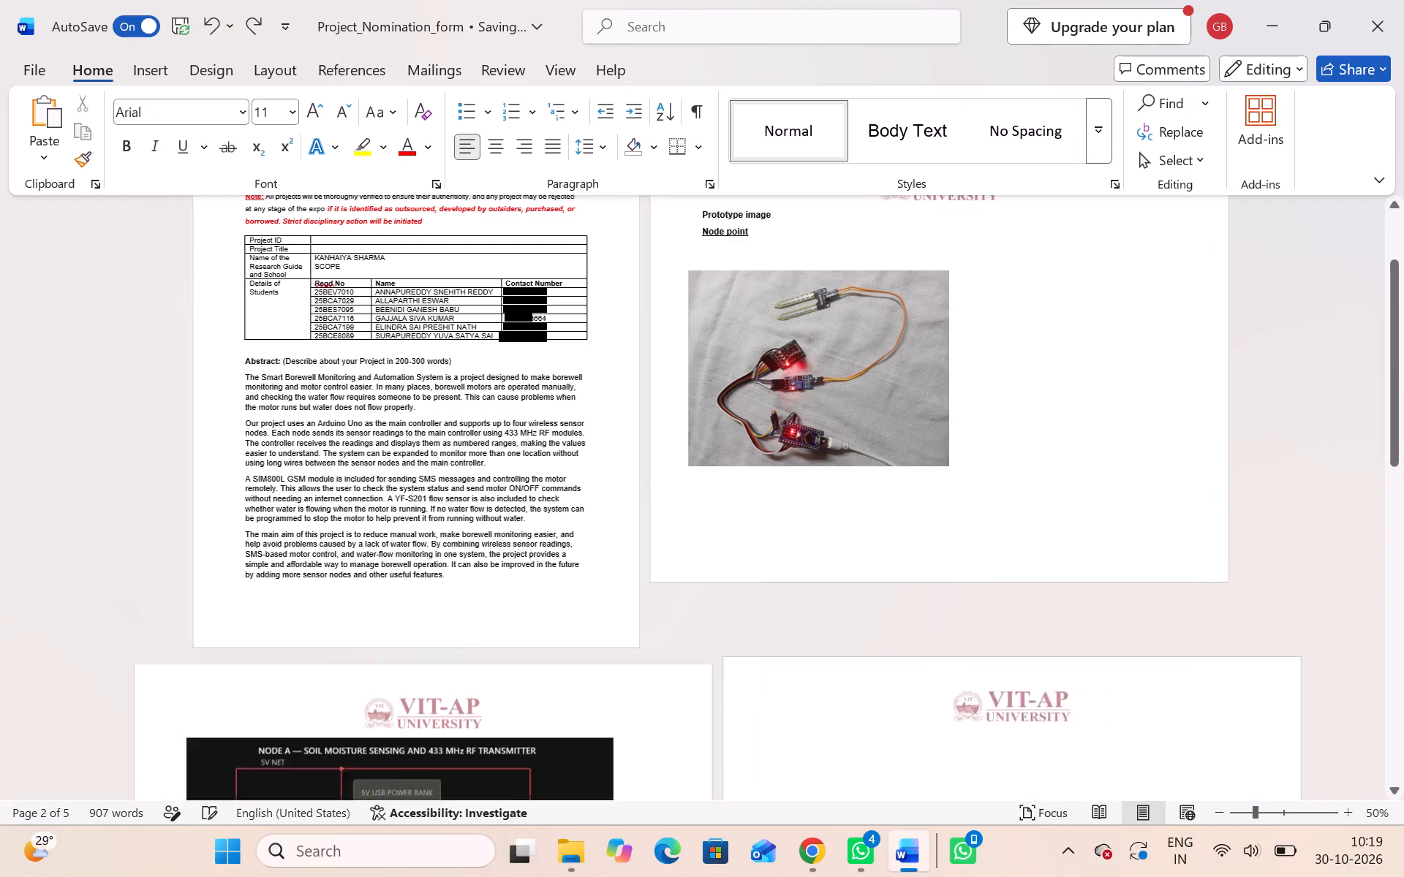
click(500, 650)
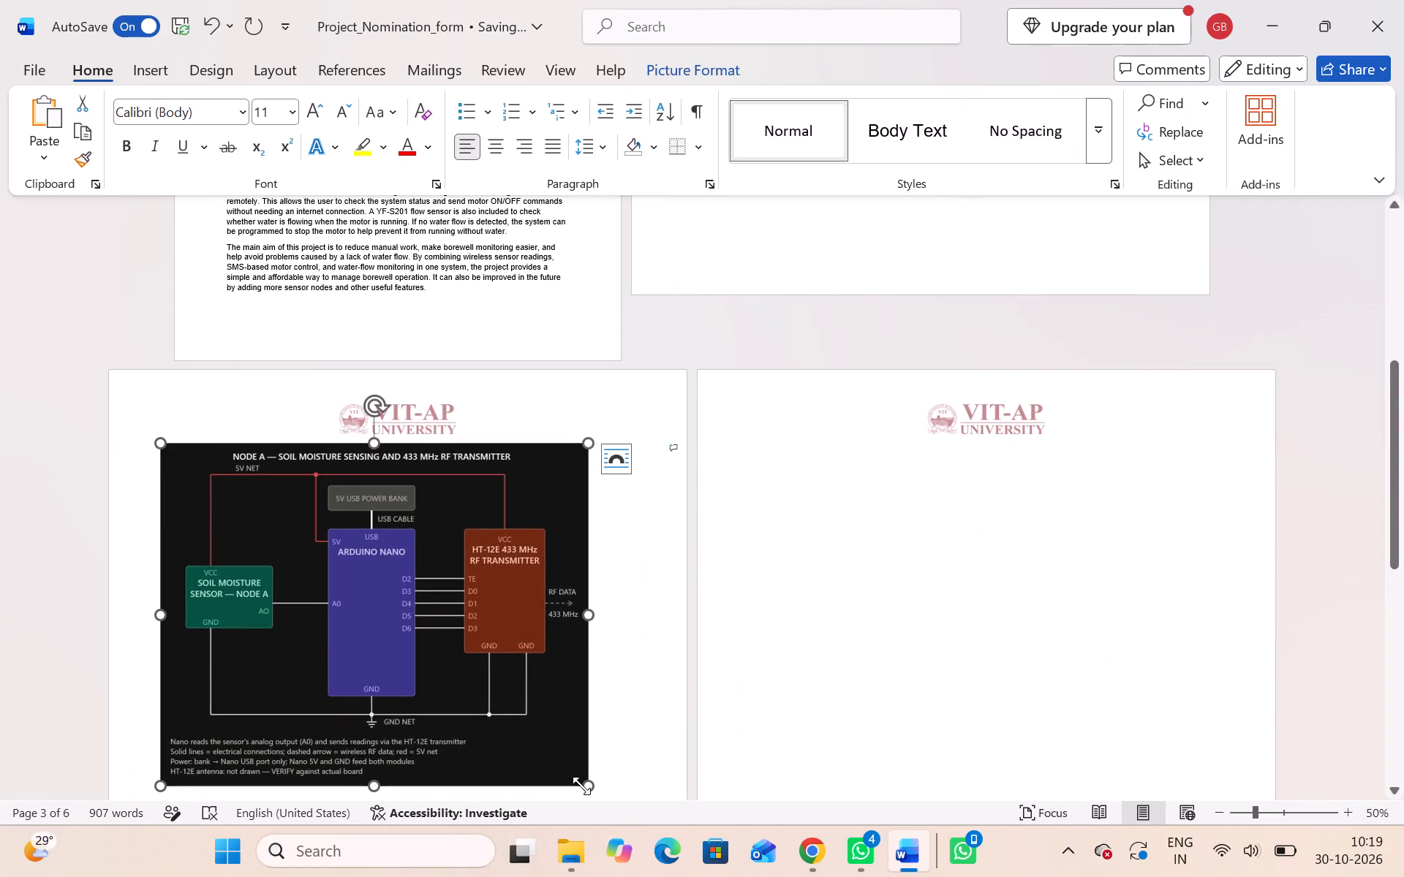
drag(581, 786, 415, 684)
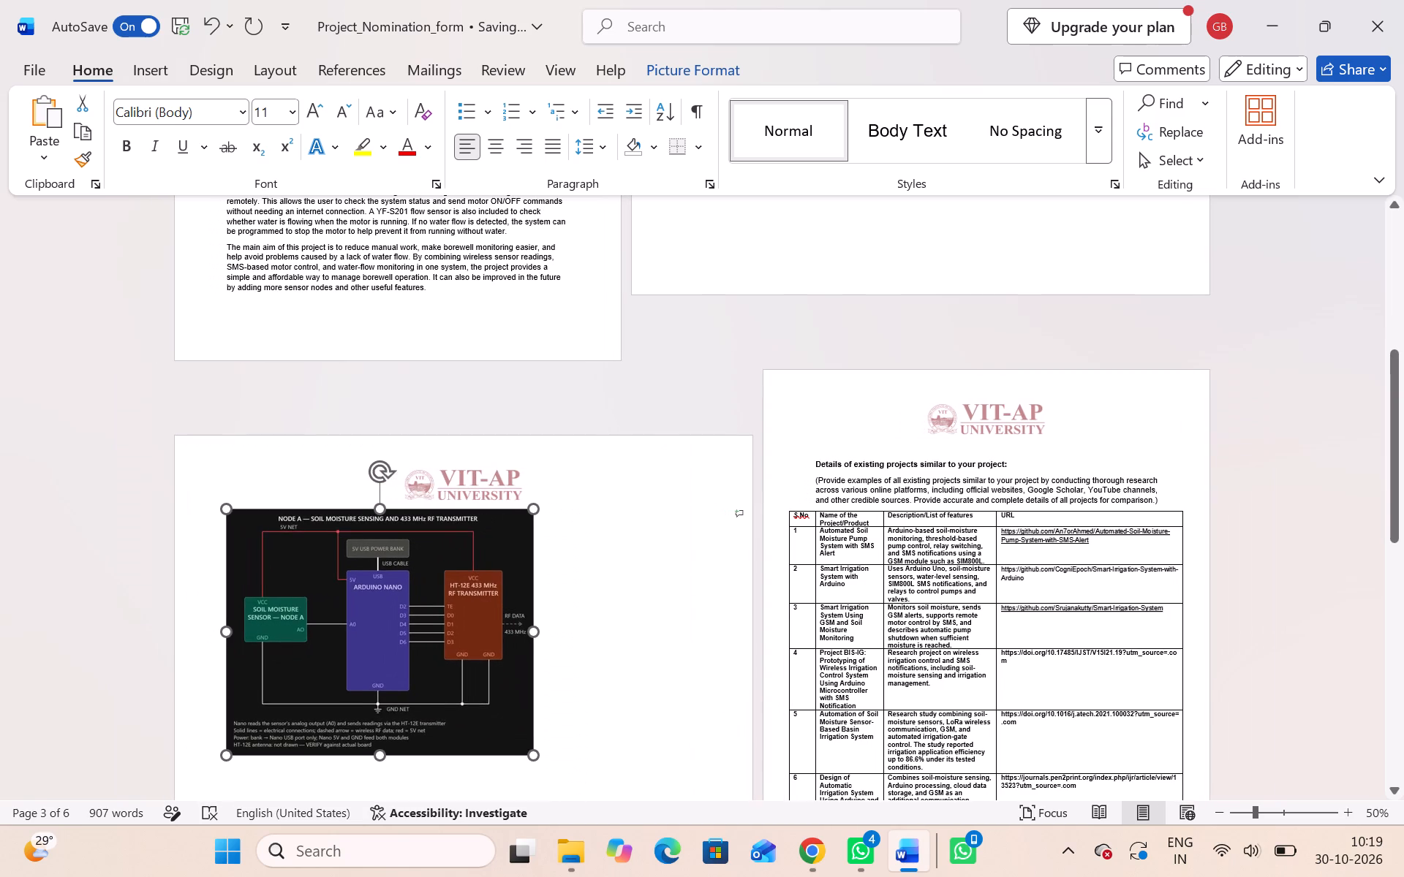
drag(415, 684, 413, 683)
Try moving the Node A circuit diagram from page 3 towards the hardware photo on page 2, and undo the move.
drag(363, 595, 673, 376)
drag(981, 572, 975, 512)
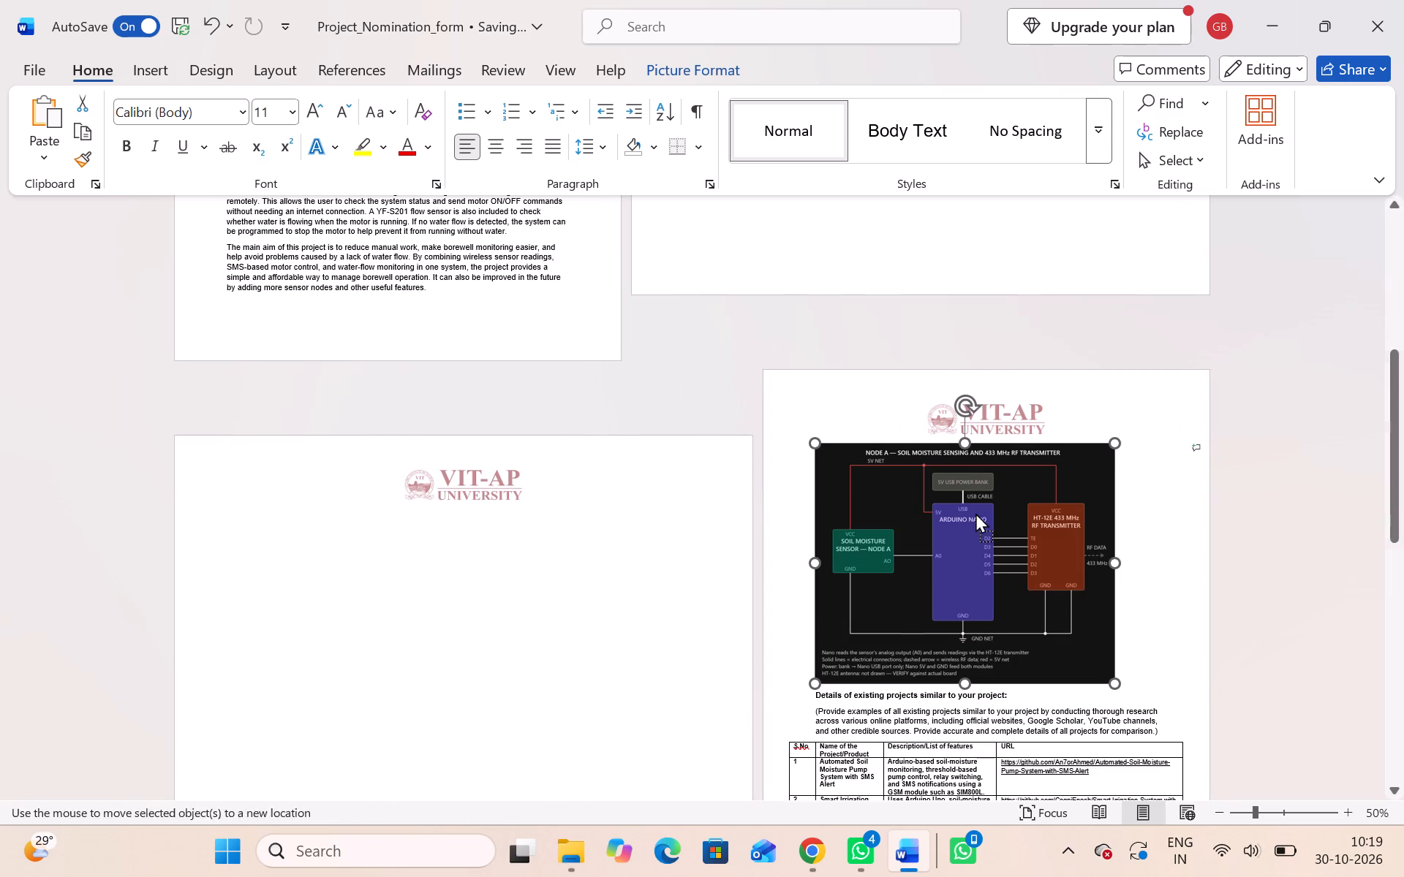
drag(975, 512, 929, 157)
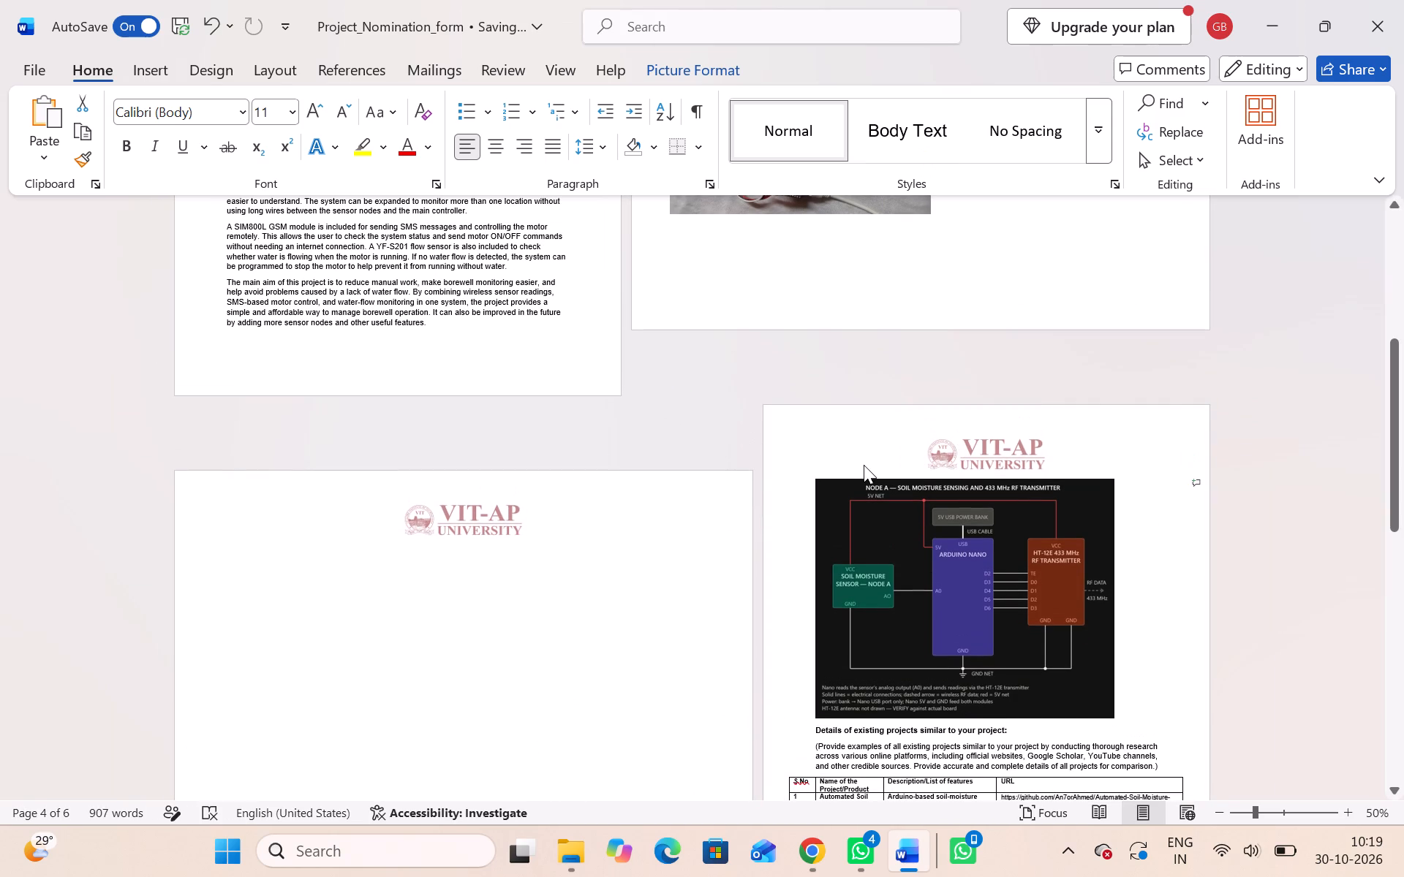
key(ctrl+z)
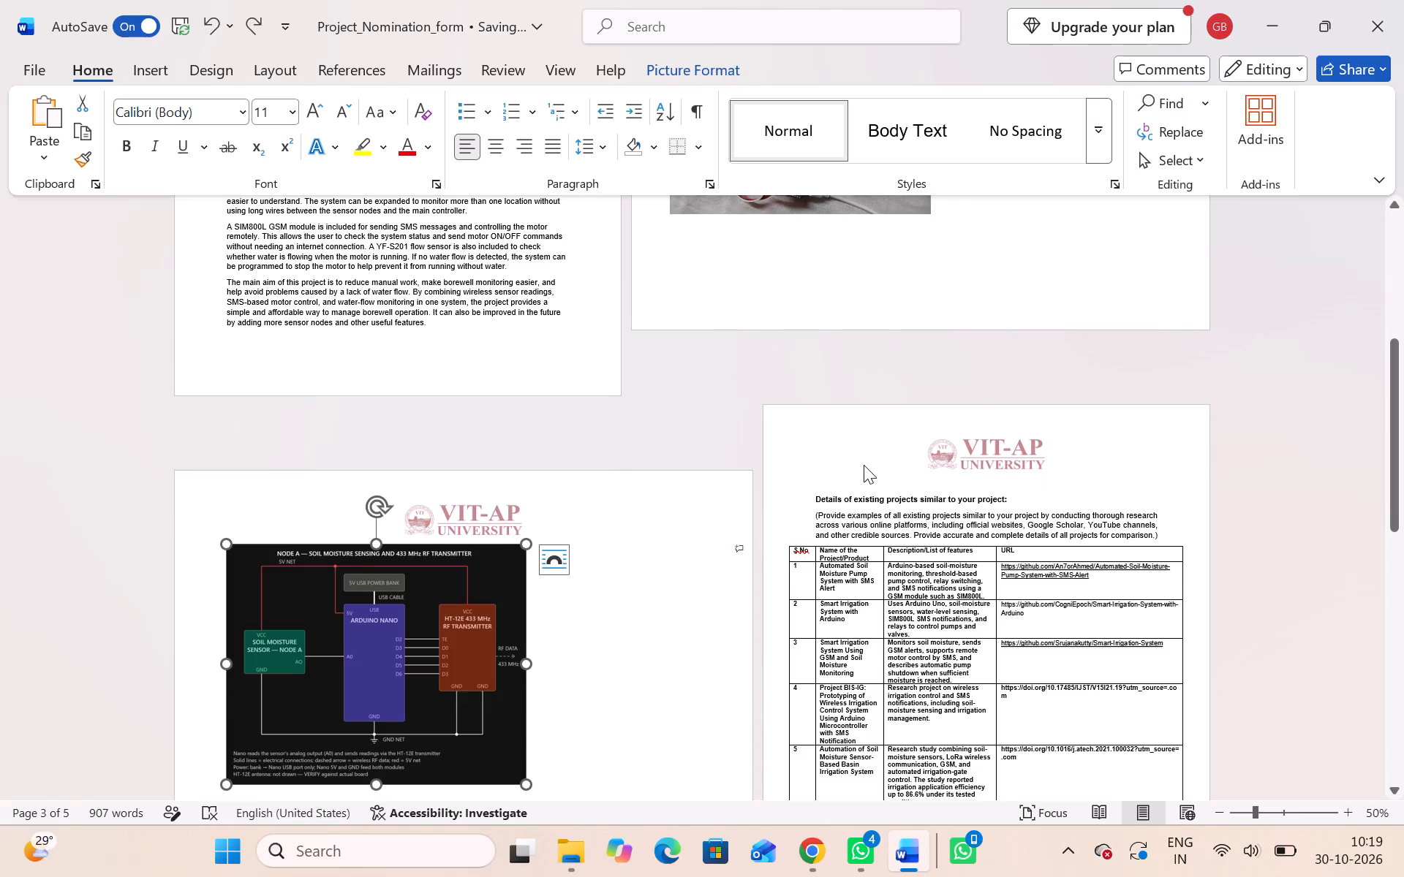
Shrink the hardware photo on page 2 from its corner to a small thumbnail, keeping its proportions.
scroll(864, 465, up, 1)
click(871, 240)
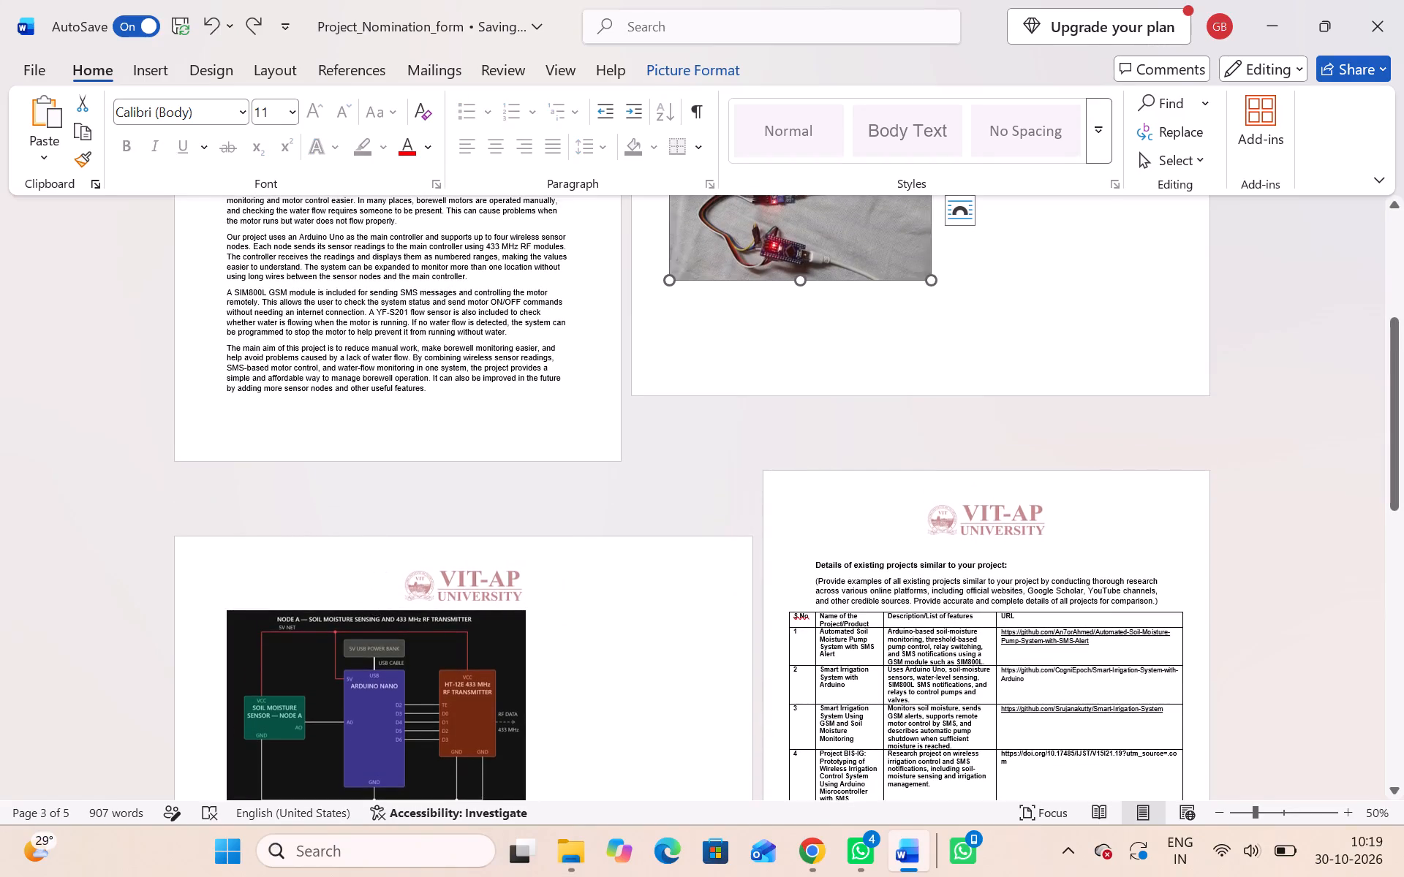
drag(930, 276, 826, 191)
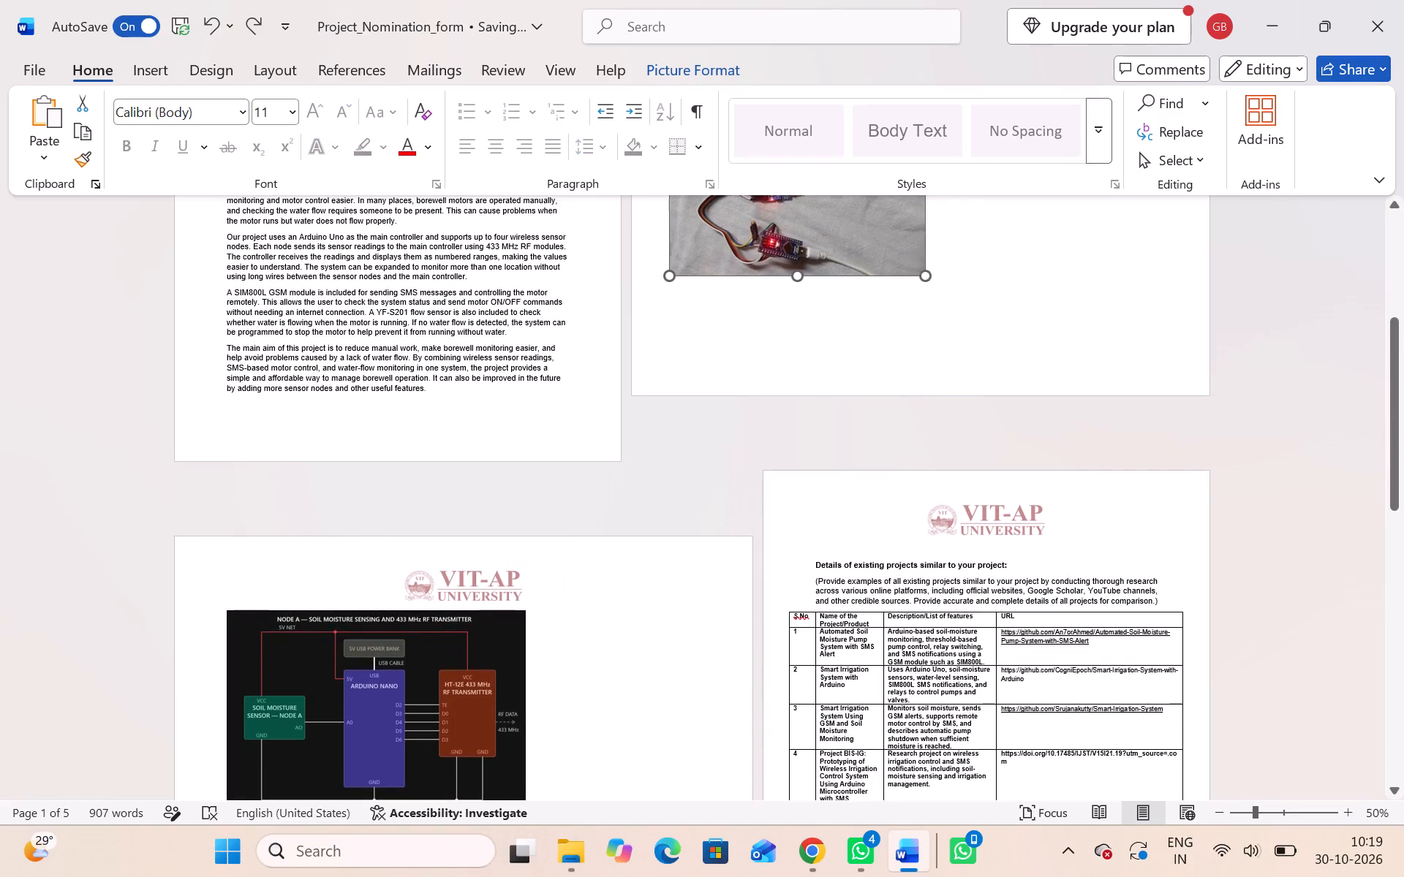
drag(826, 191, 758, 153)
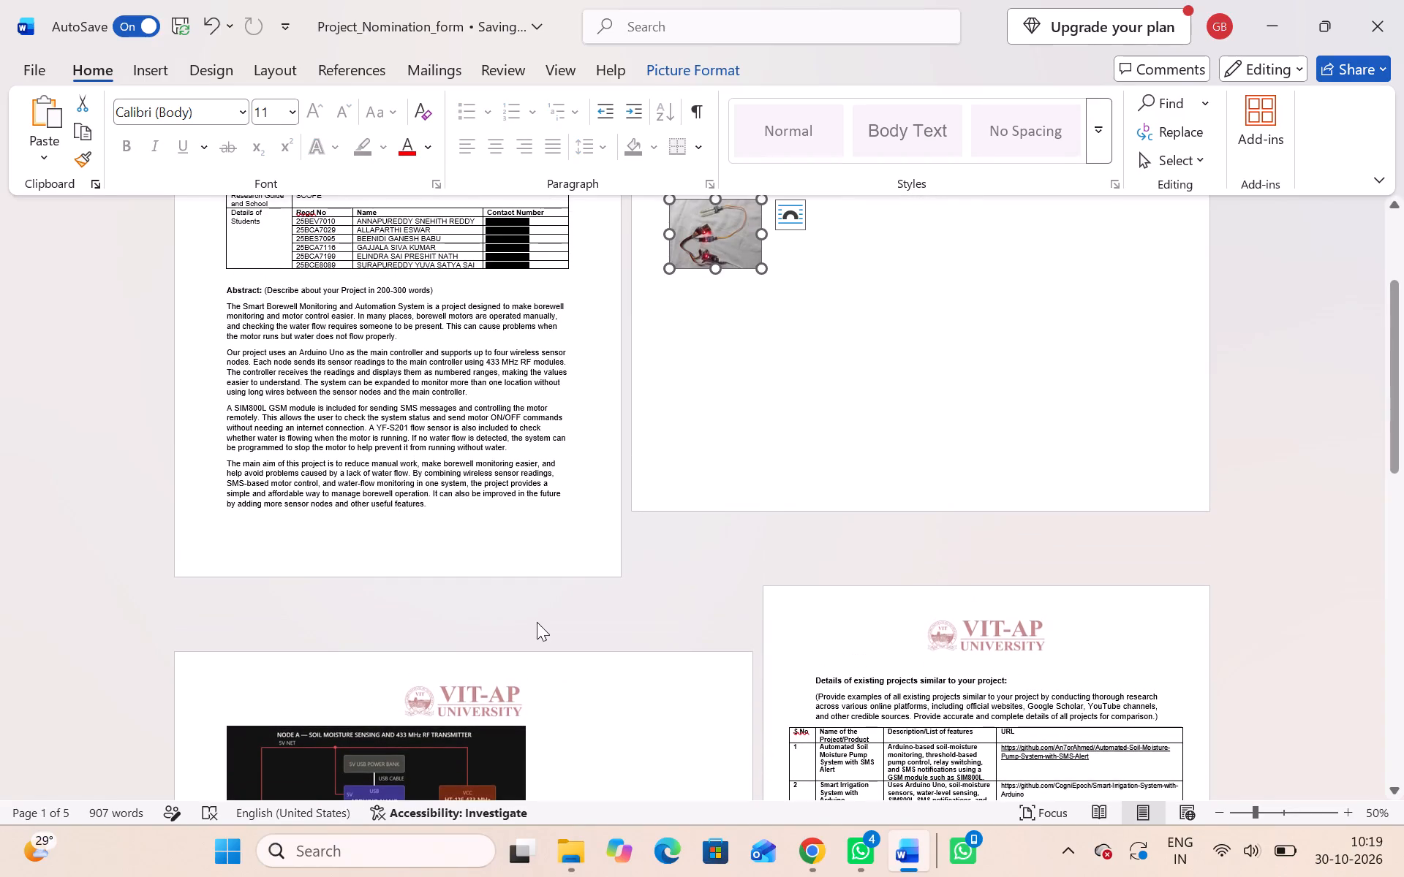
Shrink the Node A circuit diagram on page 3 from its corner to a thumbnail slightly smaller than the hardware photo.
scroll(537, 625, down, 2)
click(423, 702)
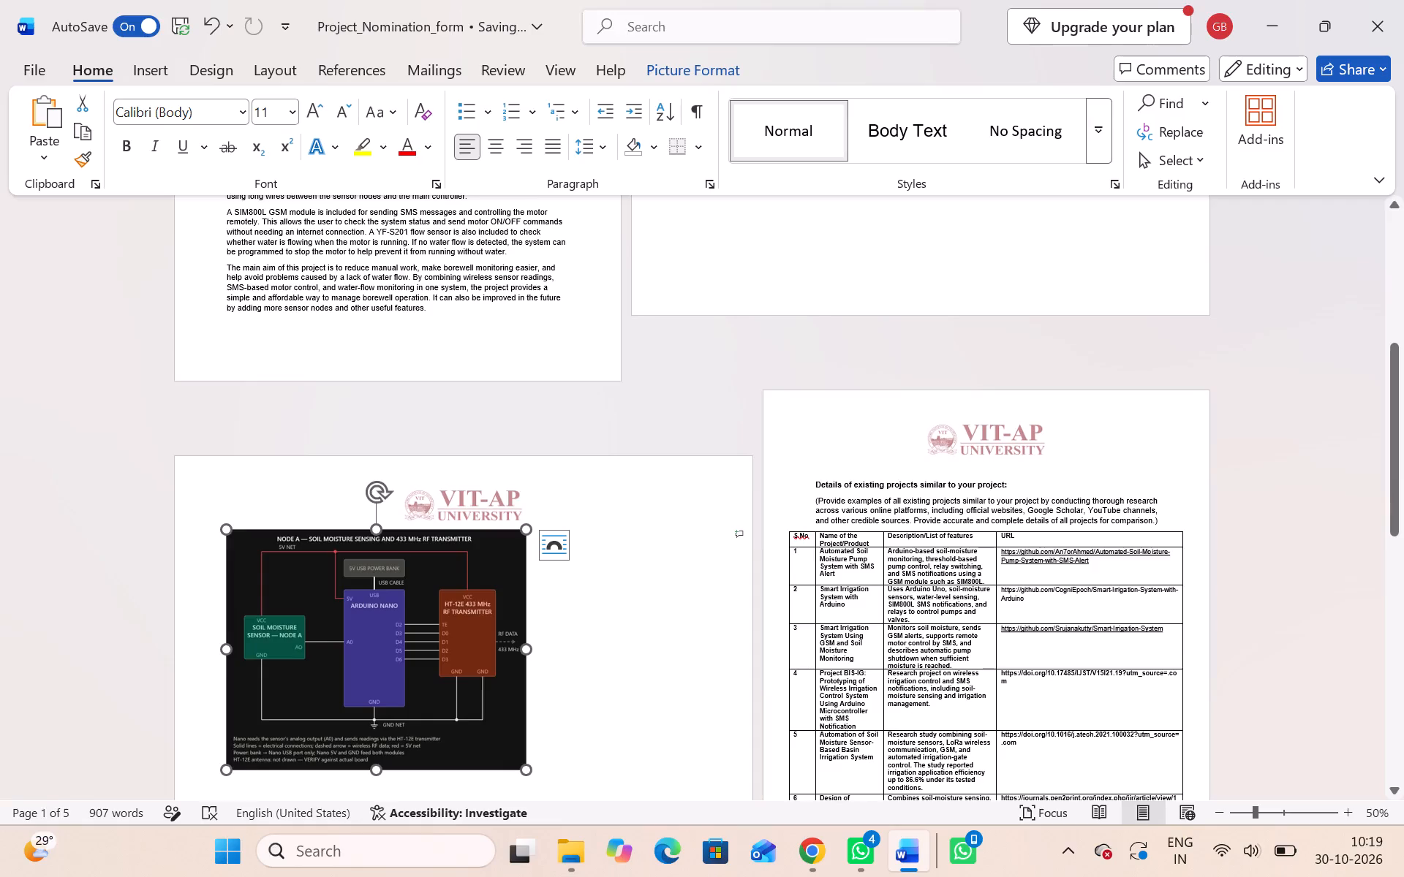
drag(524, 769, 299, 588)
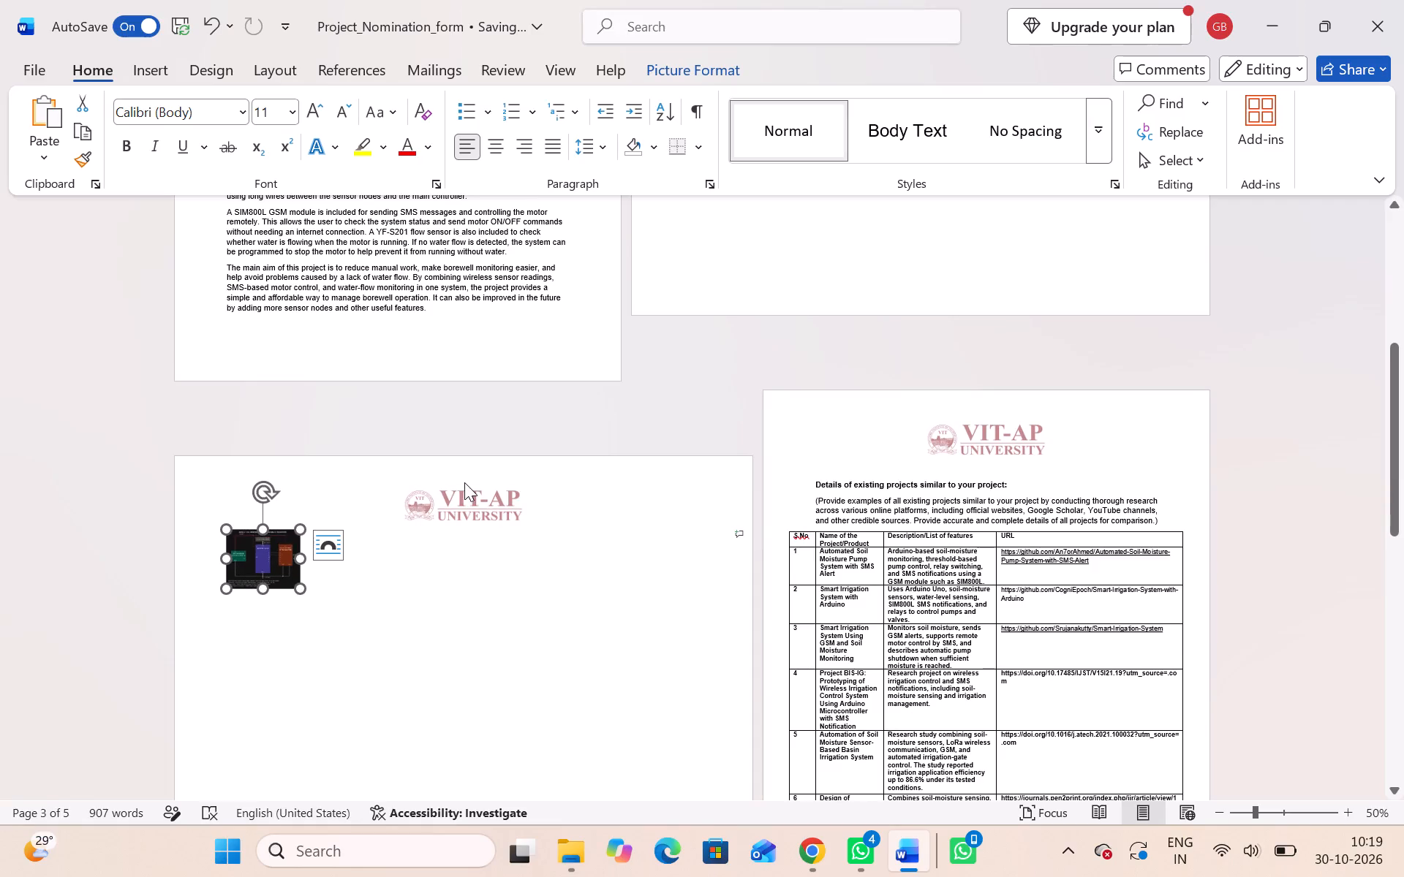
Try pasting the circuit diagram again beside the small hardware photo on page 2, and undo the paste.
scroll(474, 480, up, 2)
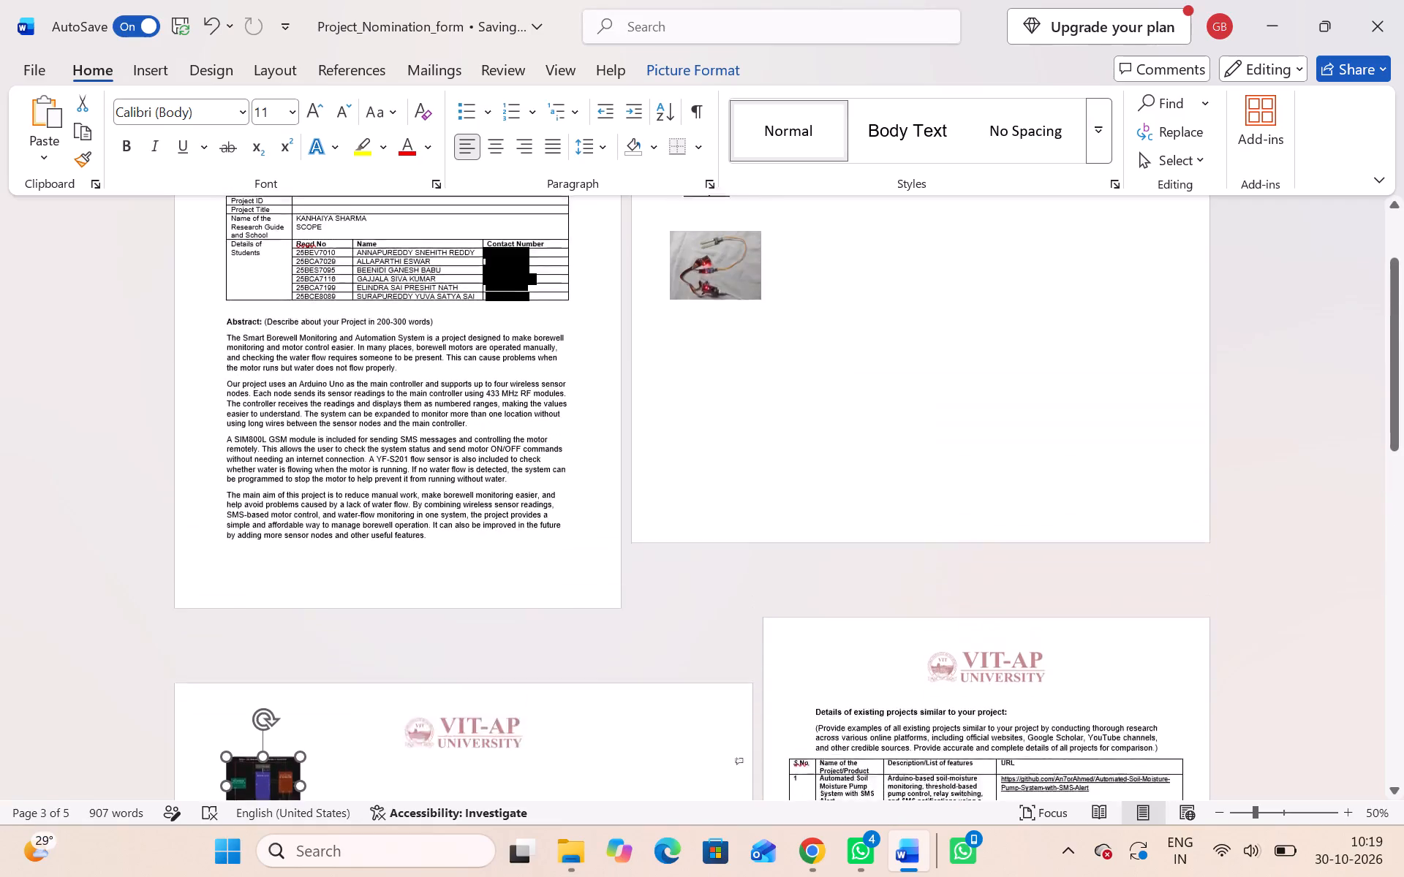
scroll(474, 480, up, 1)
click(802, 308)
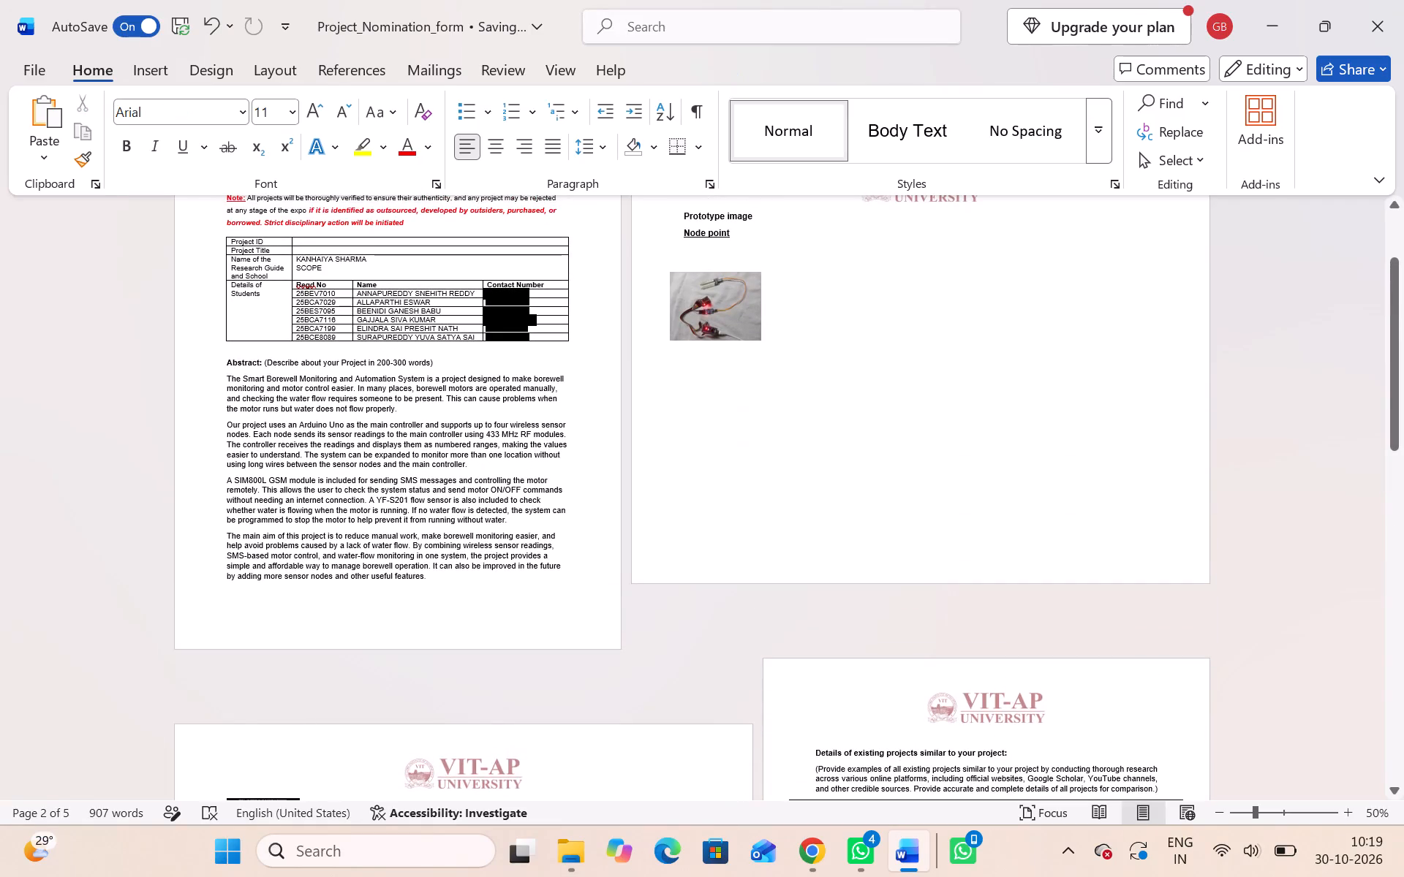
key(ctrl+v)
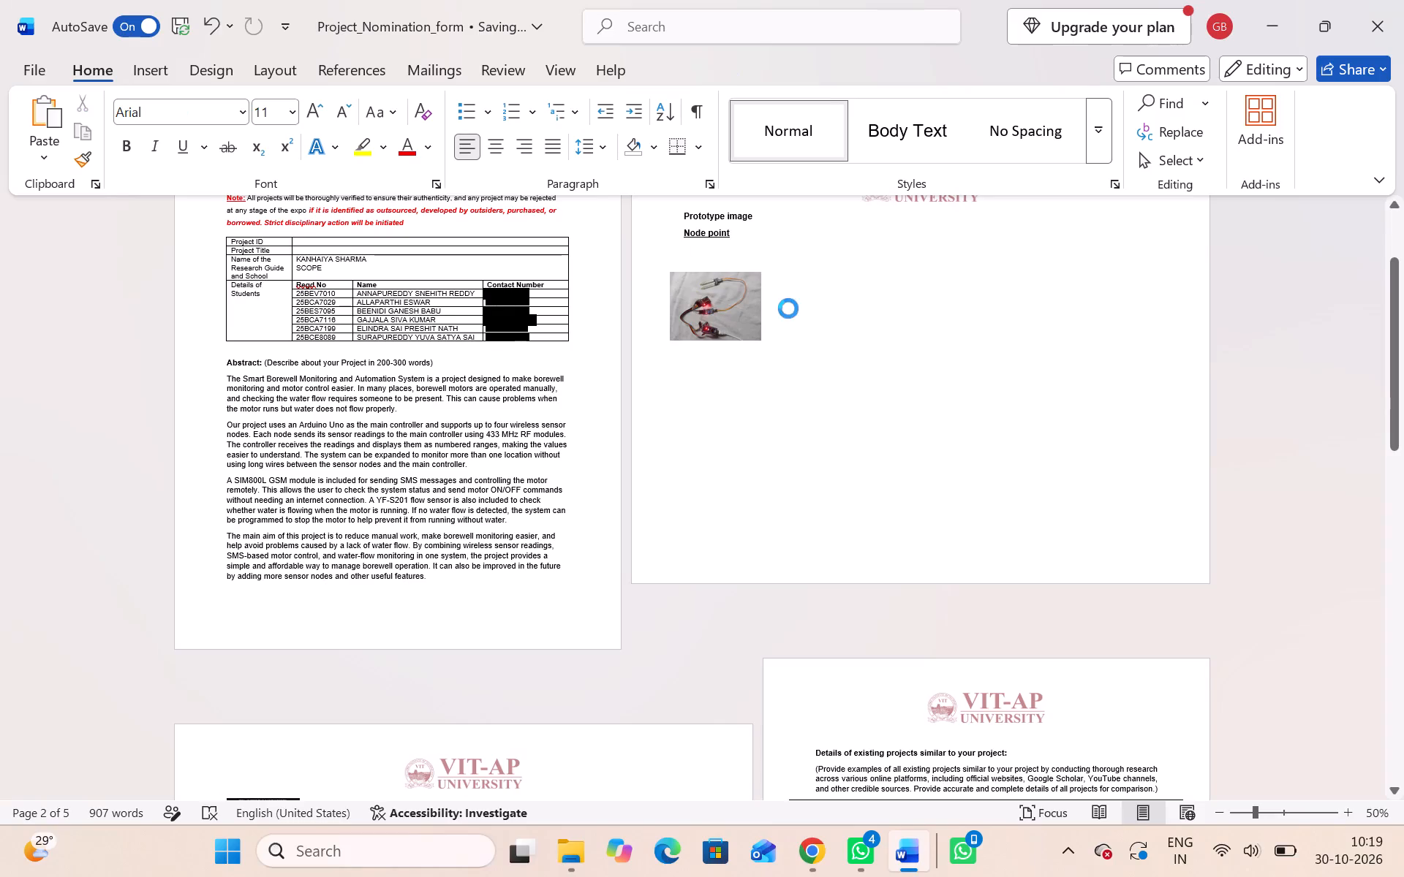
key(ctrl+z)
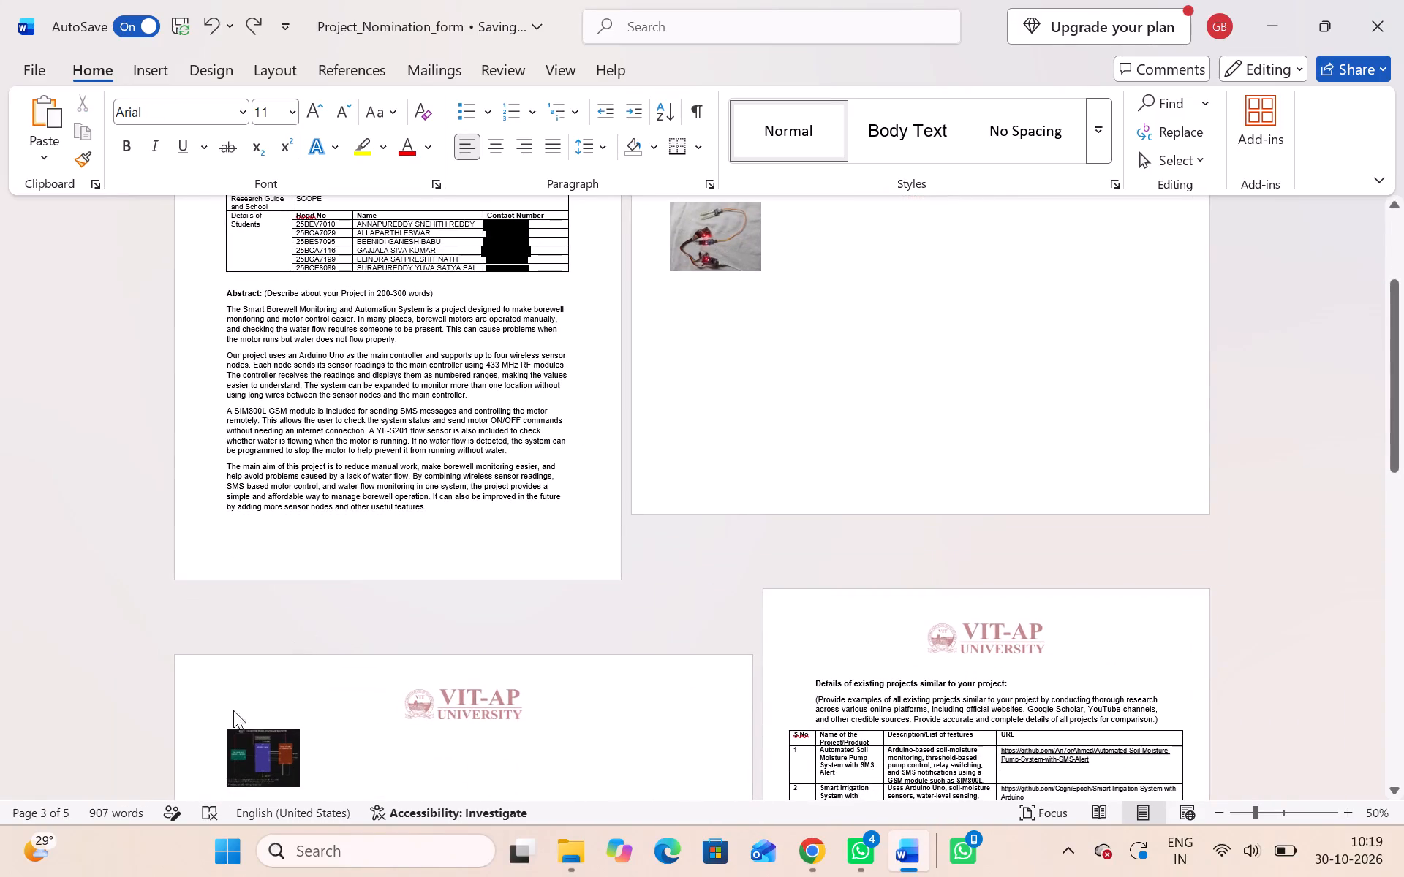
Move the small Node A circuit diagram from page 3 onto page 2, next to the hardware photo.
click(219, 729)
click(775, 421)
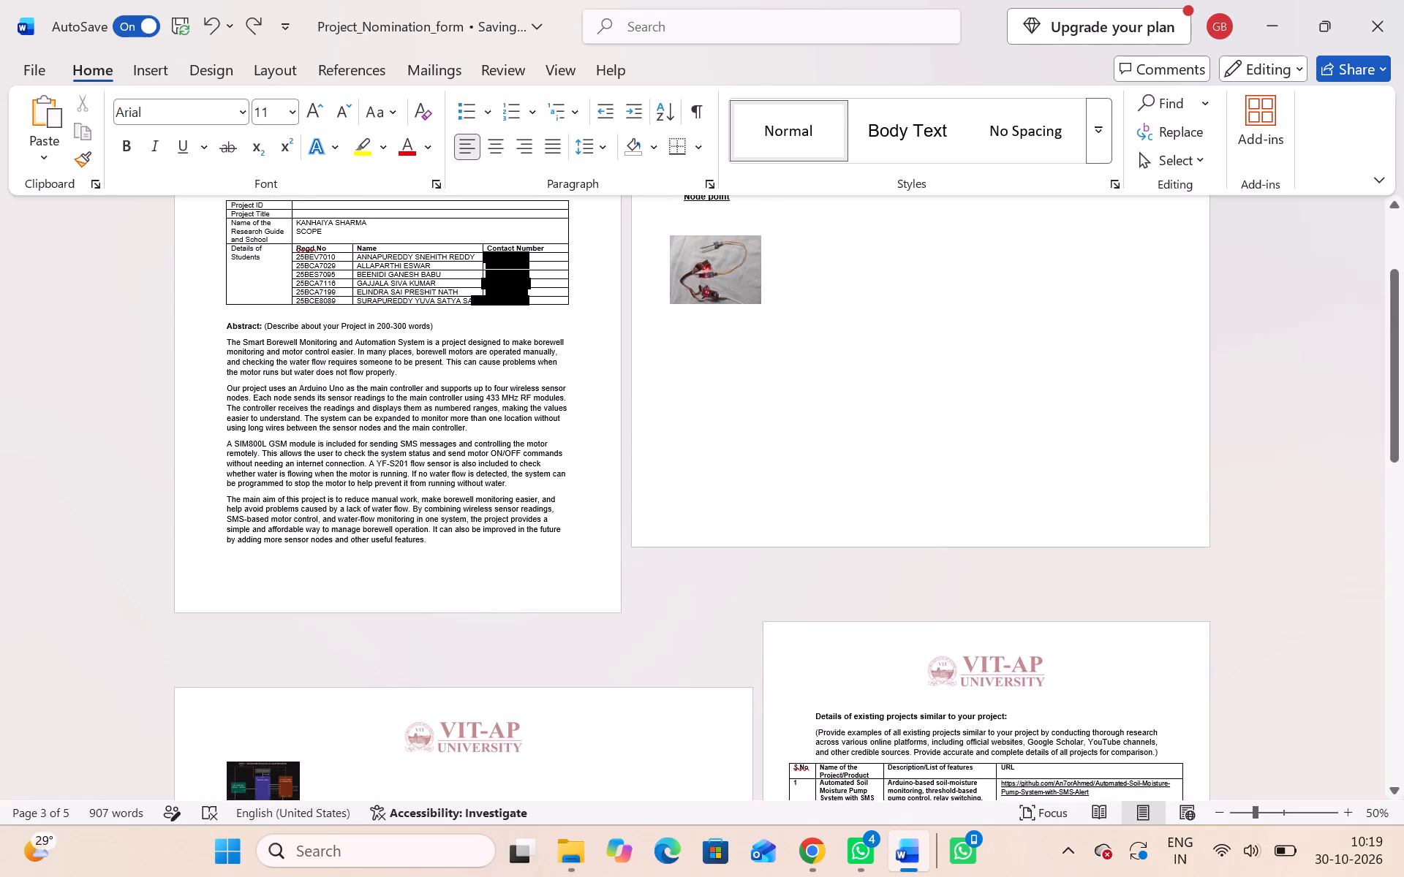
key(BackSpace)
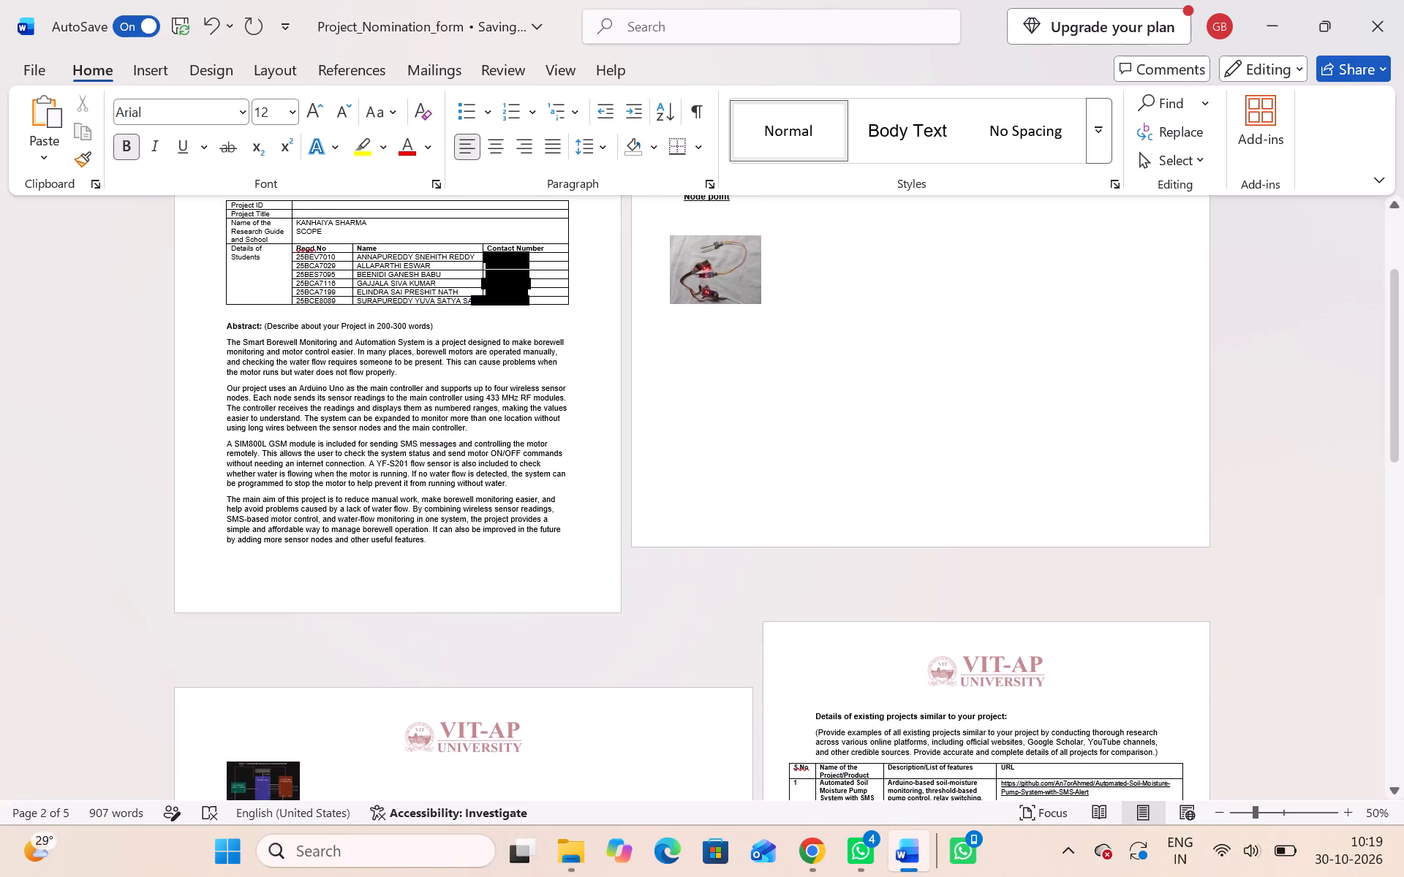
drag(260, 780, 757, 421)
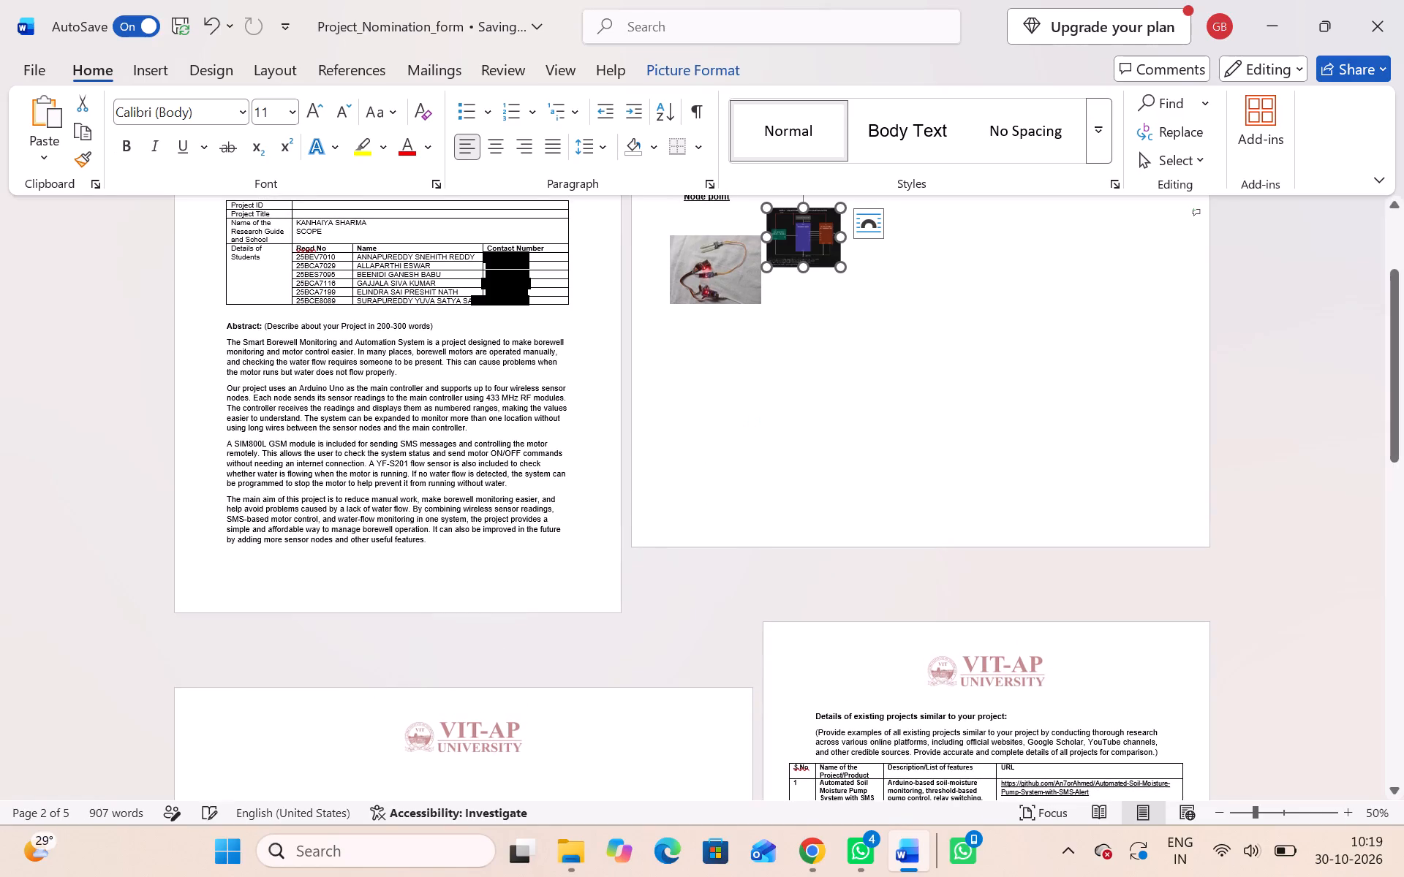
Set the circuit diagram's text wrapping to Tight and move it across page 2, well to the right of the hardware photo.
scroll(729, 334, left, 1)
ctrl+scroll(729, 334, down, 1)
ctrl+scroll(729, 334, left, 1)
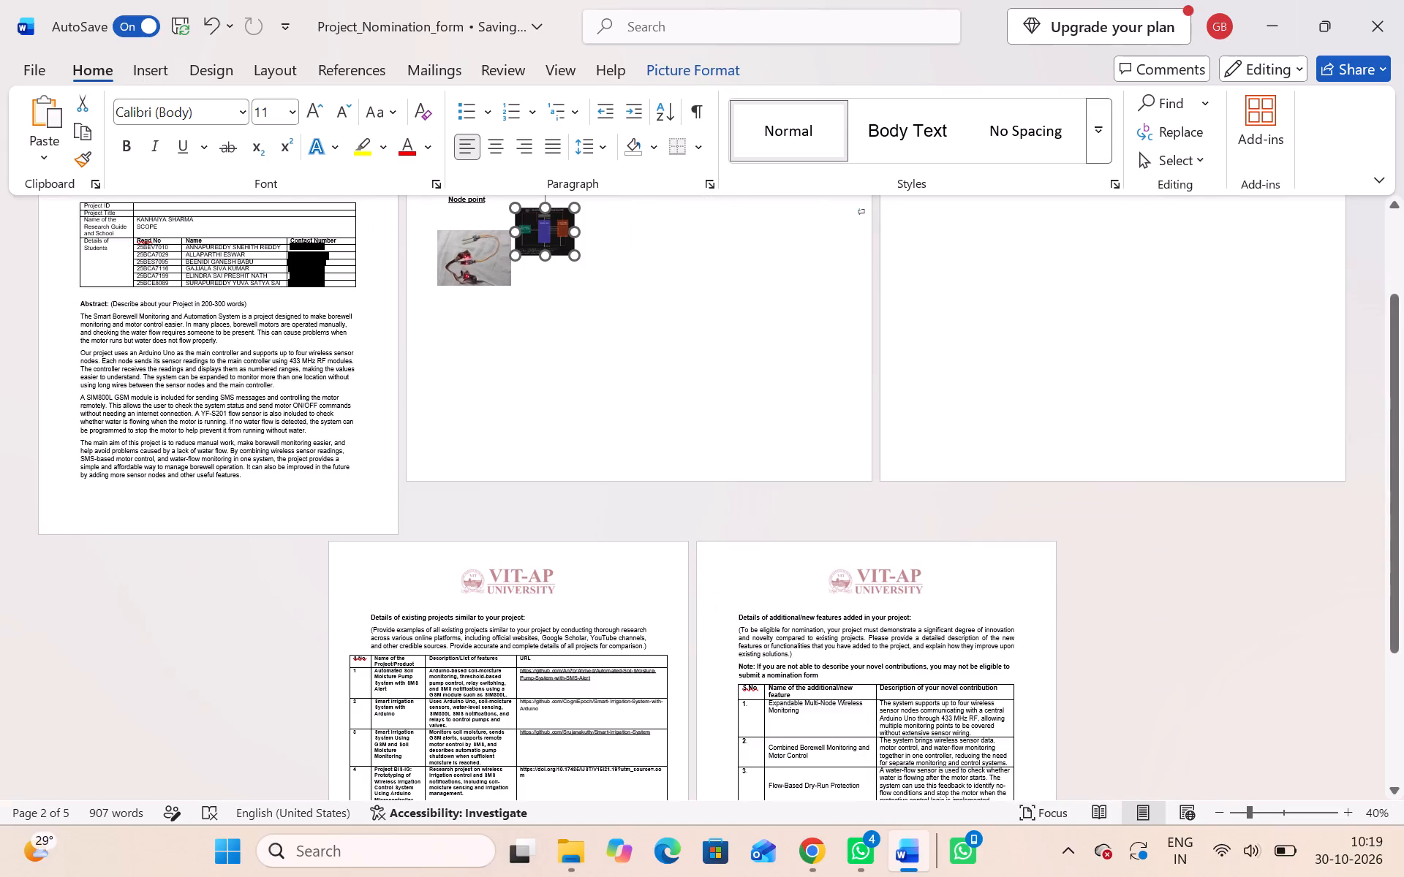
ctrl+scroll(729, 334, left, 1)
ctrl+scroll(771, 358, up, 10)
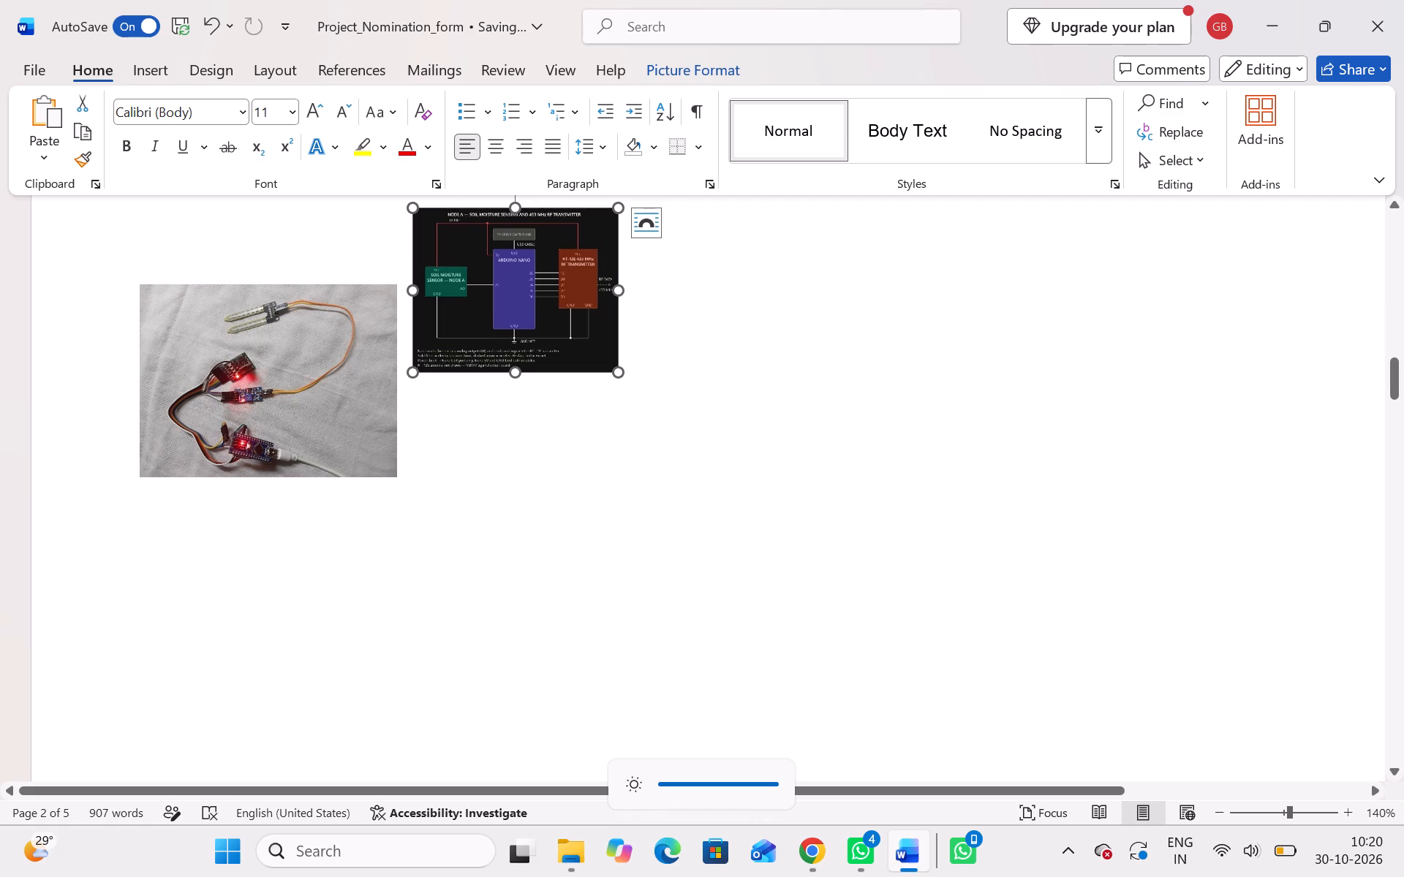
drag(510, 253, 585, 297)
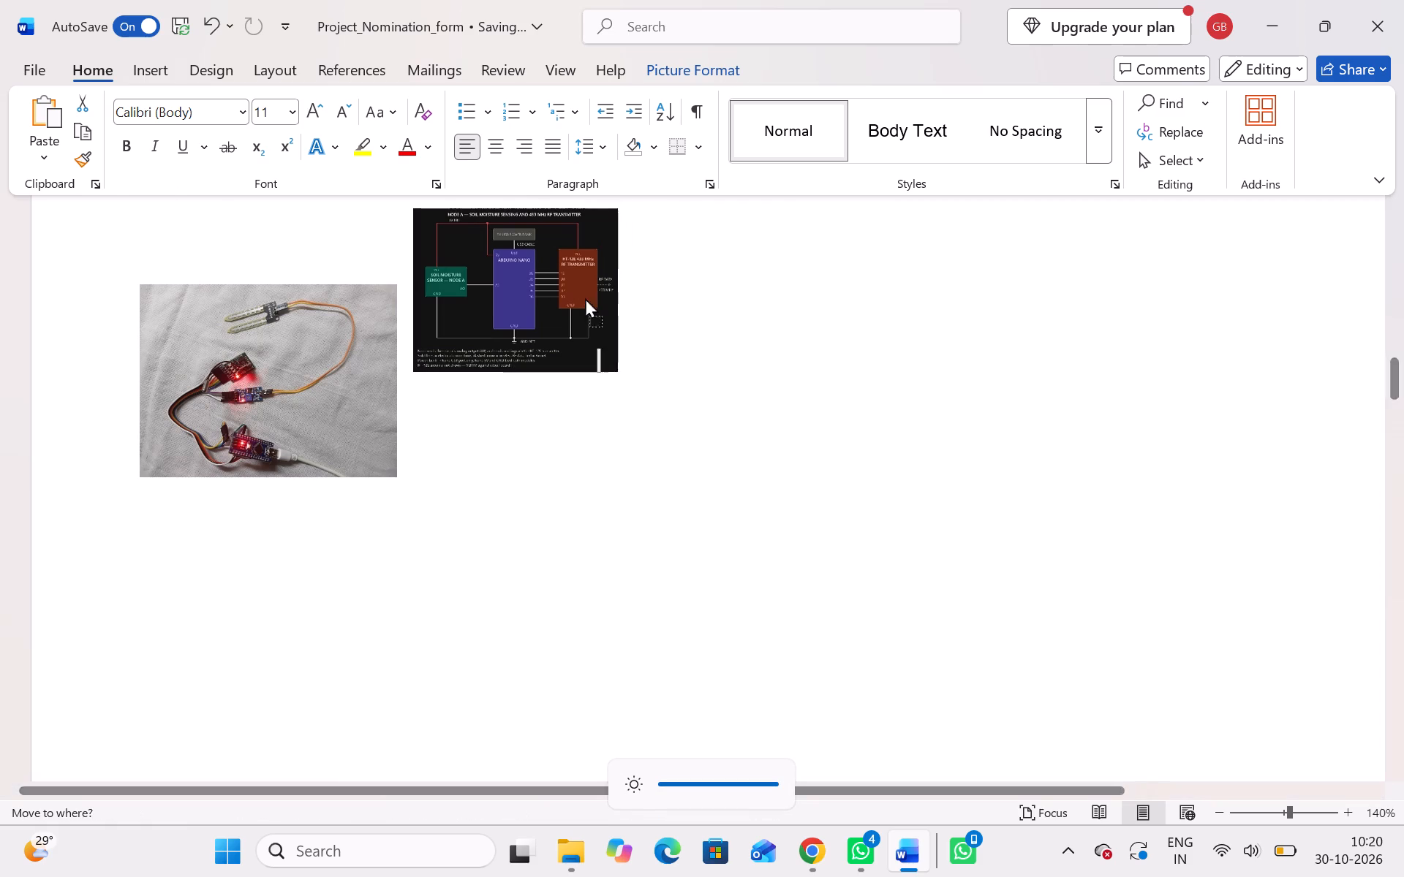
drag(585, 297, 570, 290)
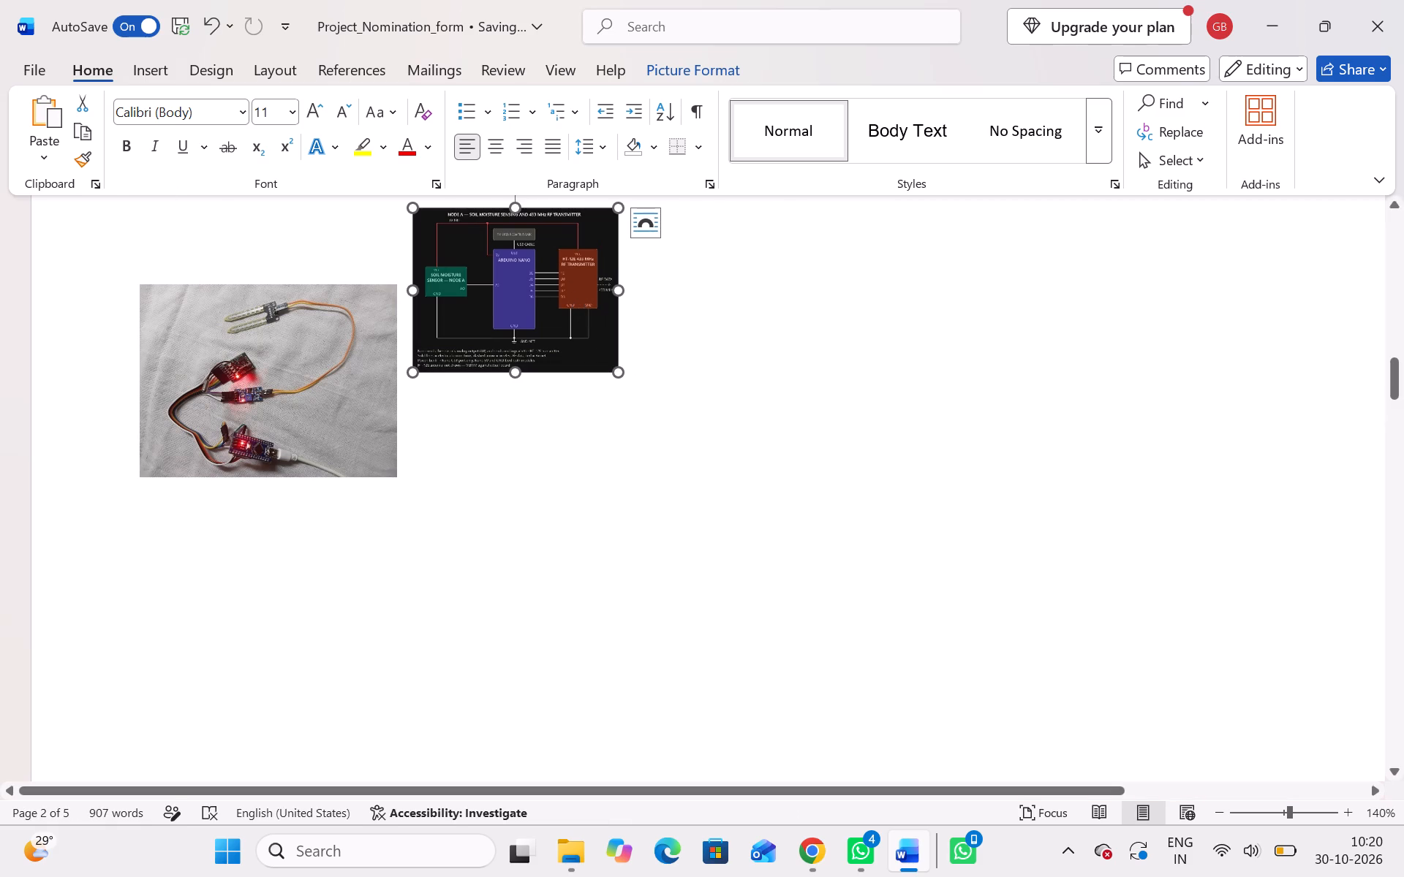
click(644, 232)
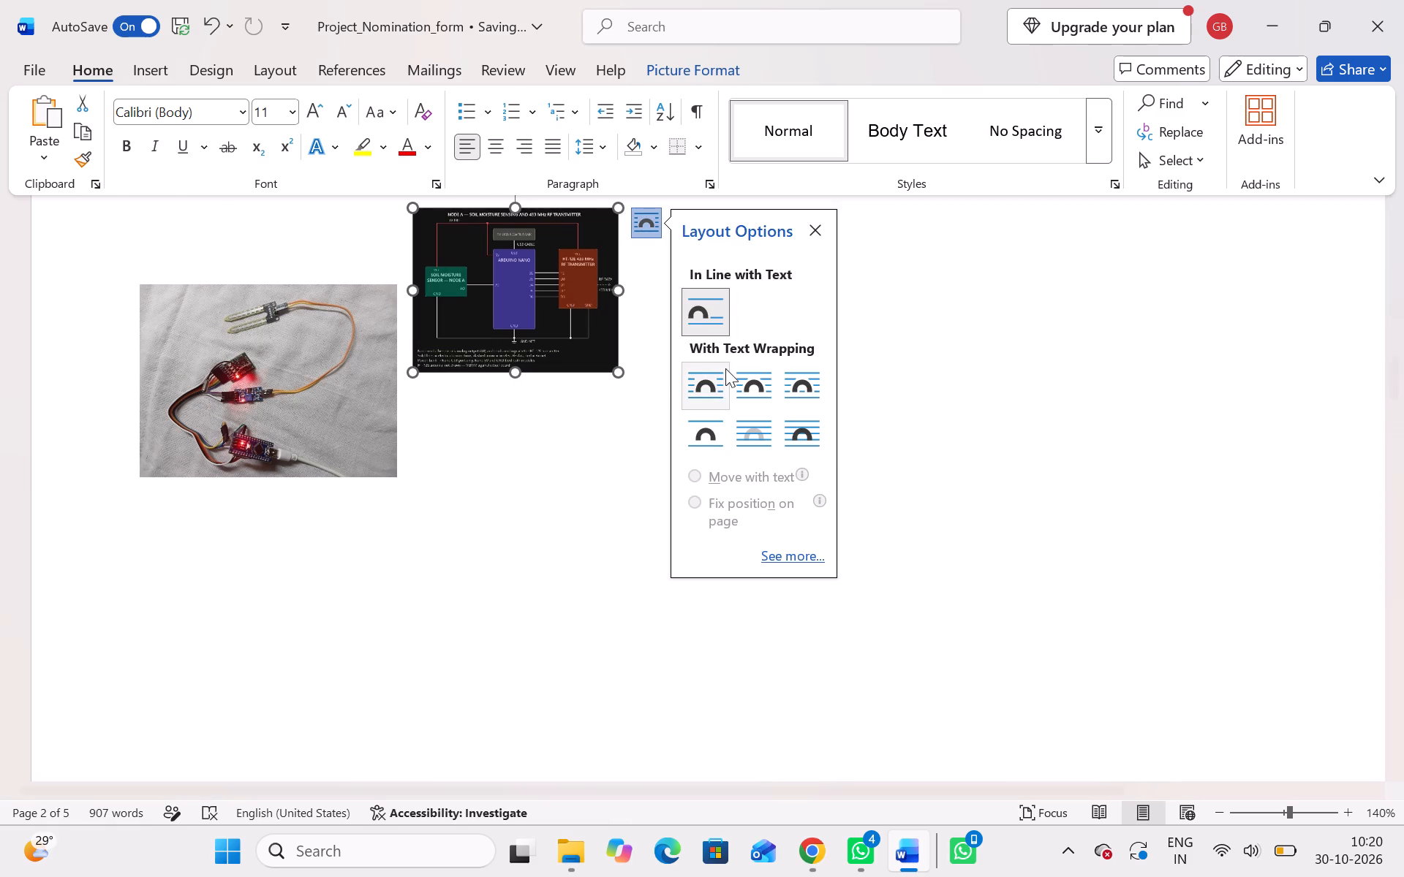
click(749, 379)
drag(548, 290, 649, 355)
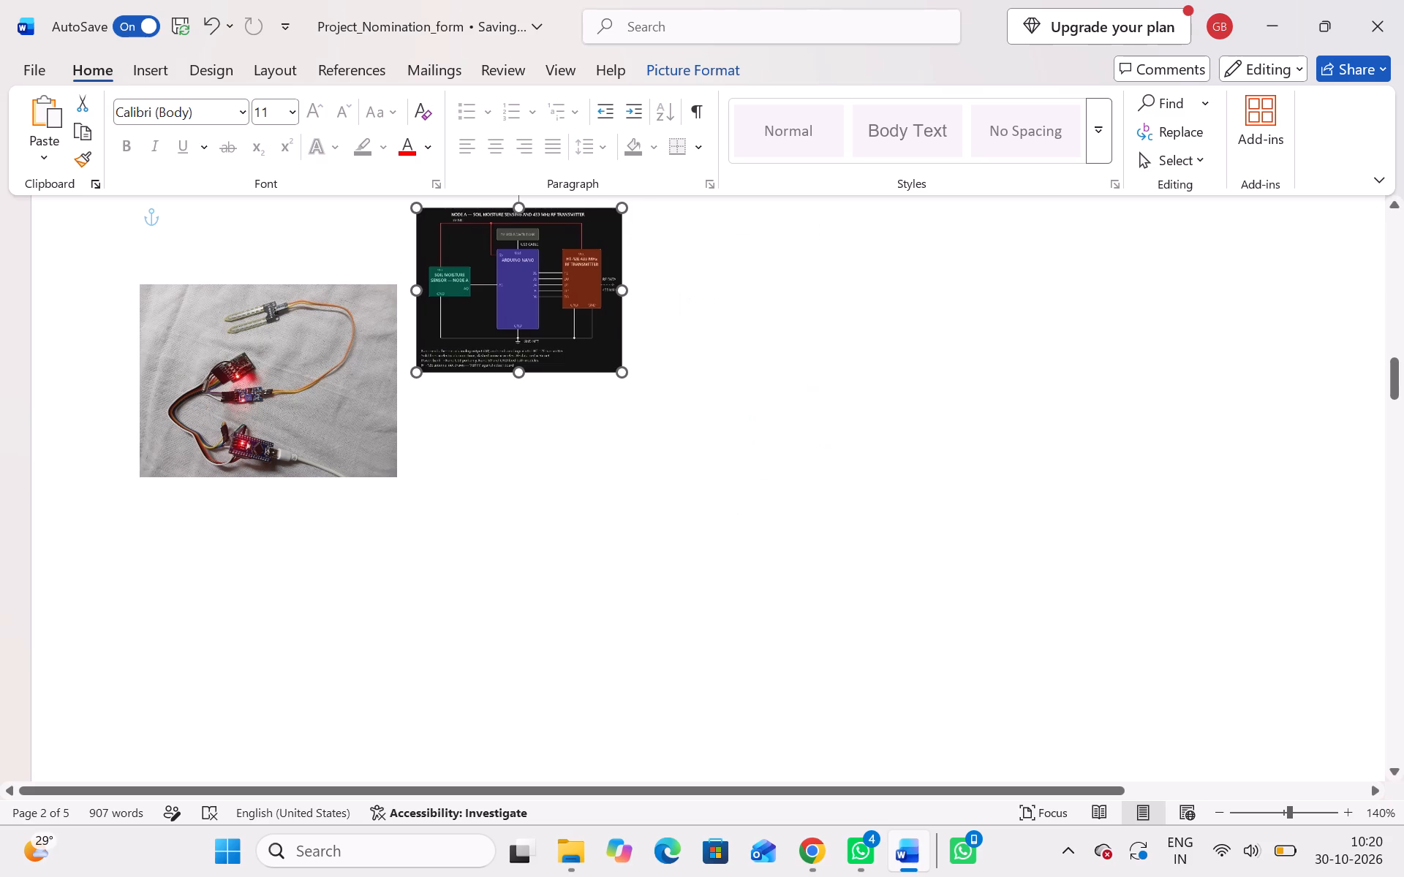
drag(649, 355, 1158, 399)
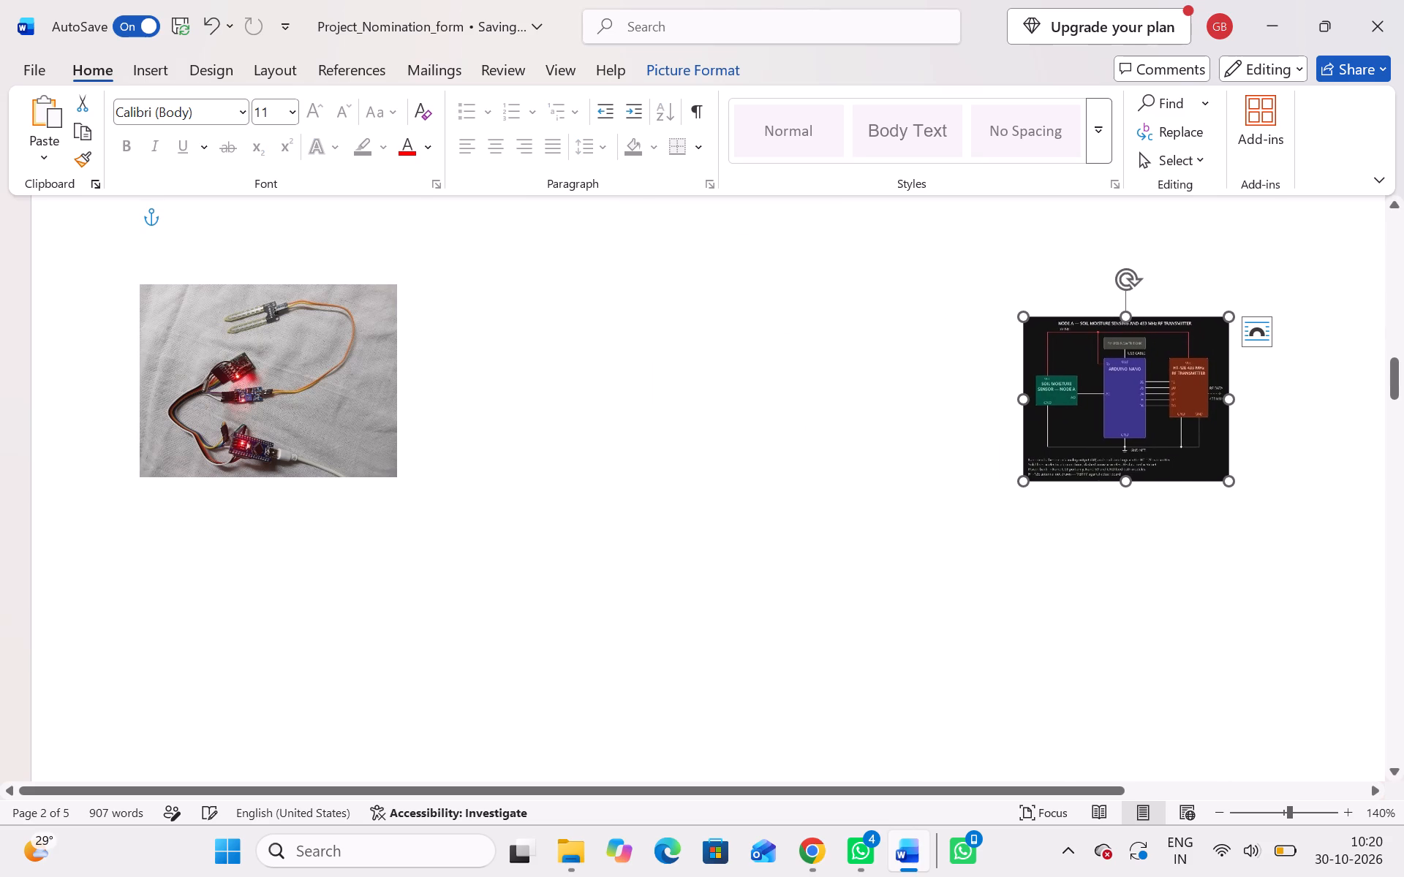
Enlarge the hardware photo to nearly twice its width, keeping its proportions, and shift it slightly up and to the right.
click(295, 403)
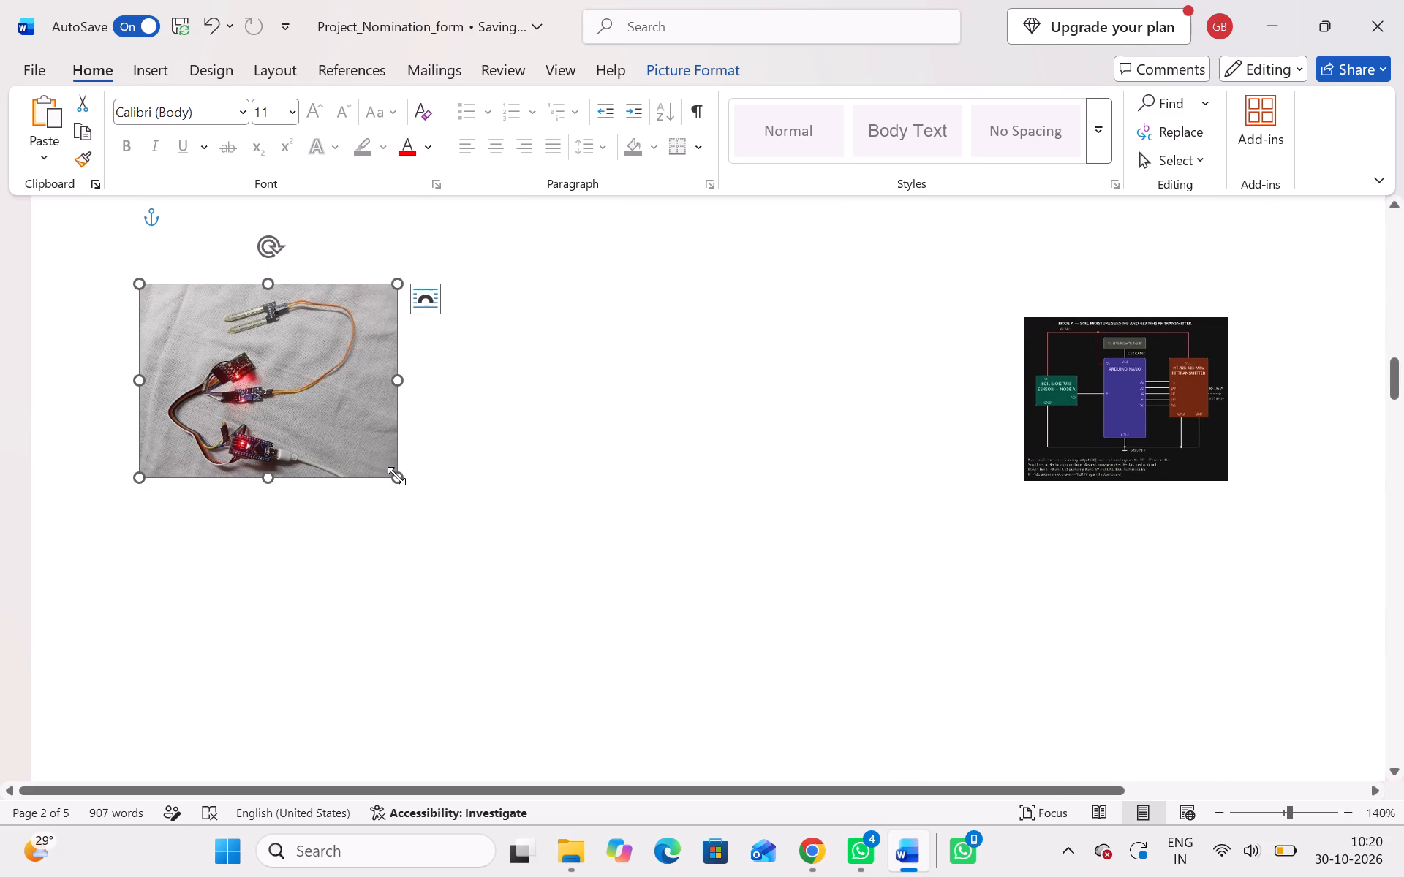
drag(396, 476, 591, 596)
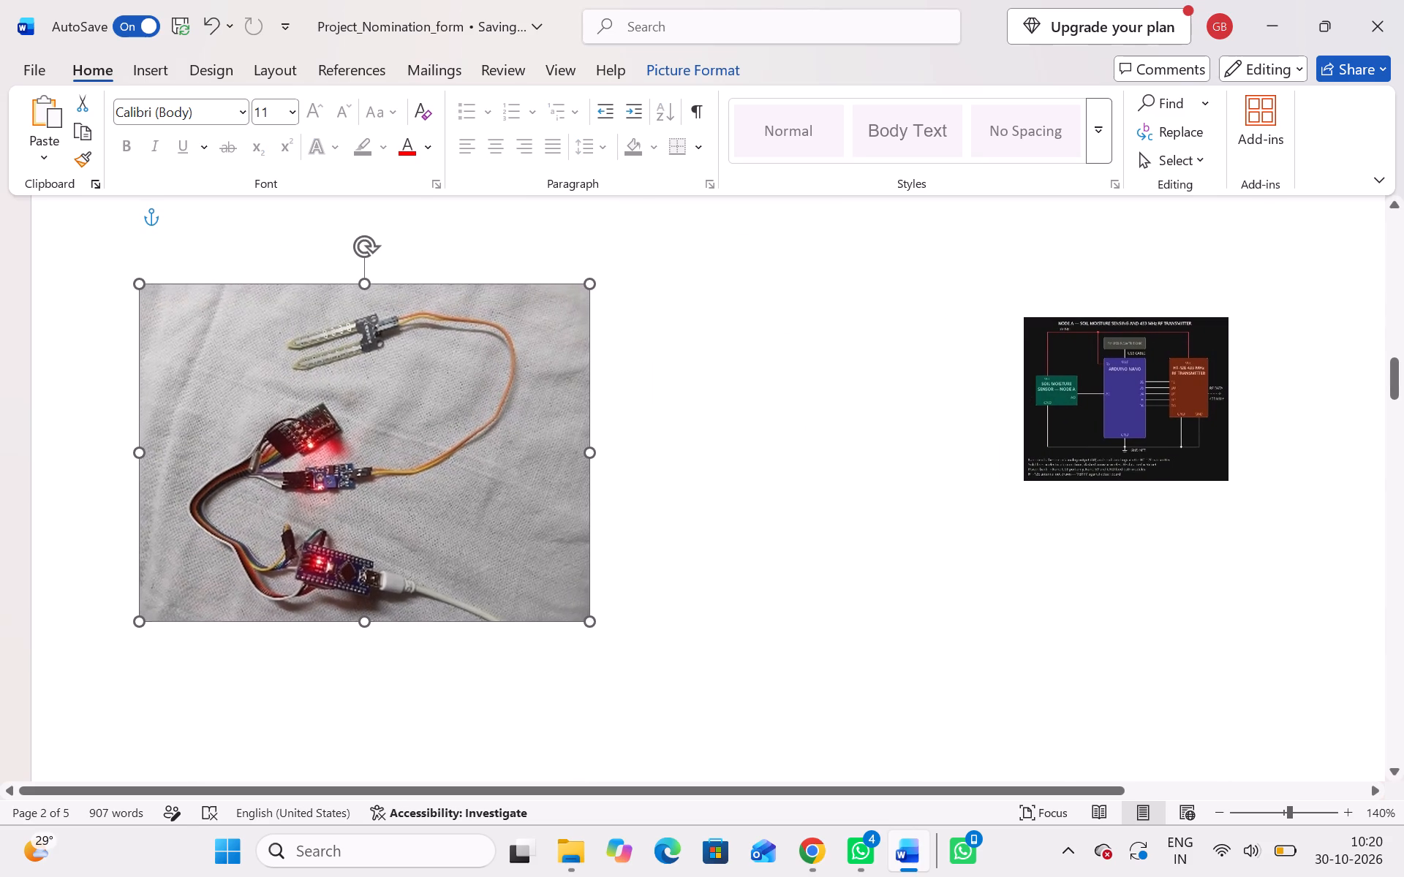
drag(591, 596, 603, 604)
drag(382, 459, 391, 430)
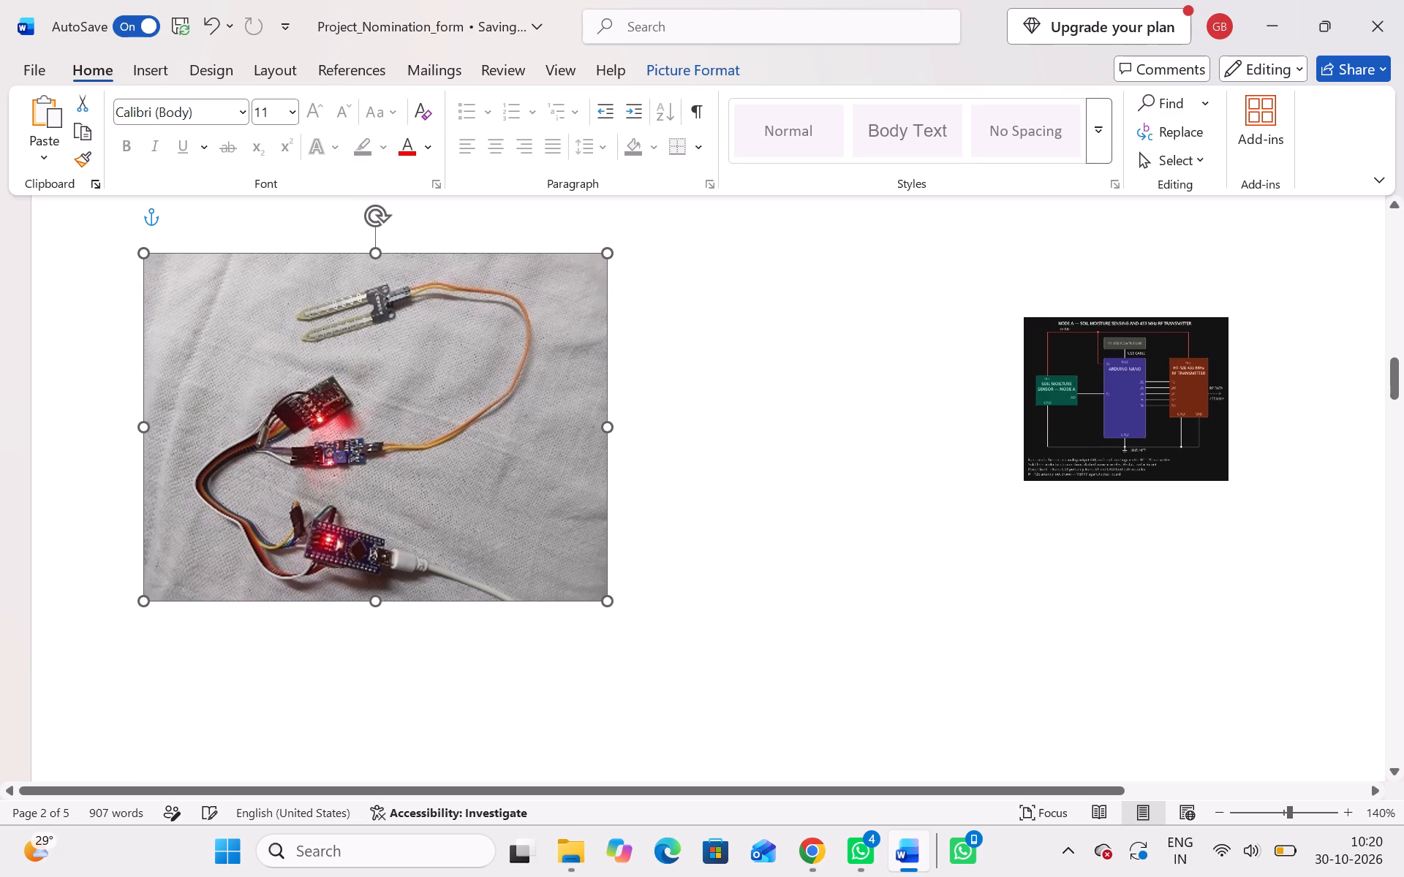
drag(391, 430, 396, 429)
Move the Node A circuit diagram closer to the enlarged hardware photo and slightly higher on page 2.
drag(1087, 433, 882, 403)
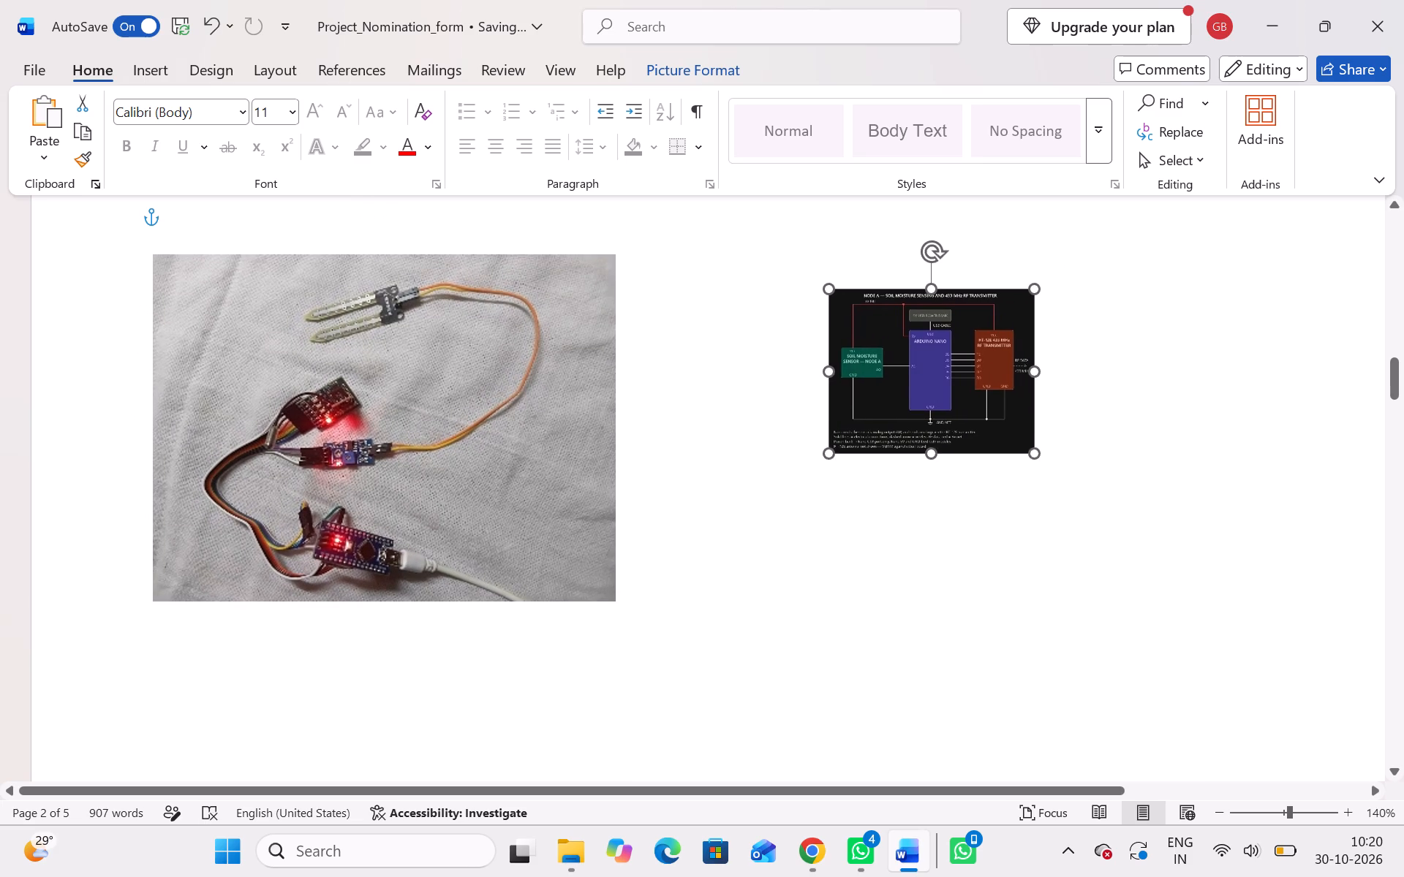
Shift the Node A circuit diagram slightly up towards the hardware photo and enlarge it proportionally to about two and a half times its width.
drag(882, 403, 843, 377)
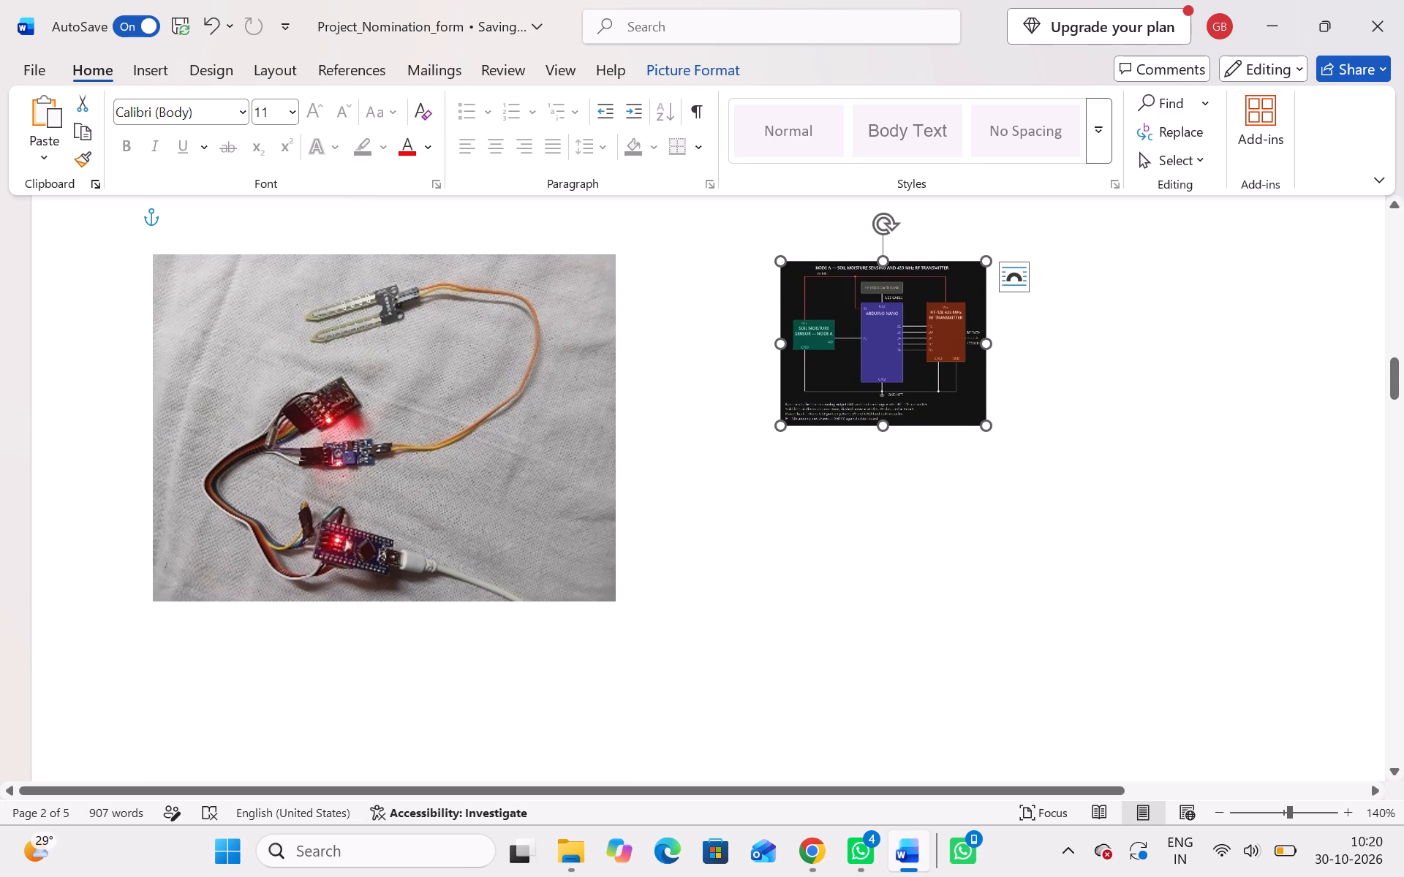
drag(983, 424, 1101, 561)
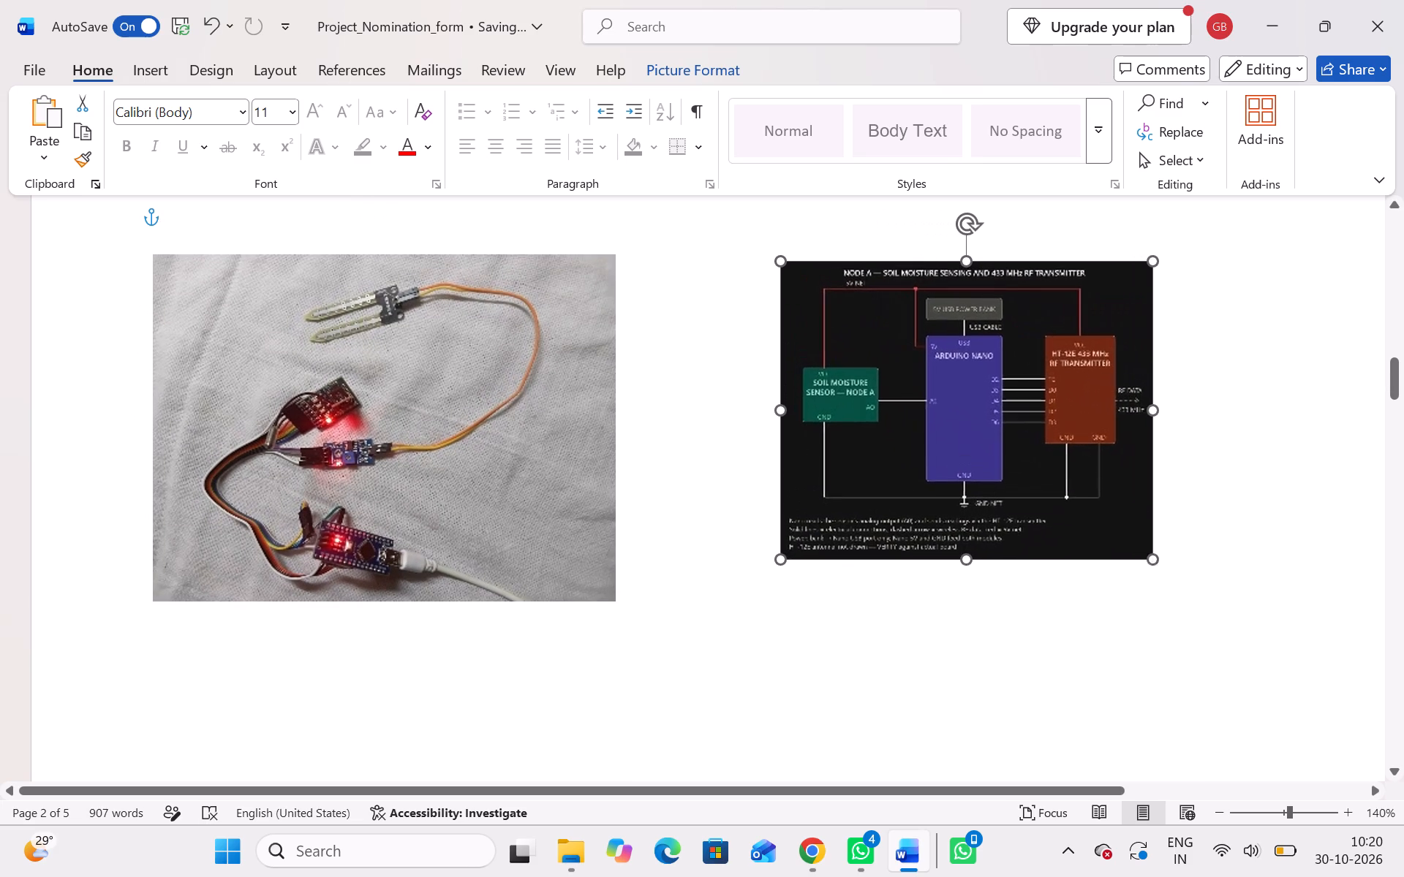
drag(1101, 561, 1145, 596)
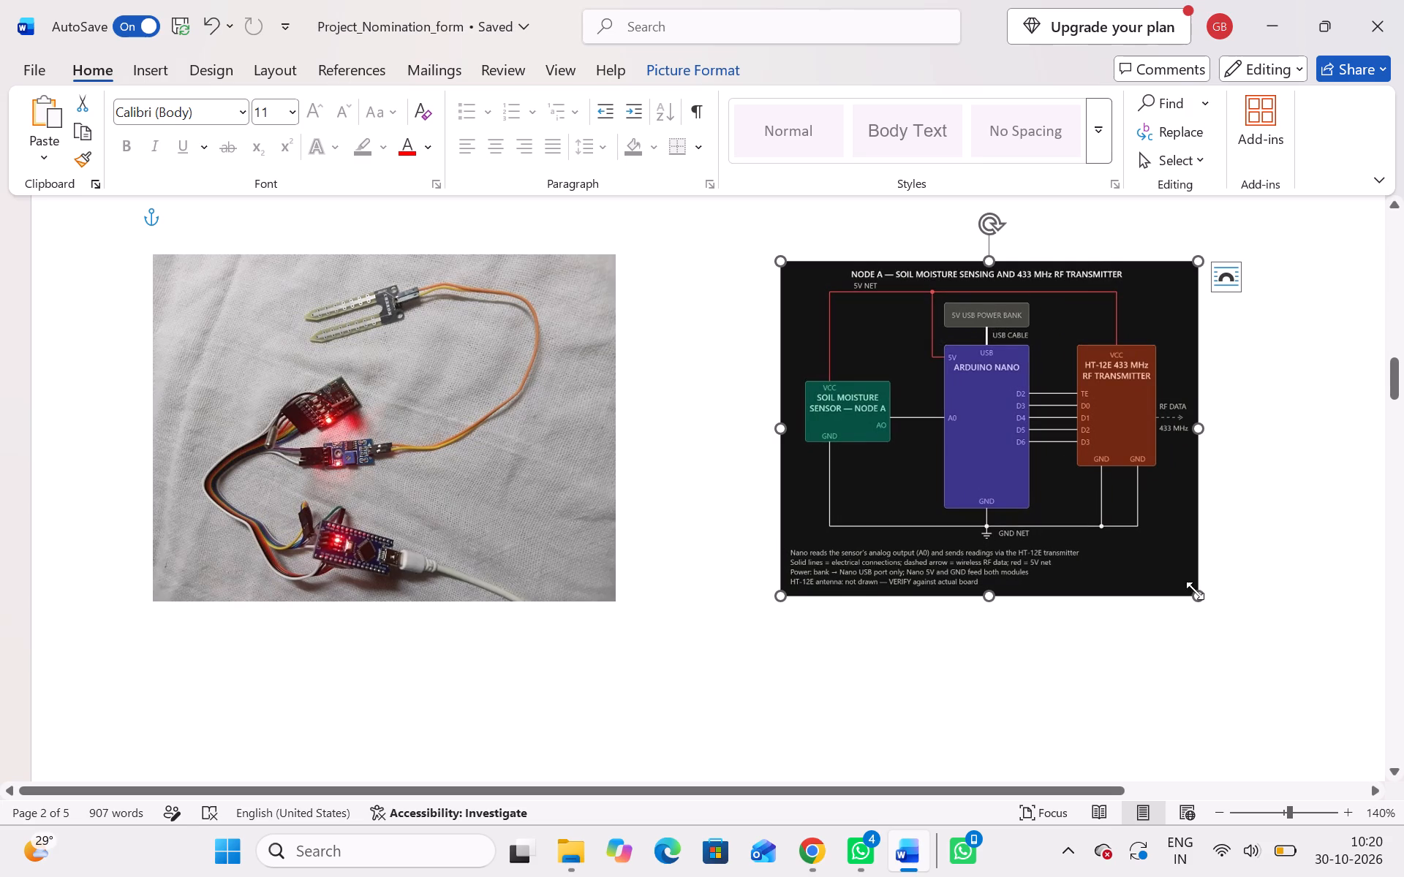
drag(1204, 599, 1278, 677)
Reposition the hardware photo closer to the page's outer edge and enlarge it proportionally to match the circuit diagram's height and bottom edge.
drag(424, 471, 565, 686)
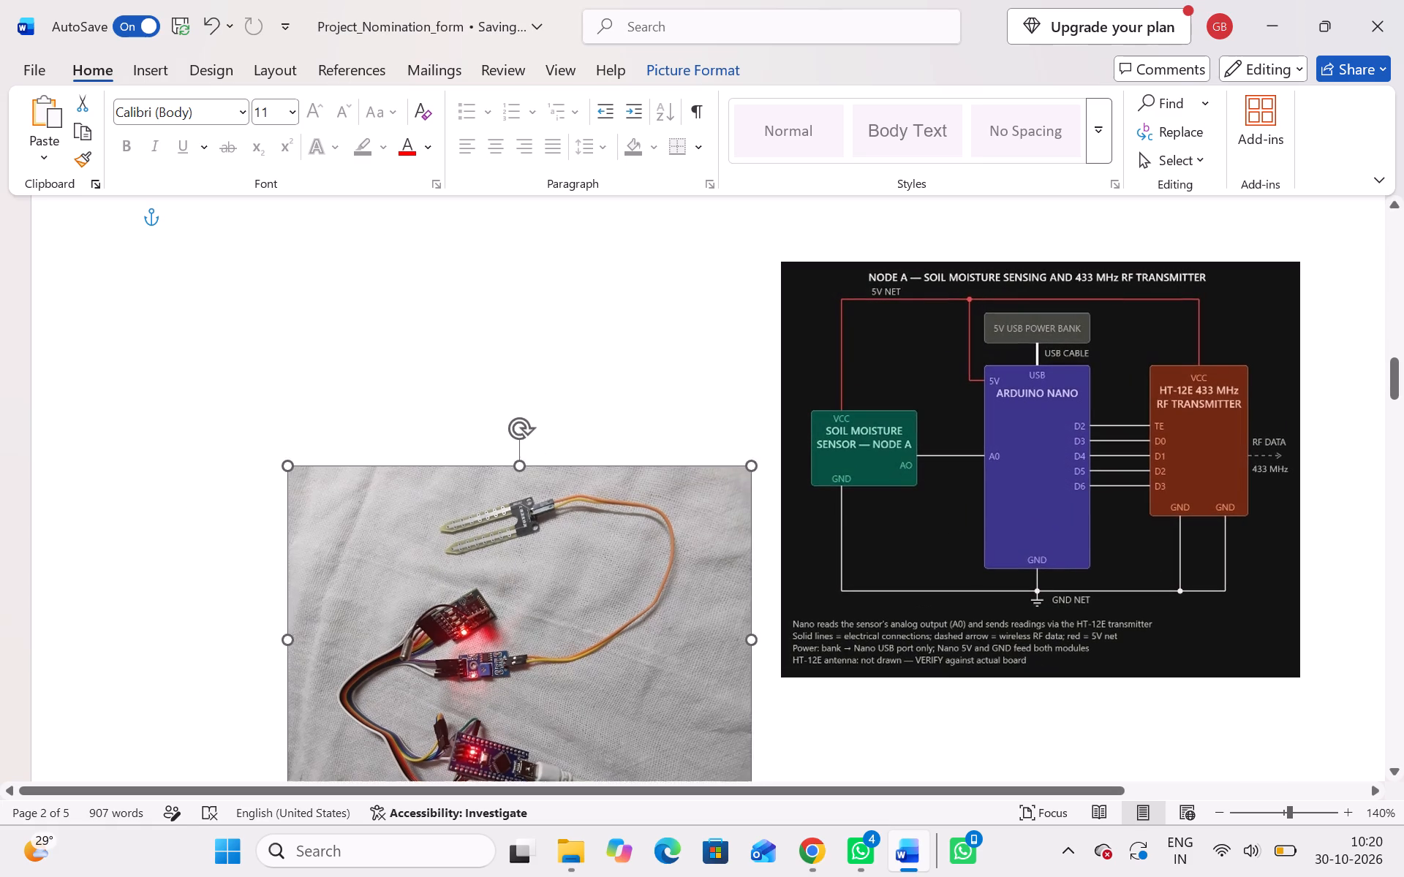
drag(565, 686, 393, 482)
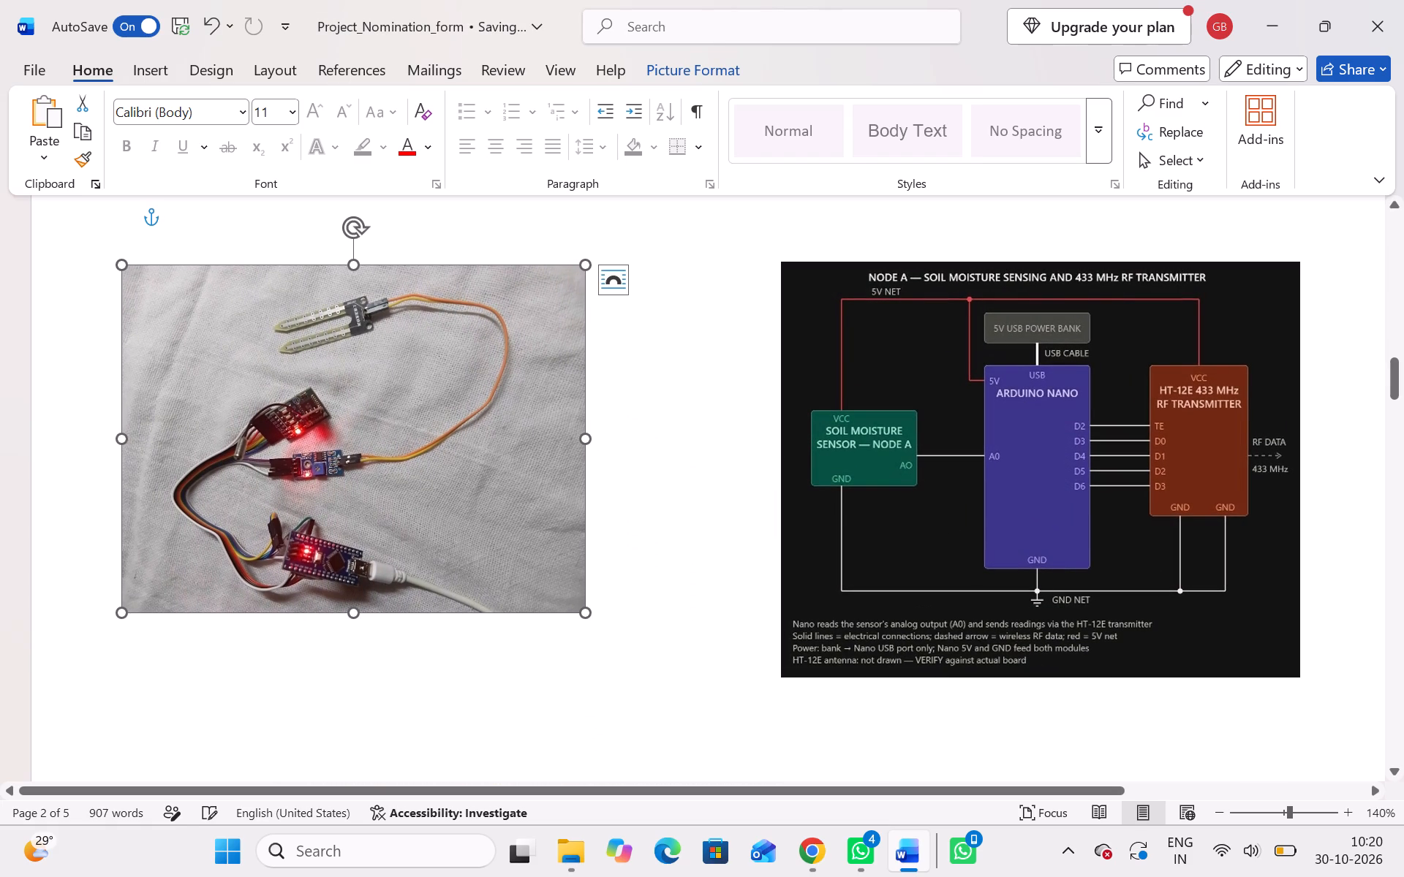
drag(579, 611, 673, 674)
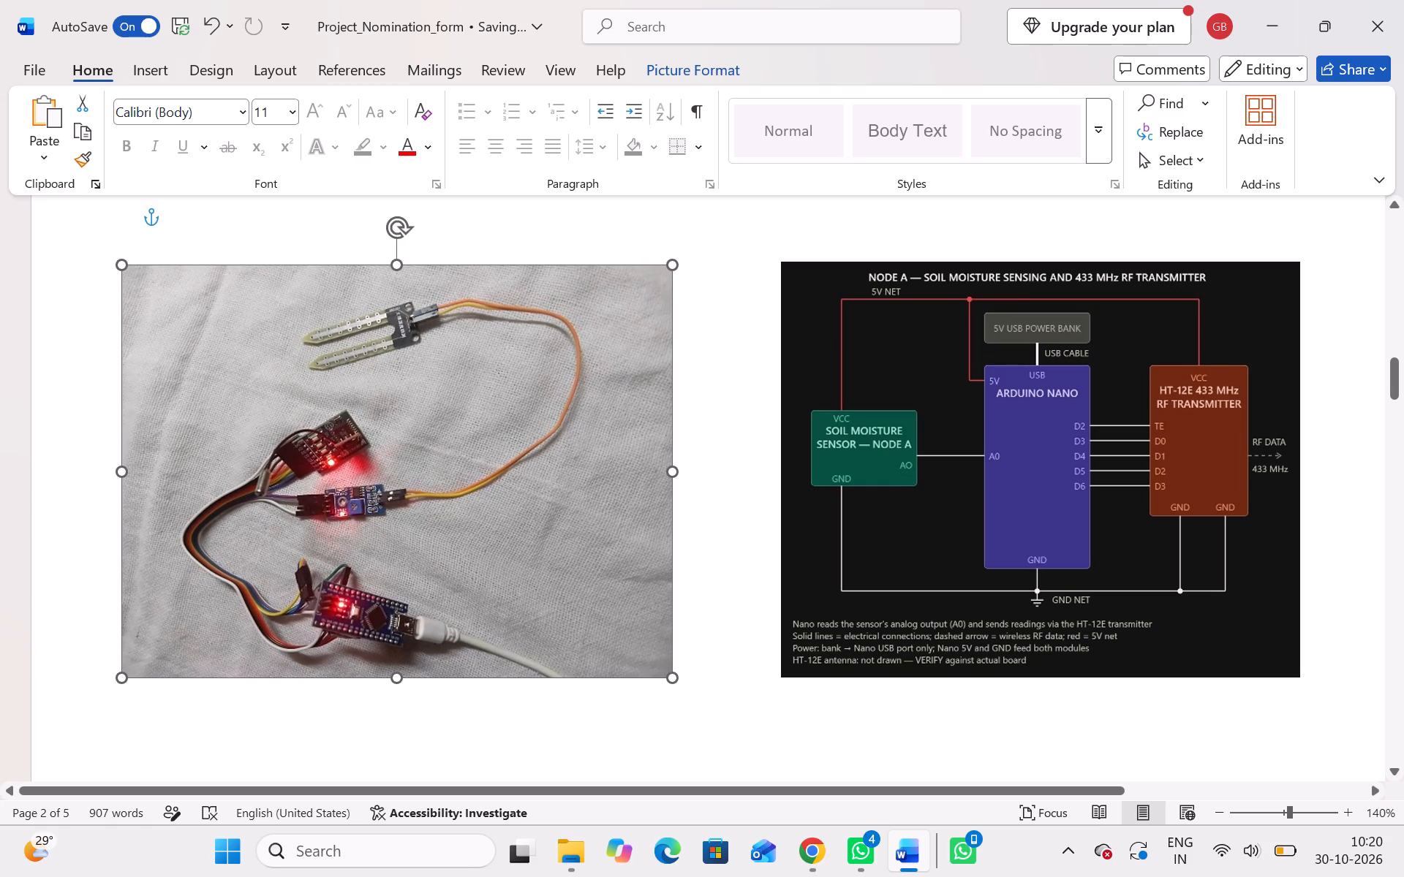
drag(673, 674, 673, 674)
click(334, 400)
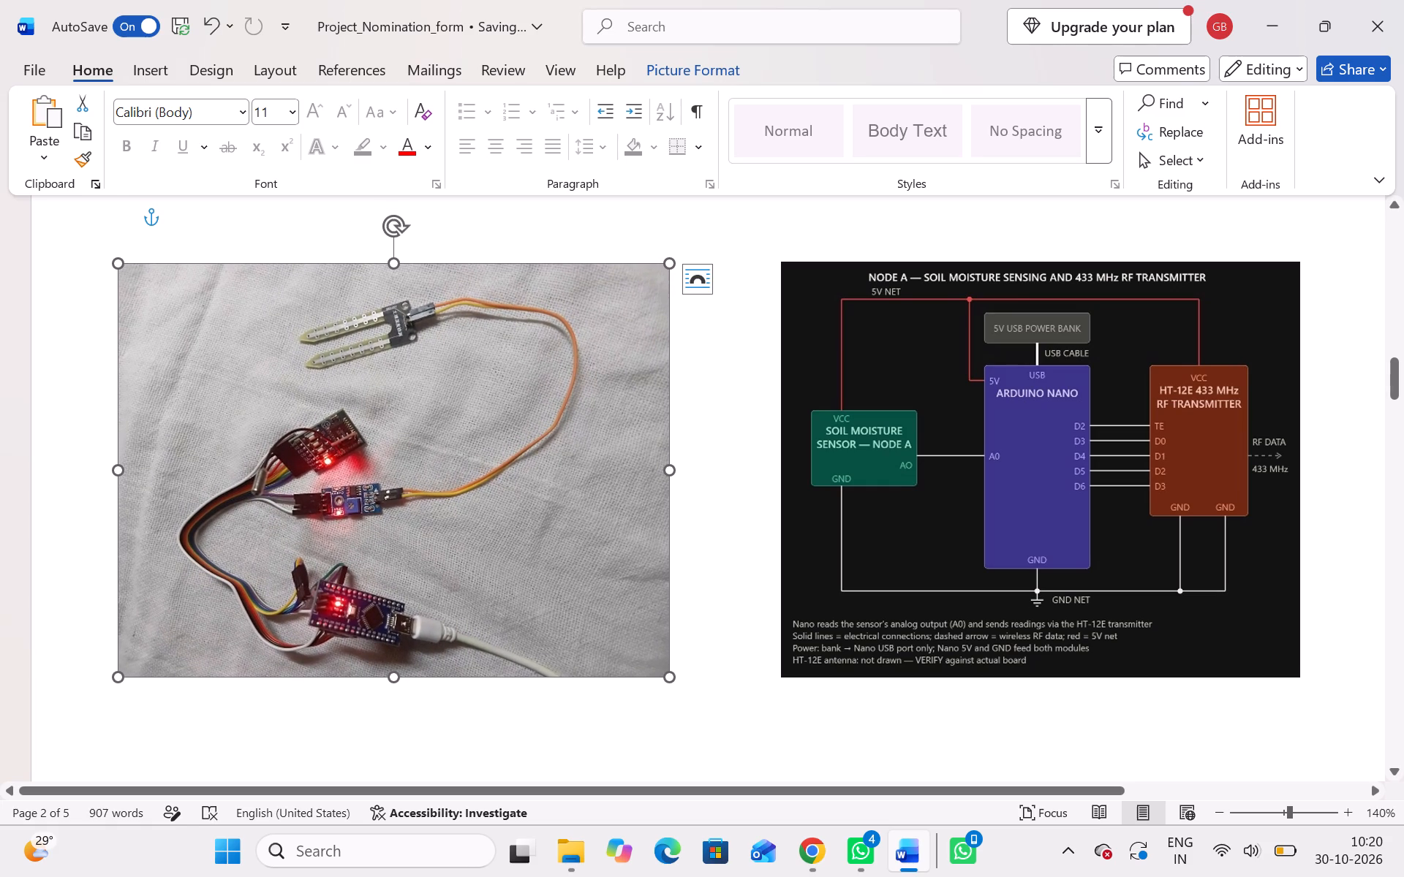
Nudge the circuit diagram slightly towards the hardware photo, aligning its top edge with the photo's.
drag(886, 485, 880, 490)
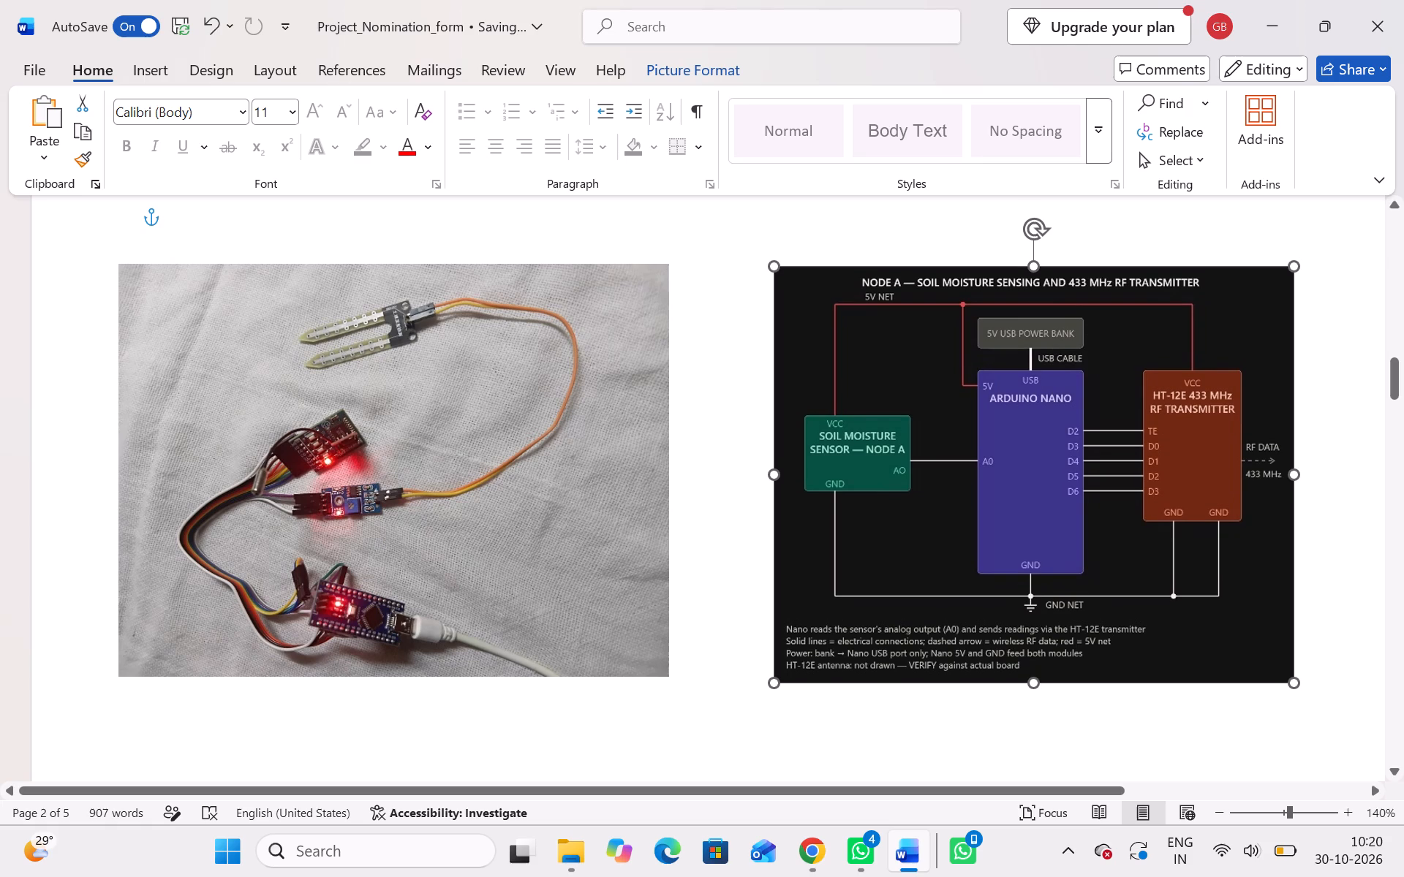
drag(880, 490, 879, 487)
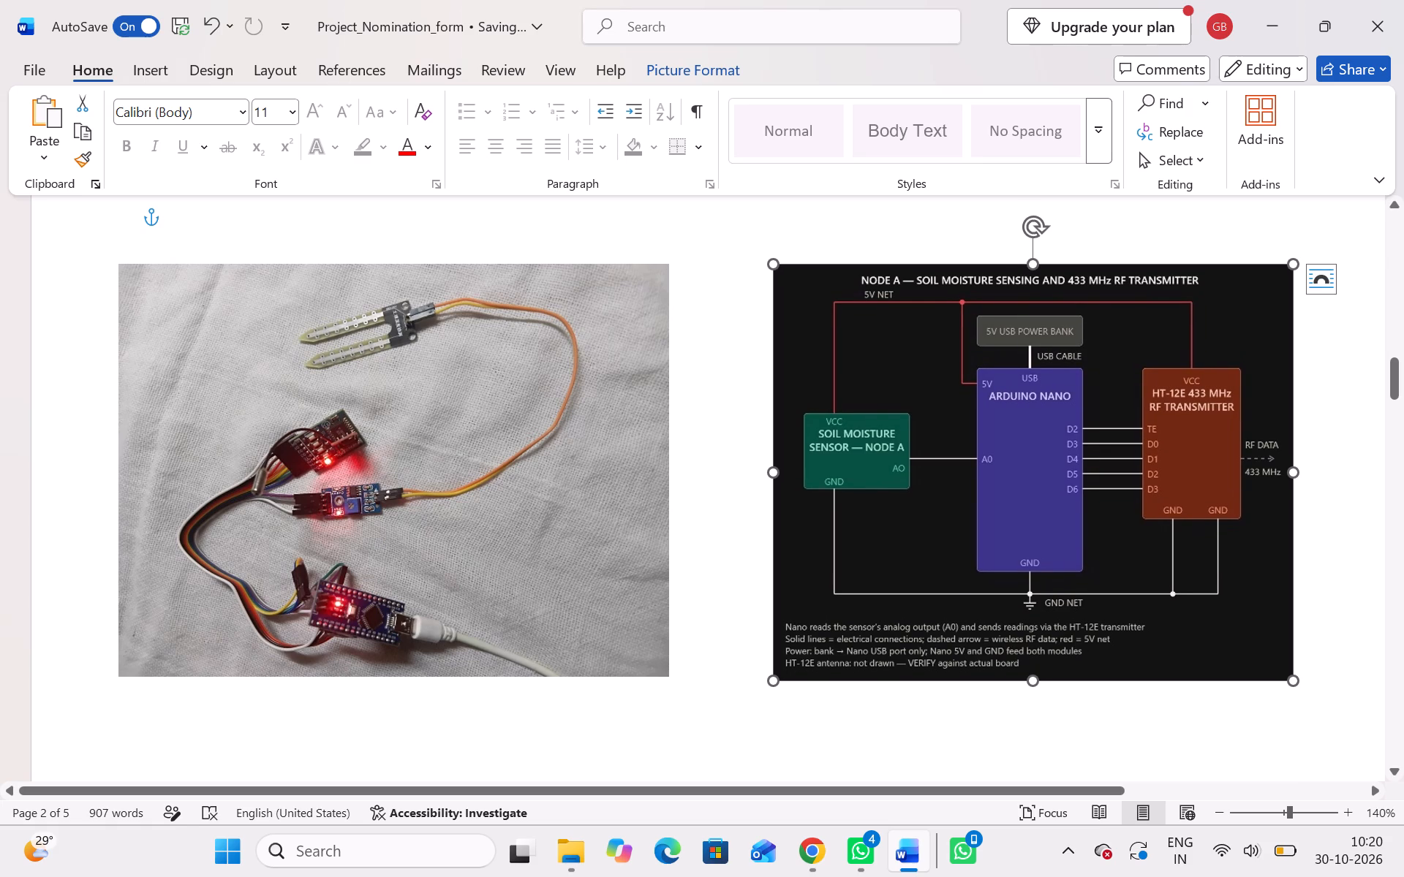
click(682, 403)
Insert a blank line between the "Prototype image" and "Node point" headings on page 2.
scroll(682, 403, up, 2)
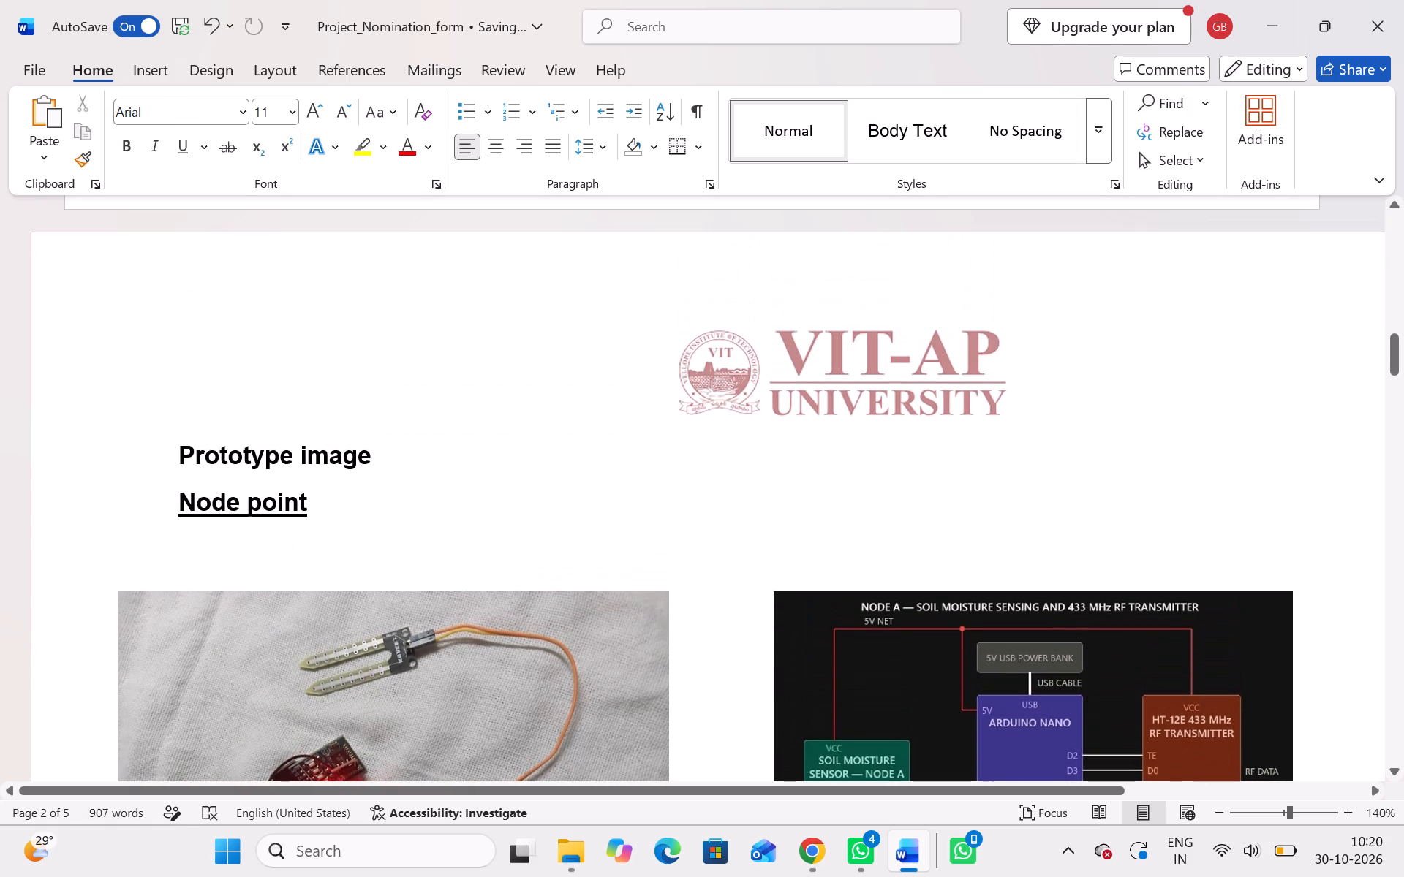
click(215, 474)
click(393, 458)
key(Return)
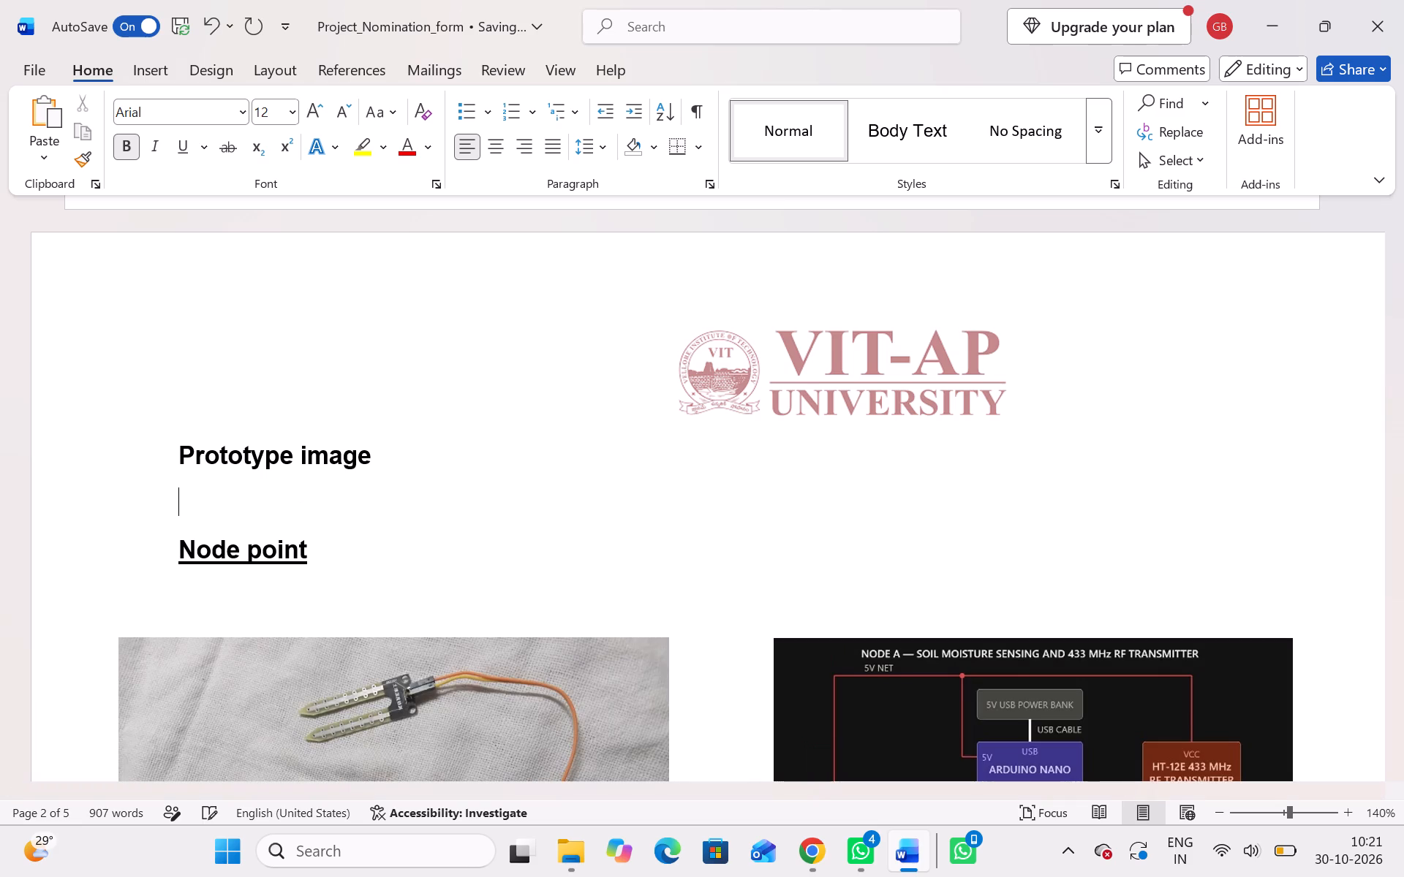
Remove the empty lines beneath the "Node point" heading to bring the two pictures directly under it.
click(278, 598)
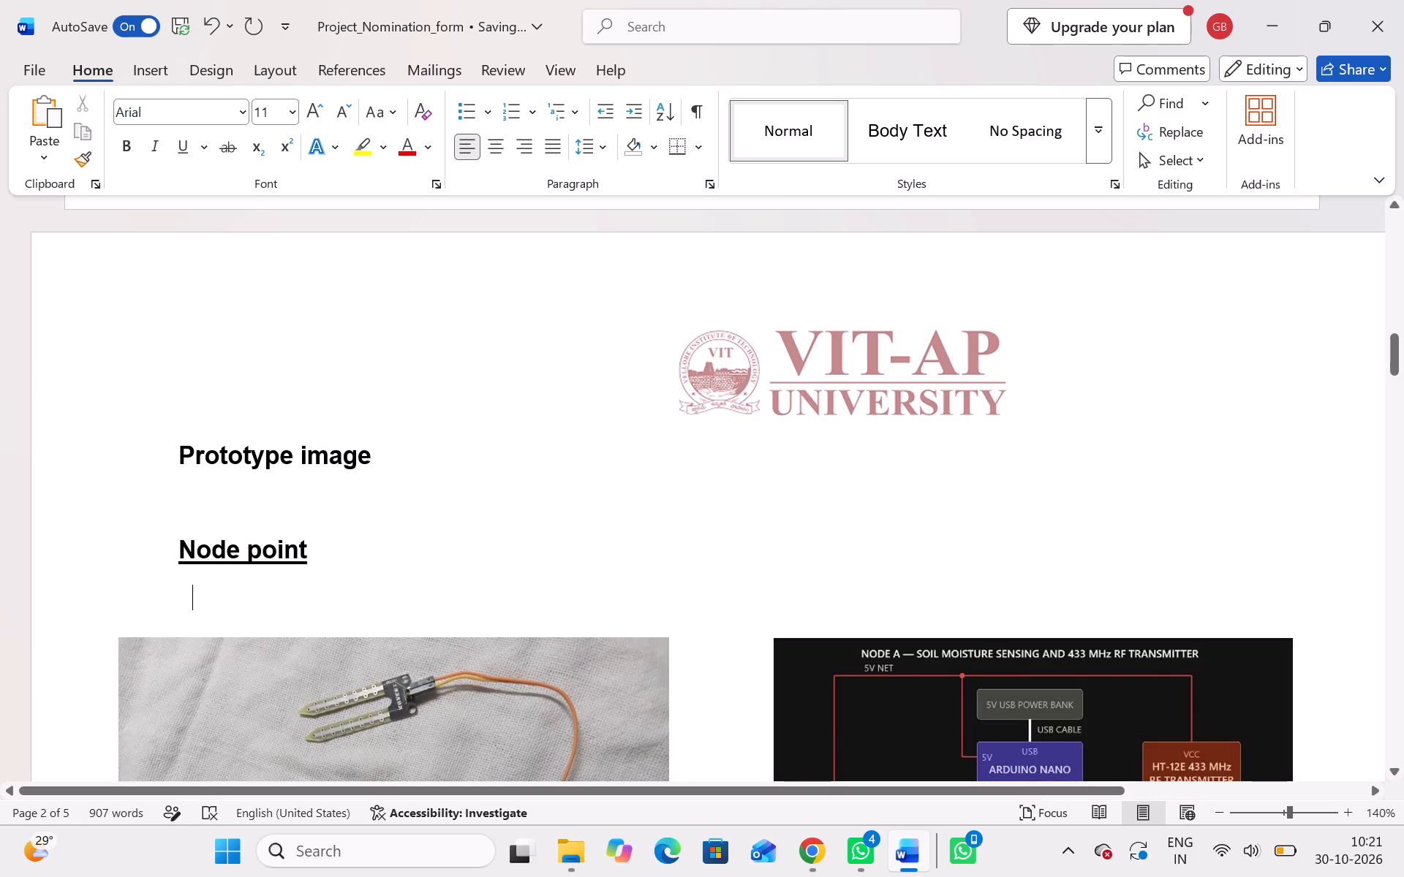
key(Return)
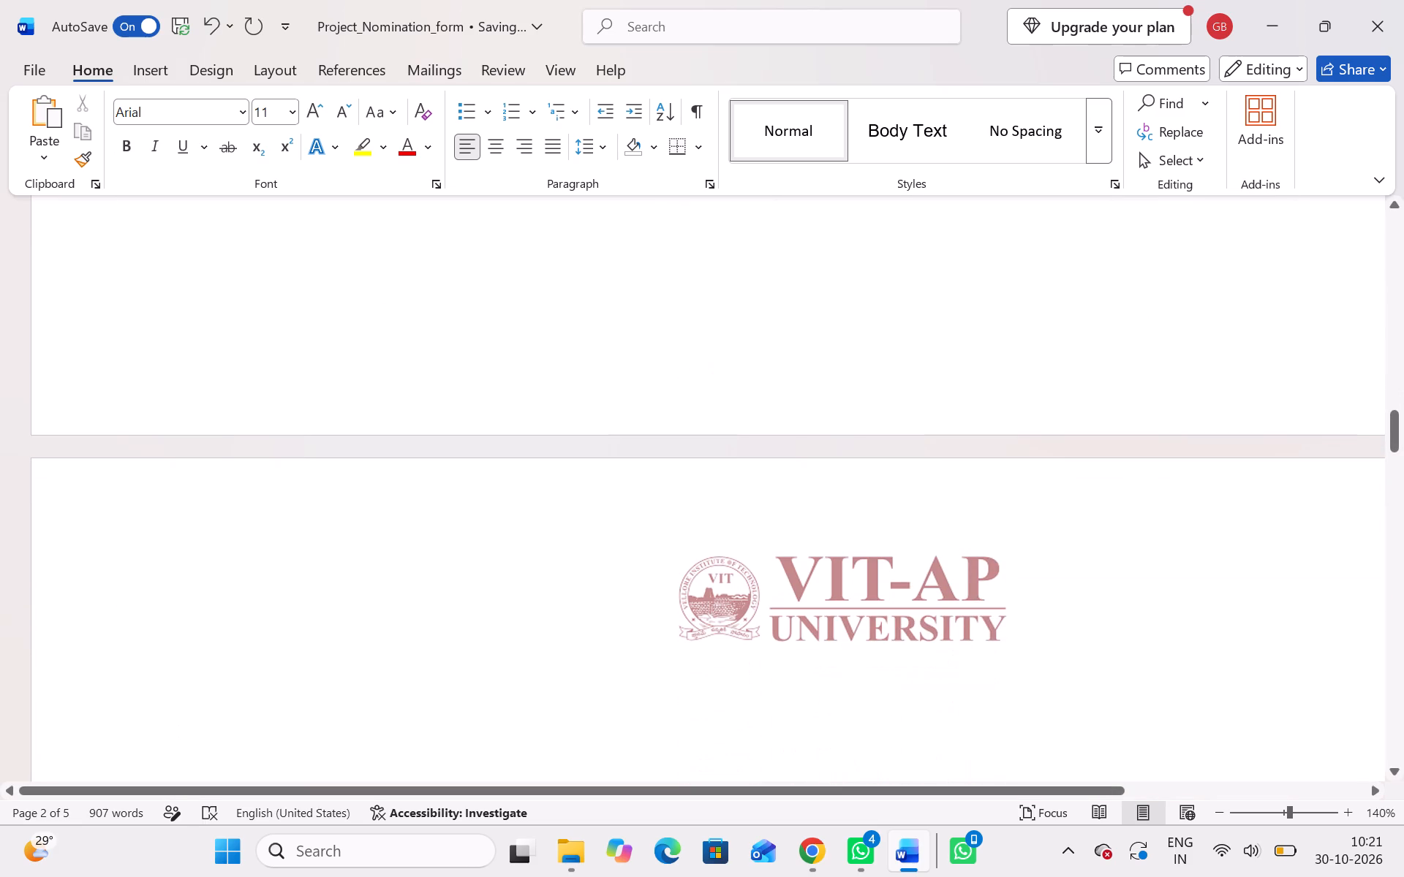
key(BackSpace)
key(BackSpace)
key(BackSpace)
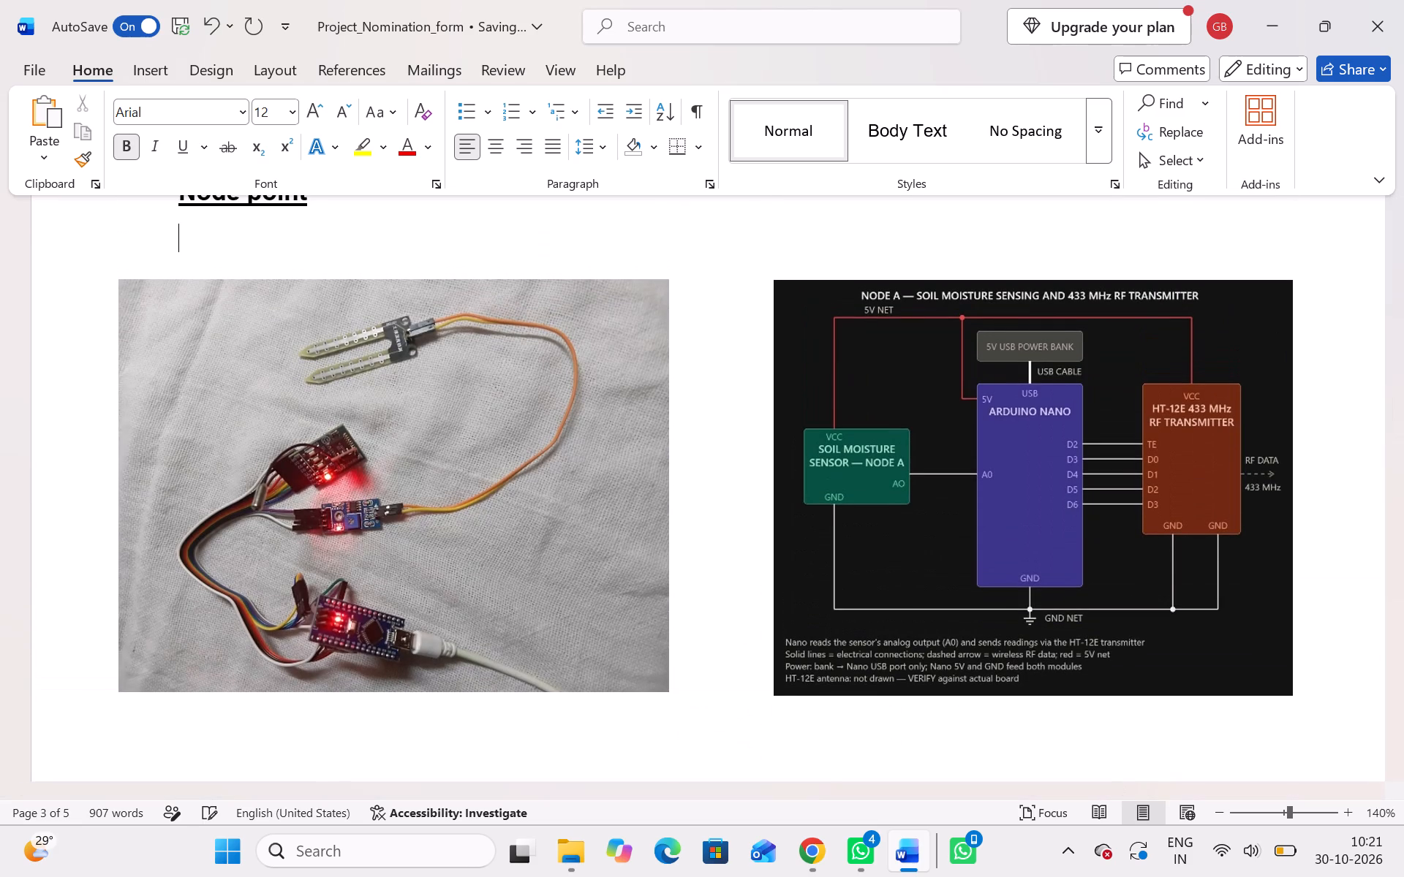
scroll(278, 598, up, 1)
key(BackSpace)
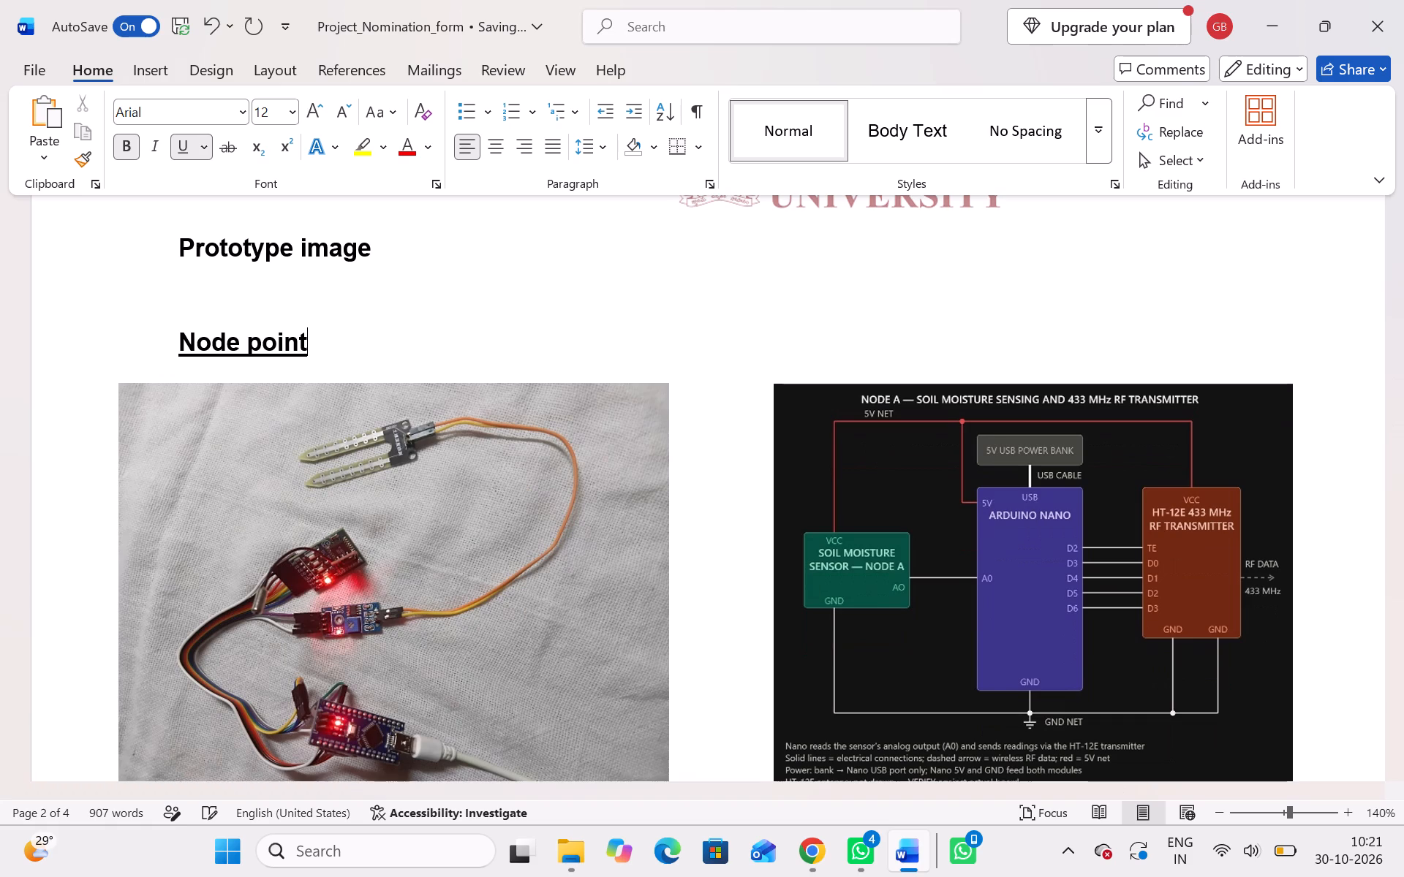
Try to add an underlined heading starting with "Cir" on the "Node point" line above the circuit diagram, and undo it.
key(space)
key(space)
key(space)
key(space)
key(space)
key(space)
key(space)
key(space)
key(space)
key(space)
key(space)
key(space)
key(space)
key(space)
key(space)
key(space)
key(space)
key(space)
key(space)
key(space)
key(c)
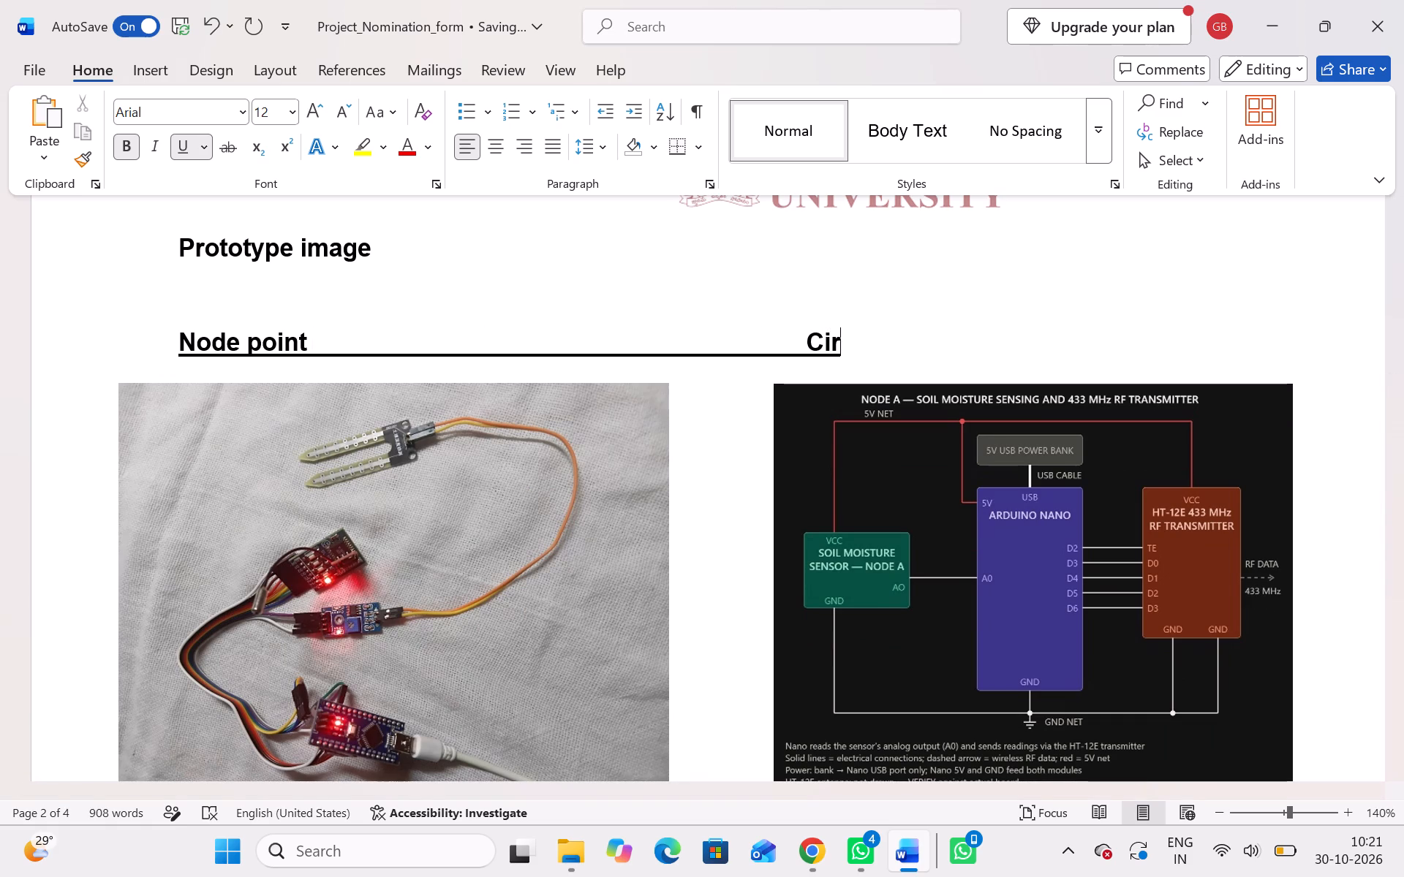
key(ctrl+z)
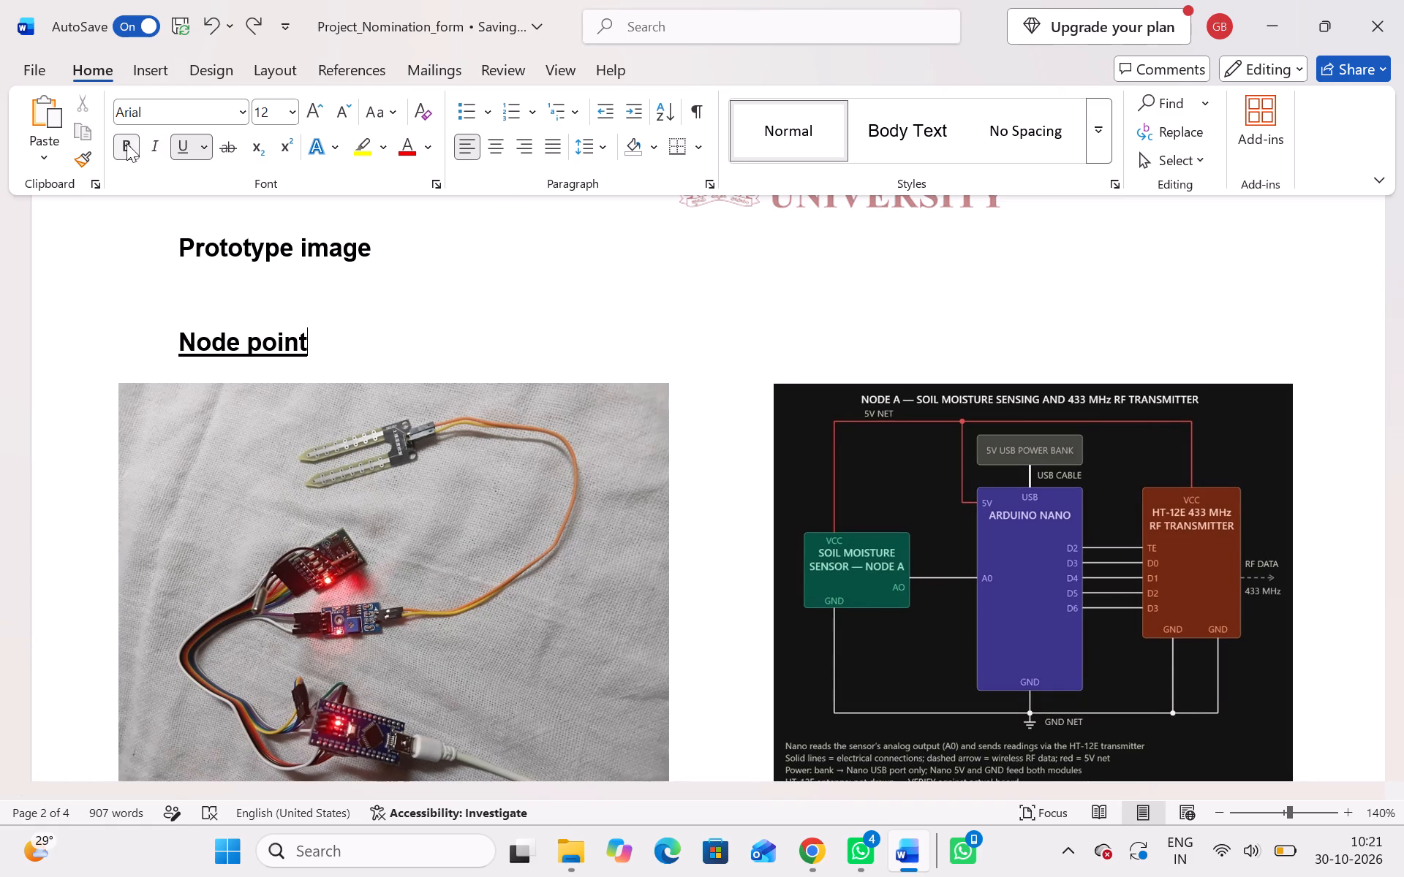
Remove the underline from the "Node point" heading.
click(178, 140)
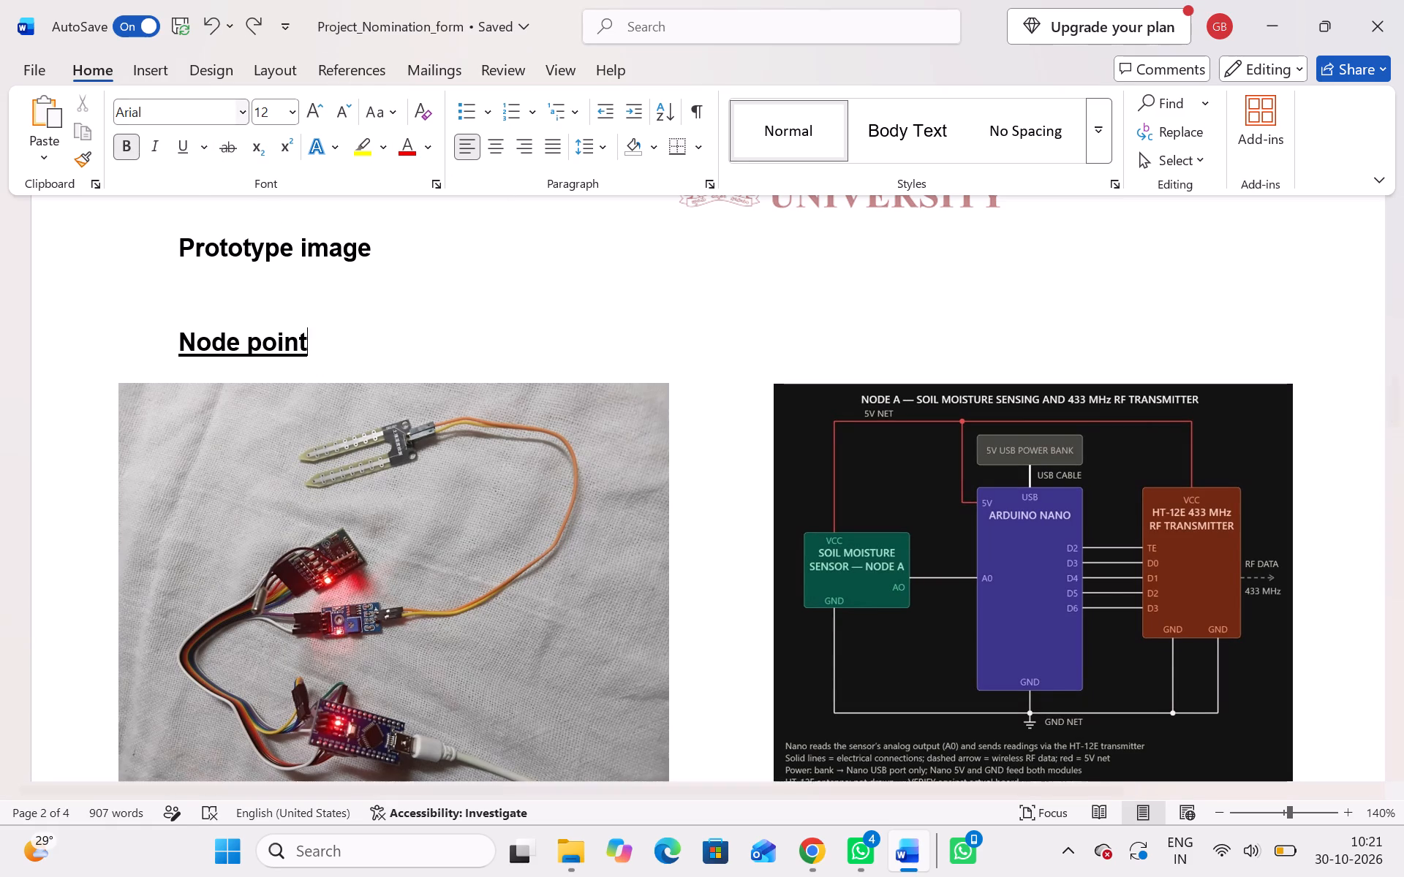
drag(322, 345, 290, 344)
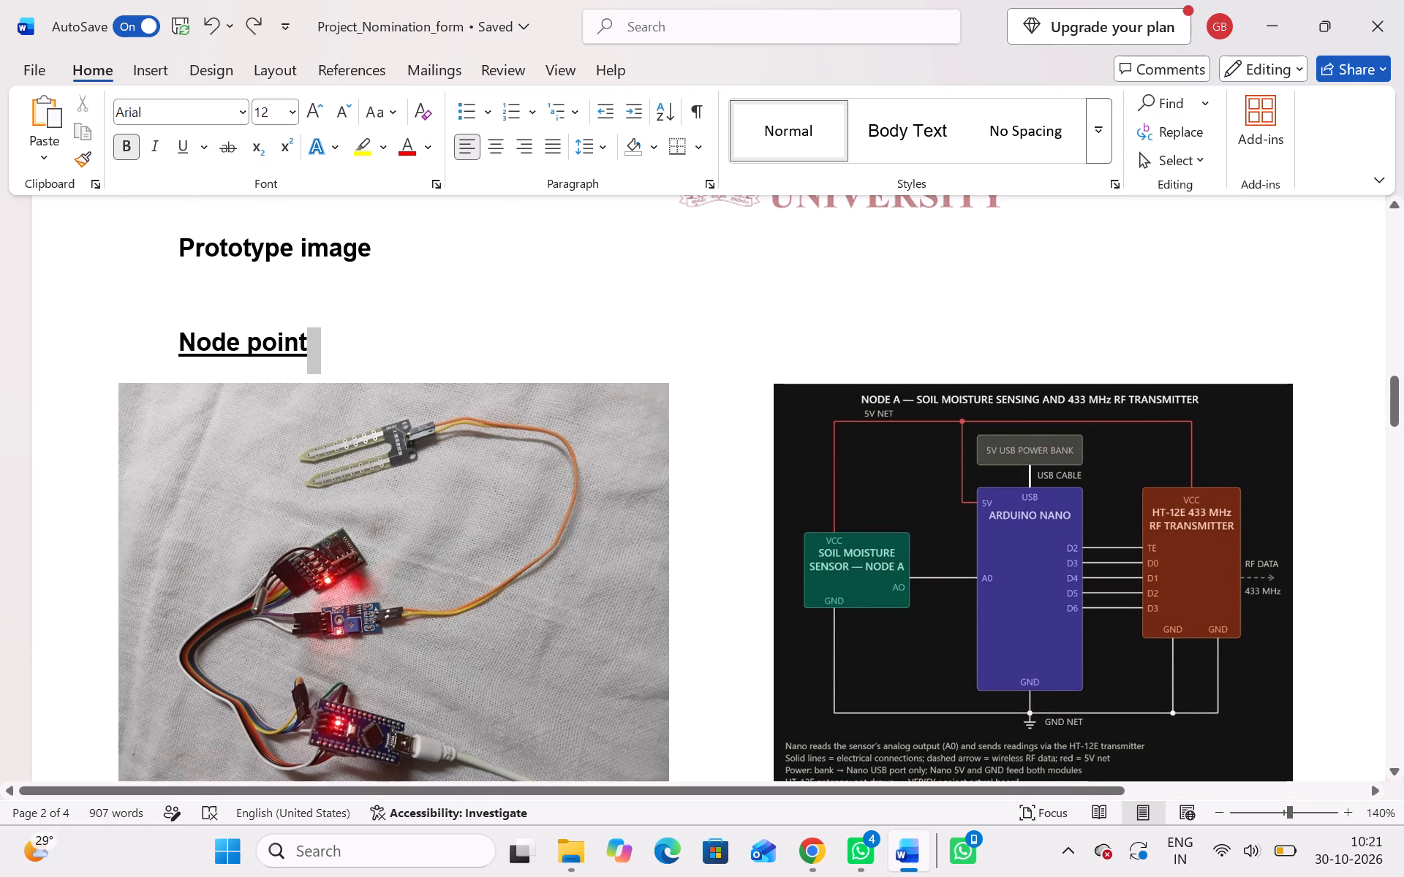
drag(290, 344, 197, 341)
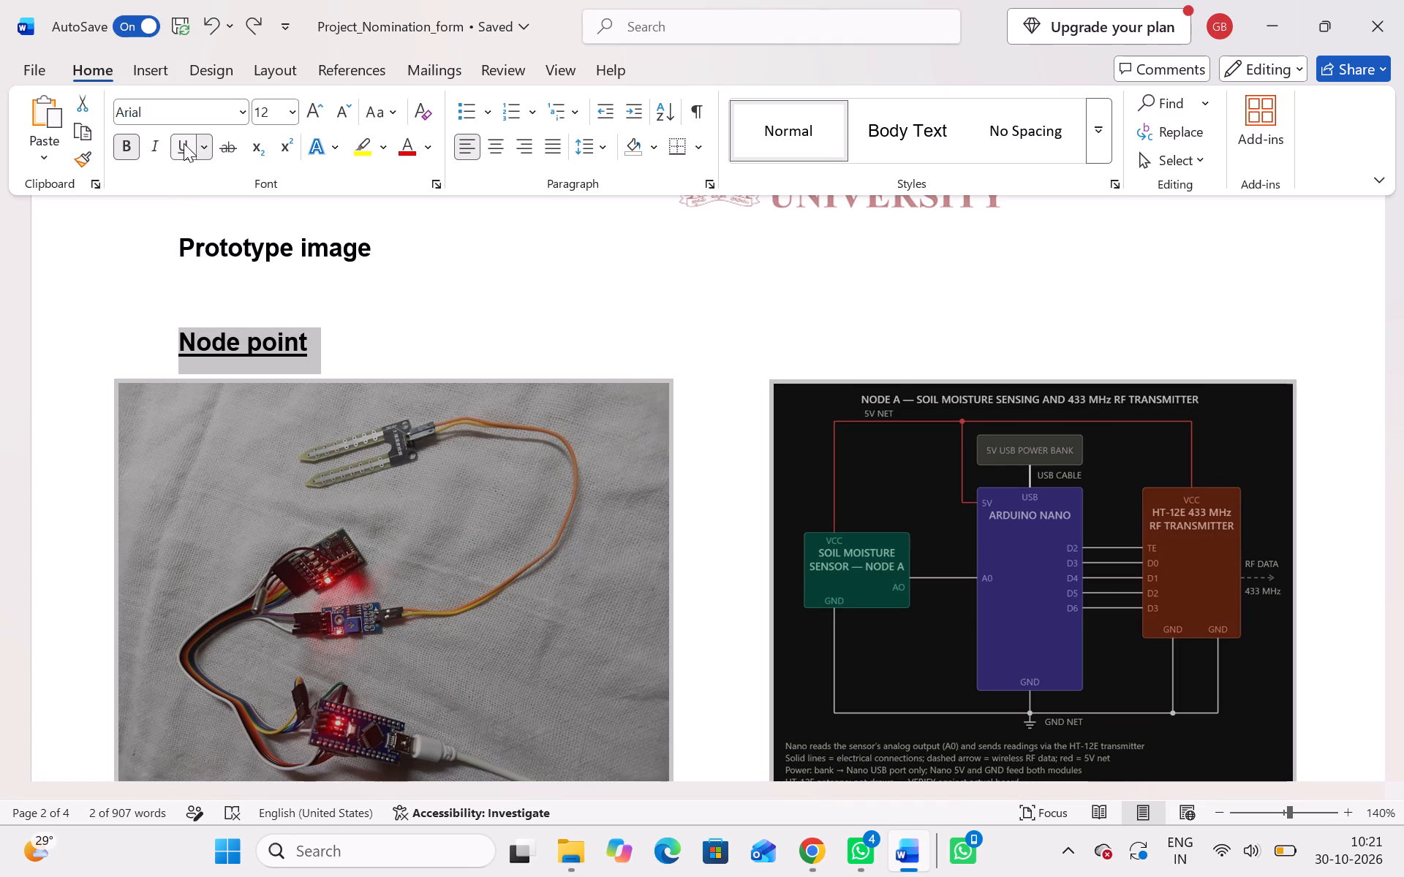
click(184, 143)
Add the bold heading "Circuit Diagram" on the "Node point" line, spaced across to sit above the circuit diagram.
click(831, 334)
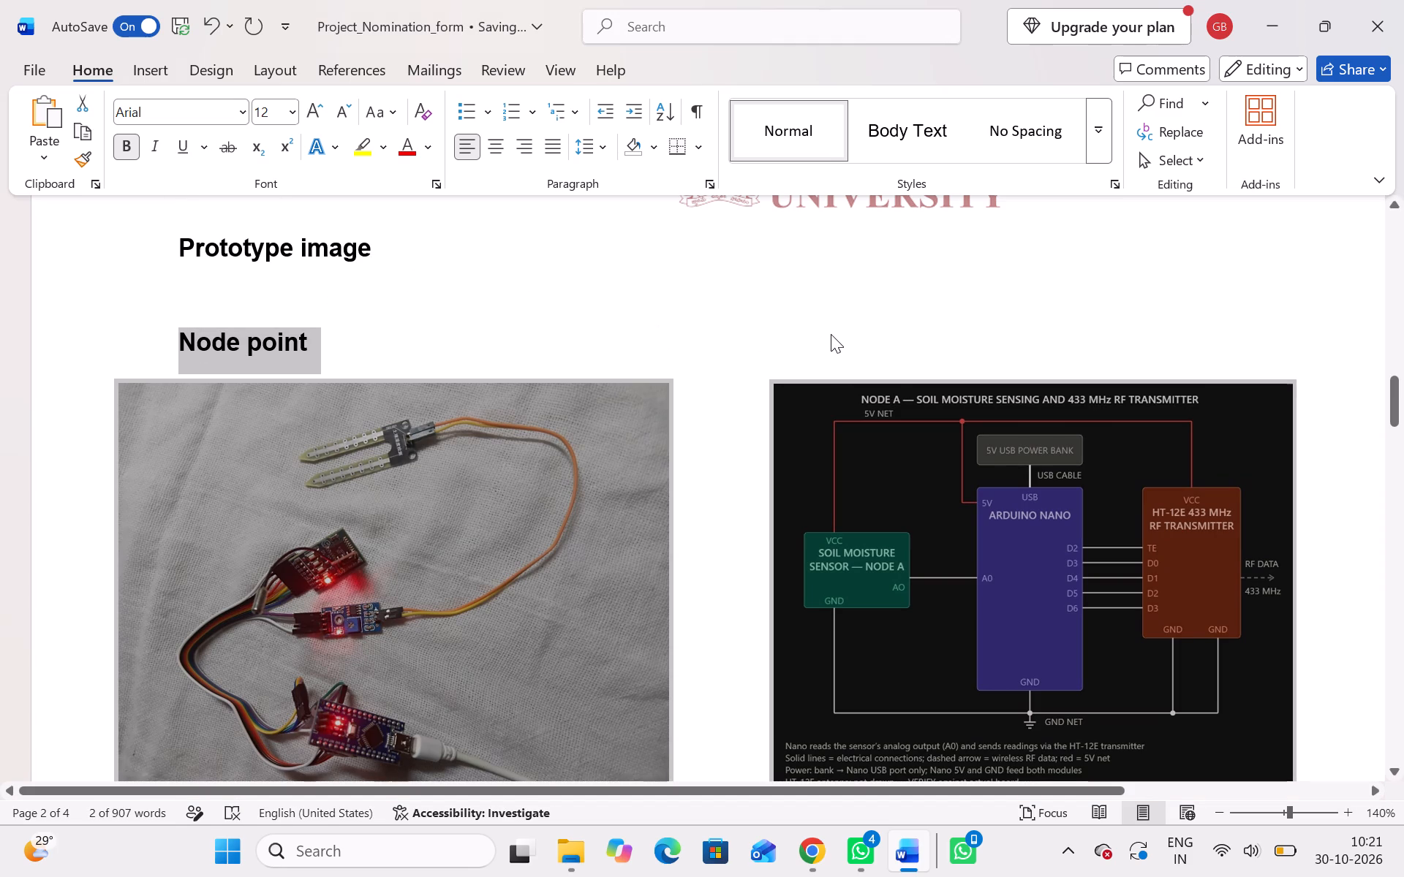
key(space)
key(space)
key(space)
key(space)
key(space)
key(space)
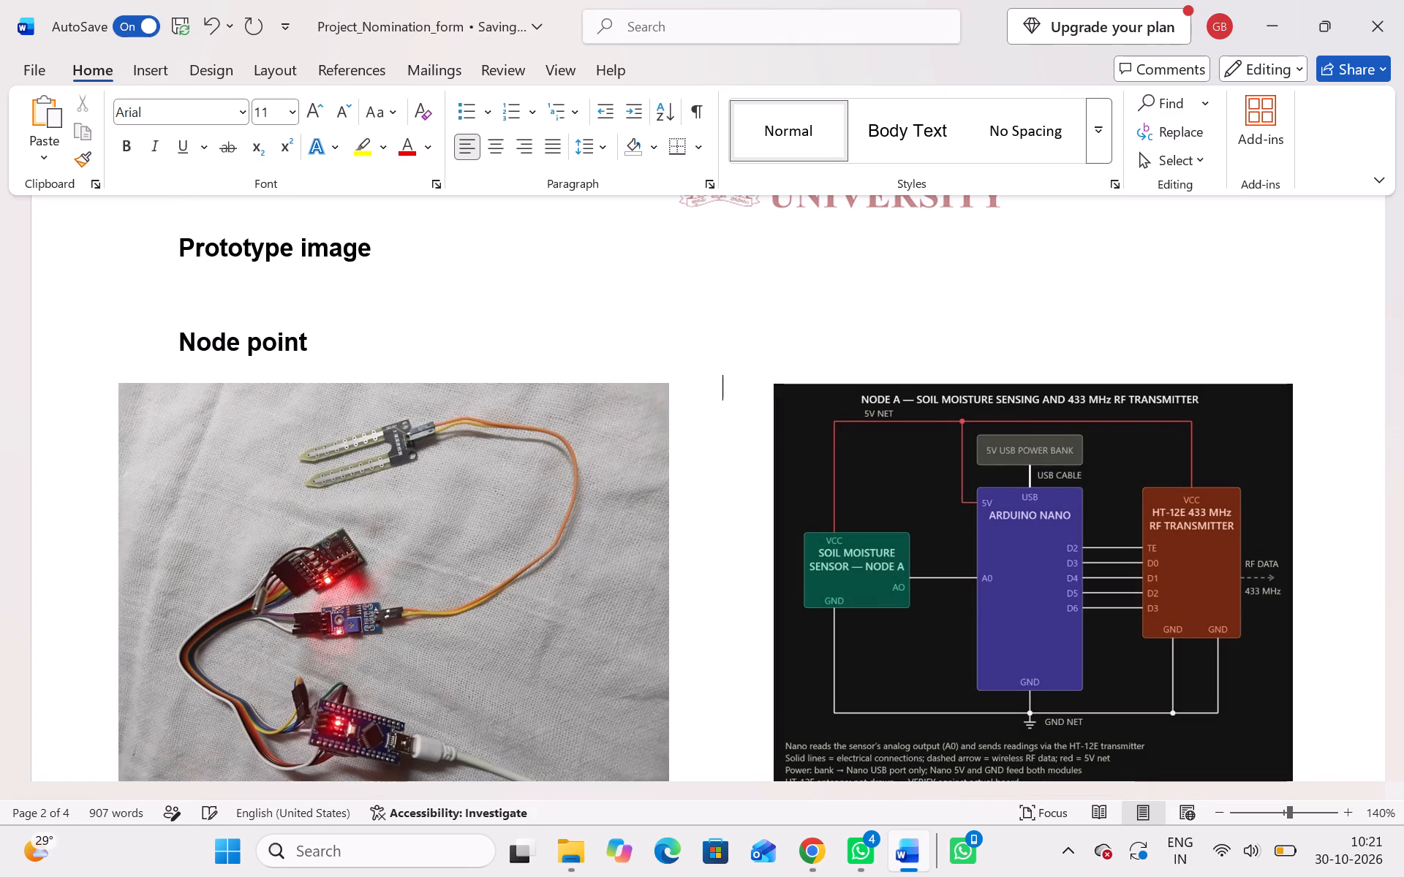
key(Up)
key(space)
key(space)
key(space)
key(space)
key(space)
key(space)
key(space)
key(space)
key(space)
key(space)
key(space)
key(space)
key(space)
key(space)
key(space)
key(space)
key(space)
key(space)
key(space)
key(space)
key(space)
key(space)
key(space)
key(space)
key(c)
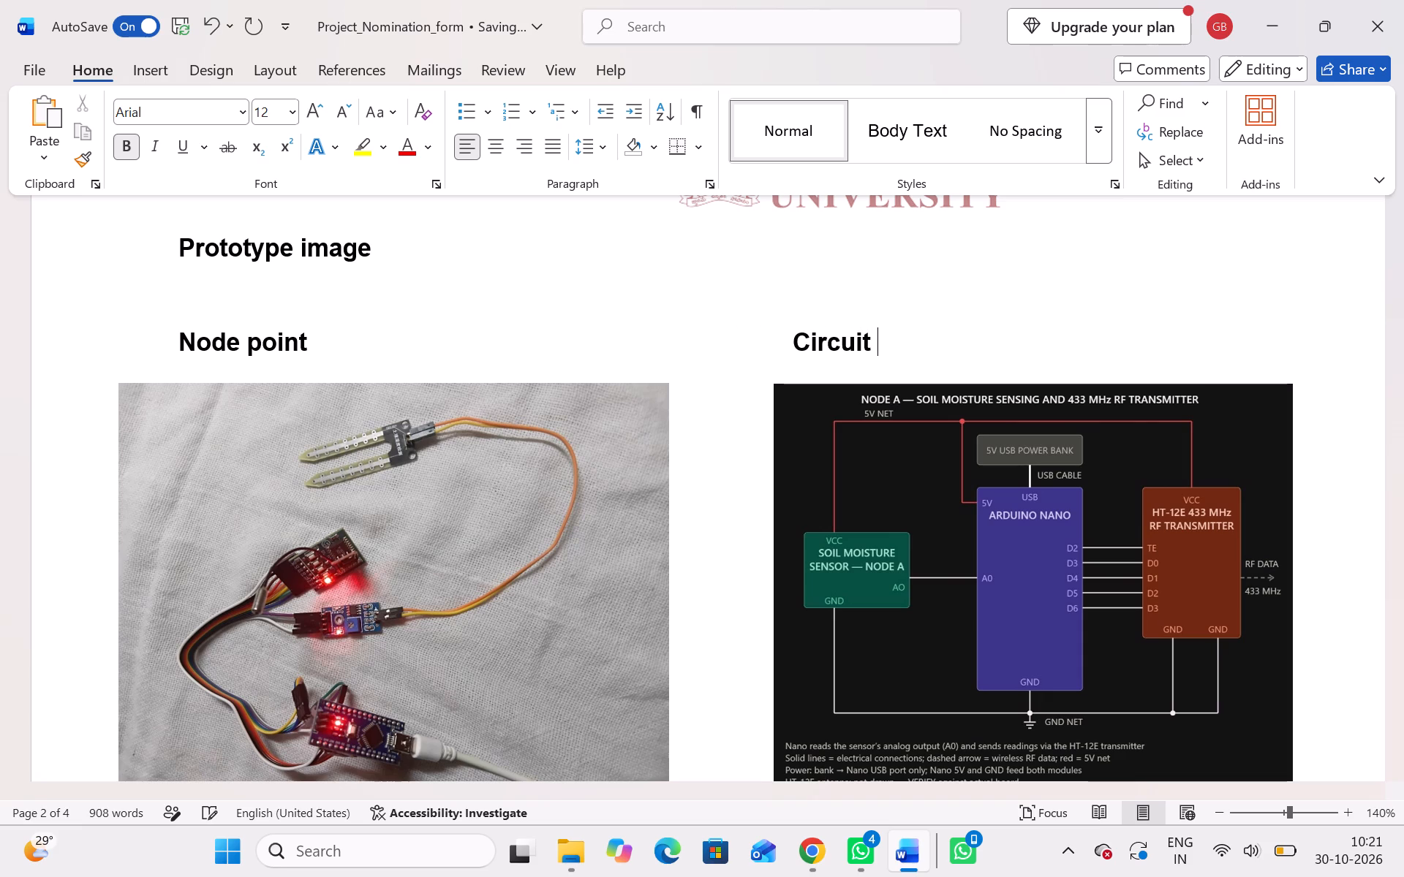
key(d)
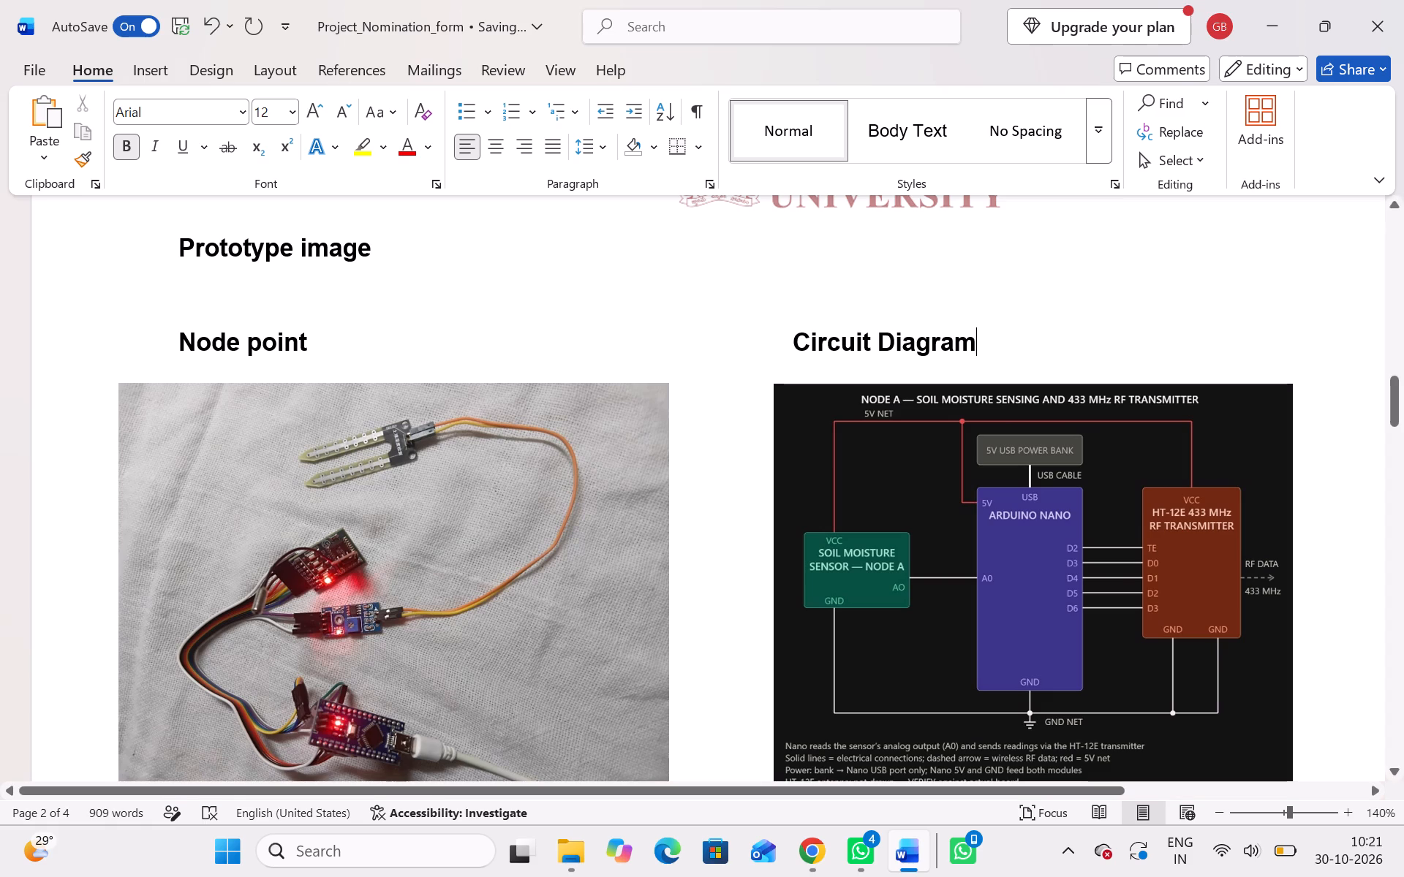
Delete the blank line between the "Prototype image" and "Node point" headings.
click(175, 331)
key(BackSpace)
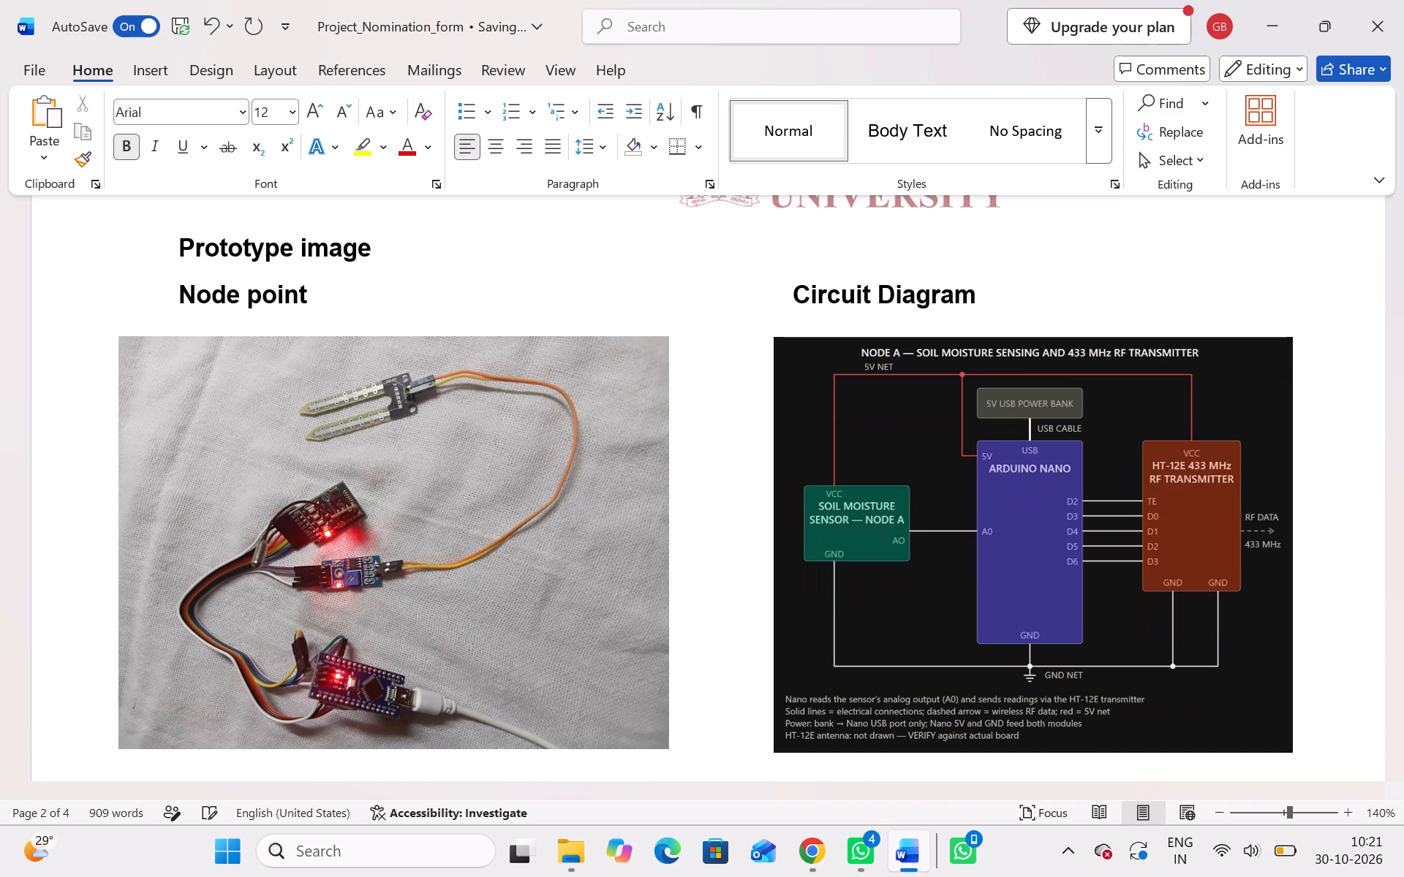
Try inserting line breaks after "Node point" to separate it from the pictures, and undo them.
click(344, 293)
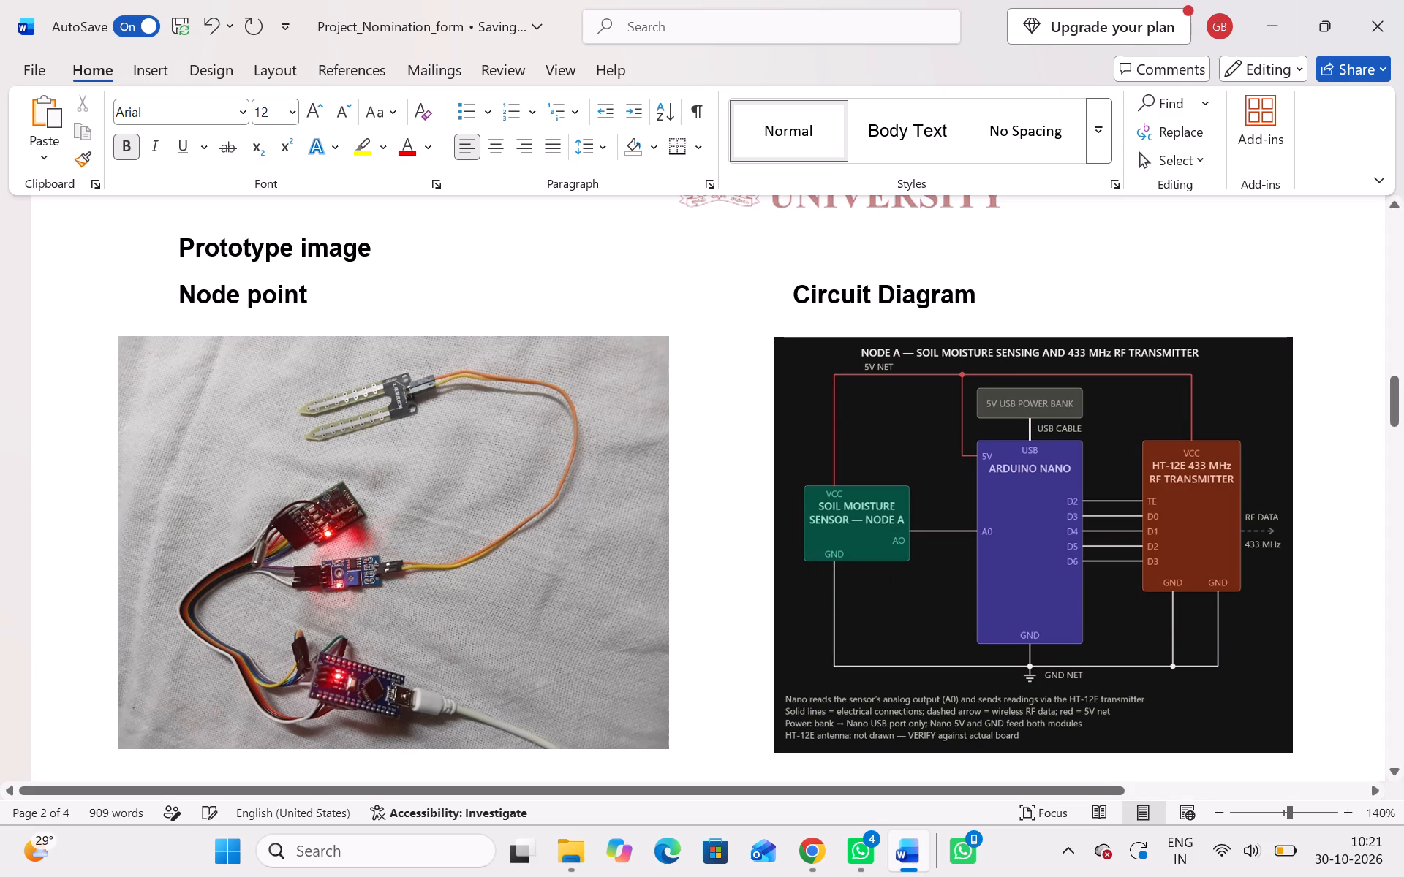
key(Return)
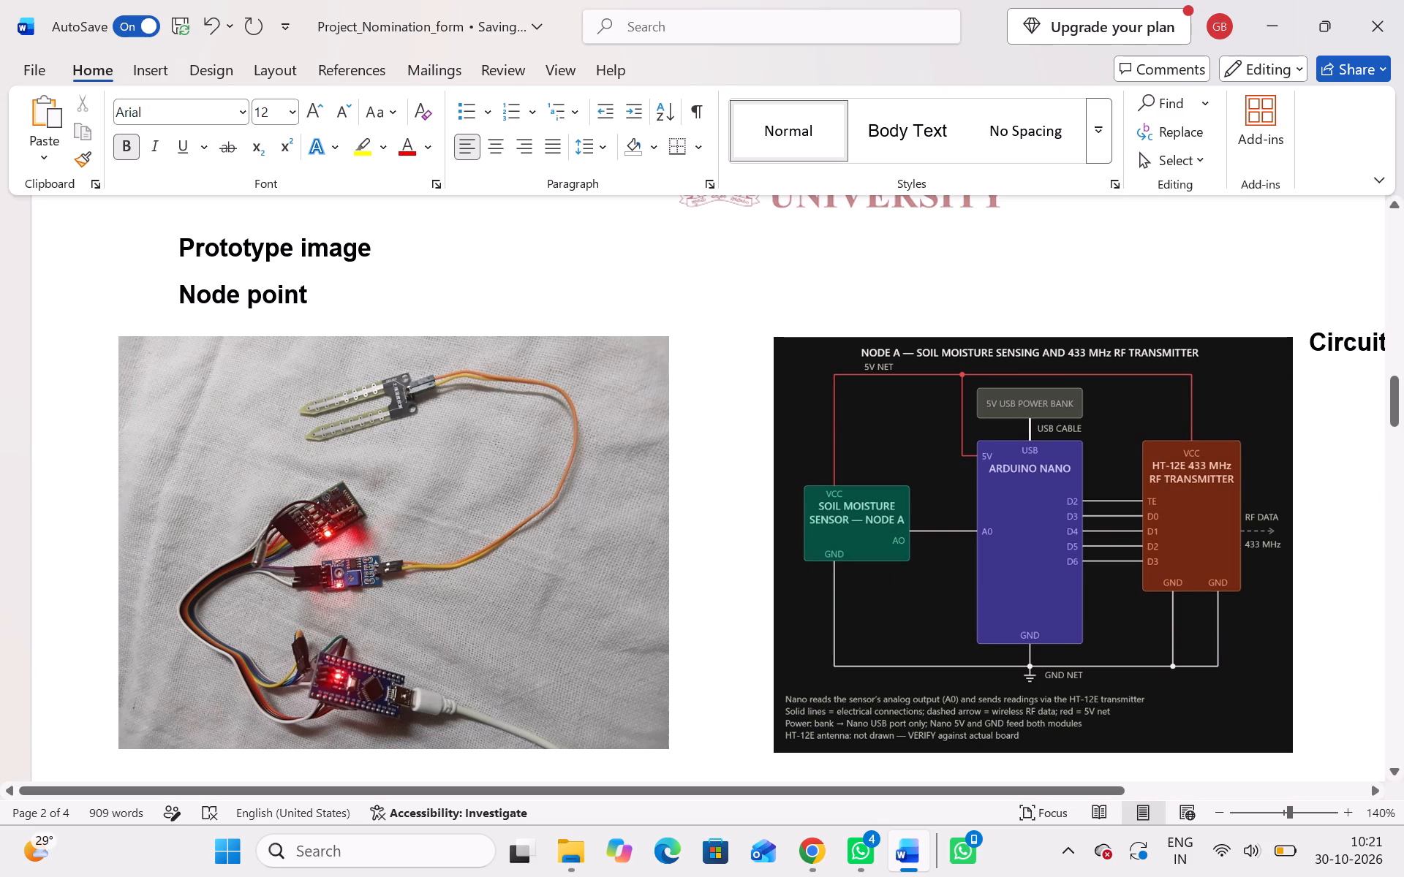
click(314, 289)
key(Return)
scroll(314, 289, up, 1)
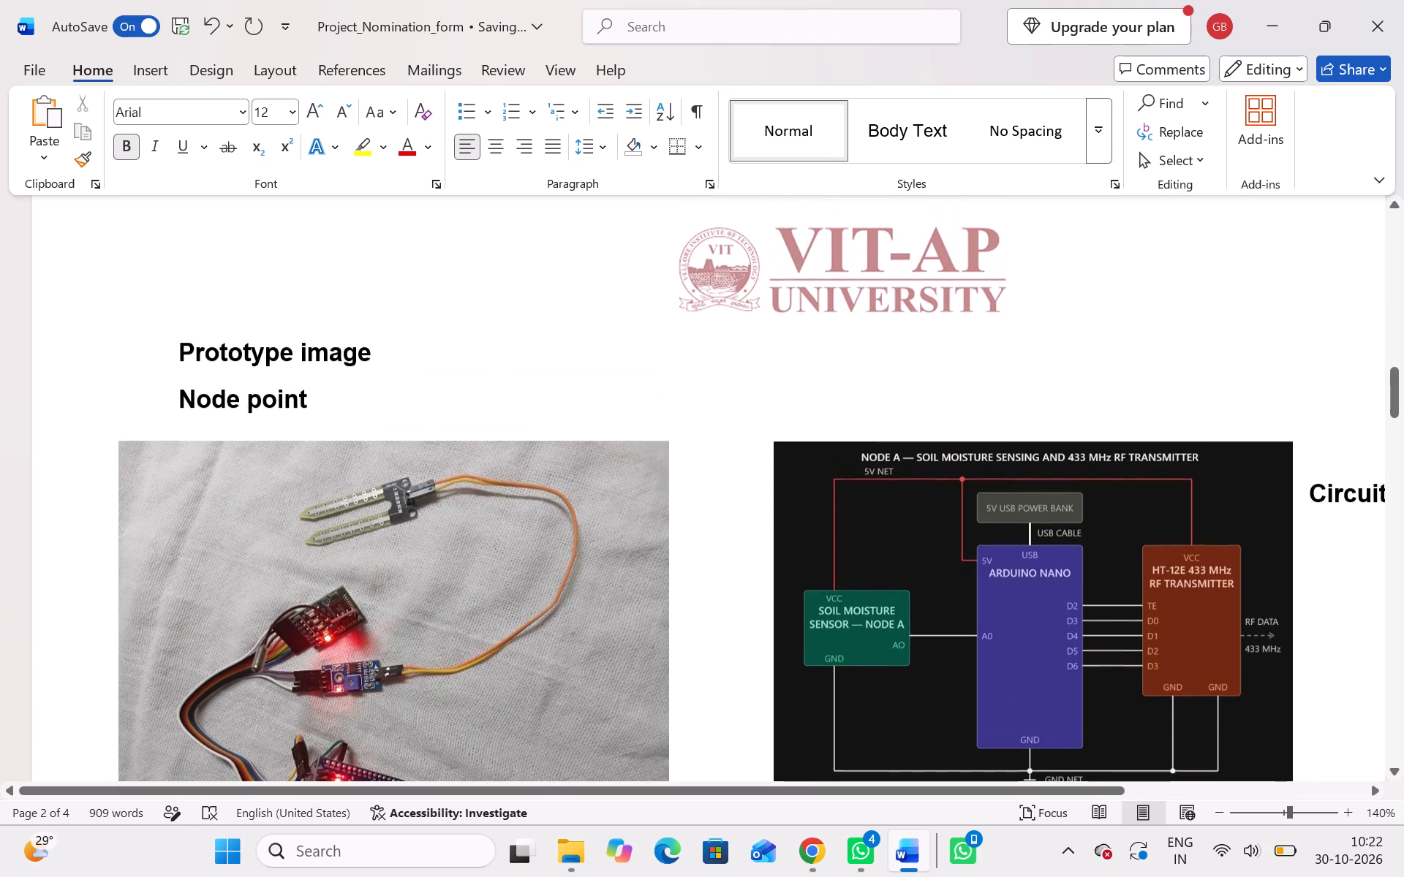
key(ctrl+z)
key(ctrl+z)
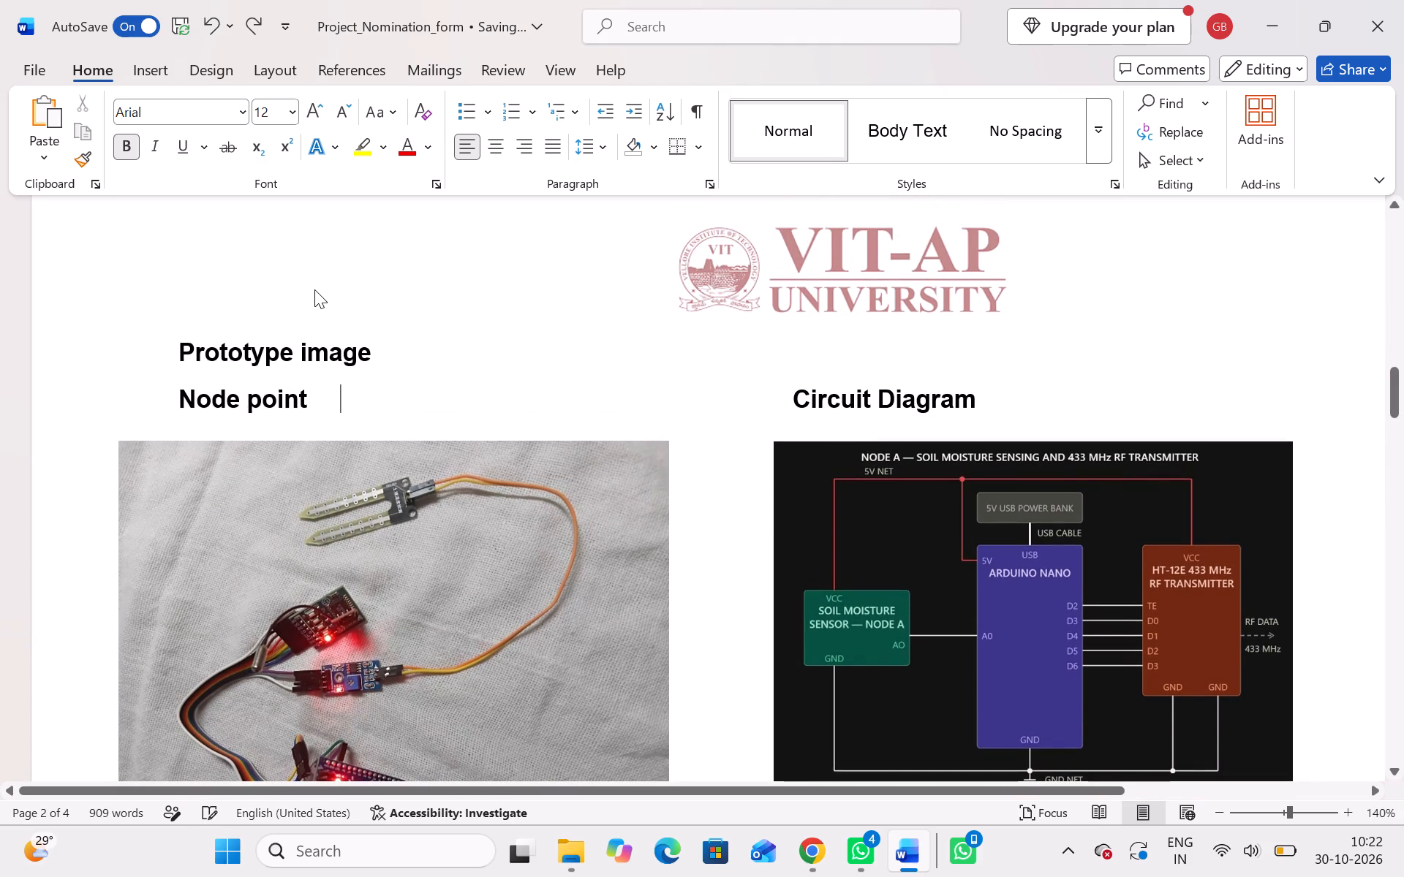
Insert blank lines below the "Node point" and "Circuit Diagram" heading line and move both pictures slightly down beneath it.
click(1009, 391)
key(Return)
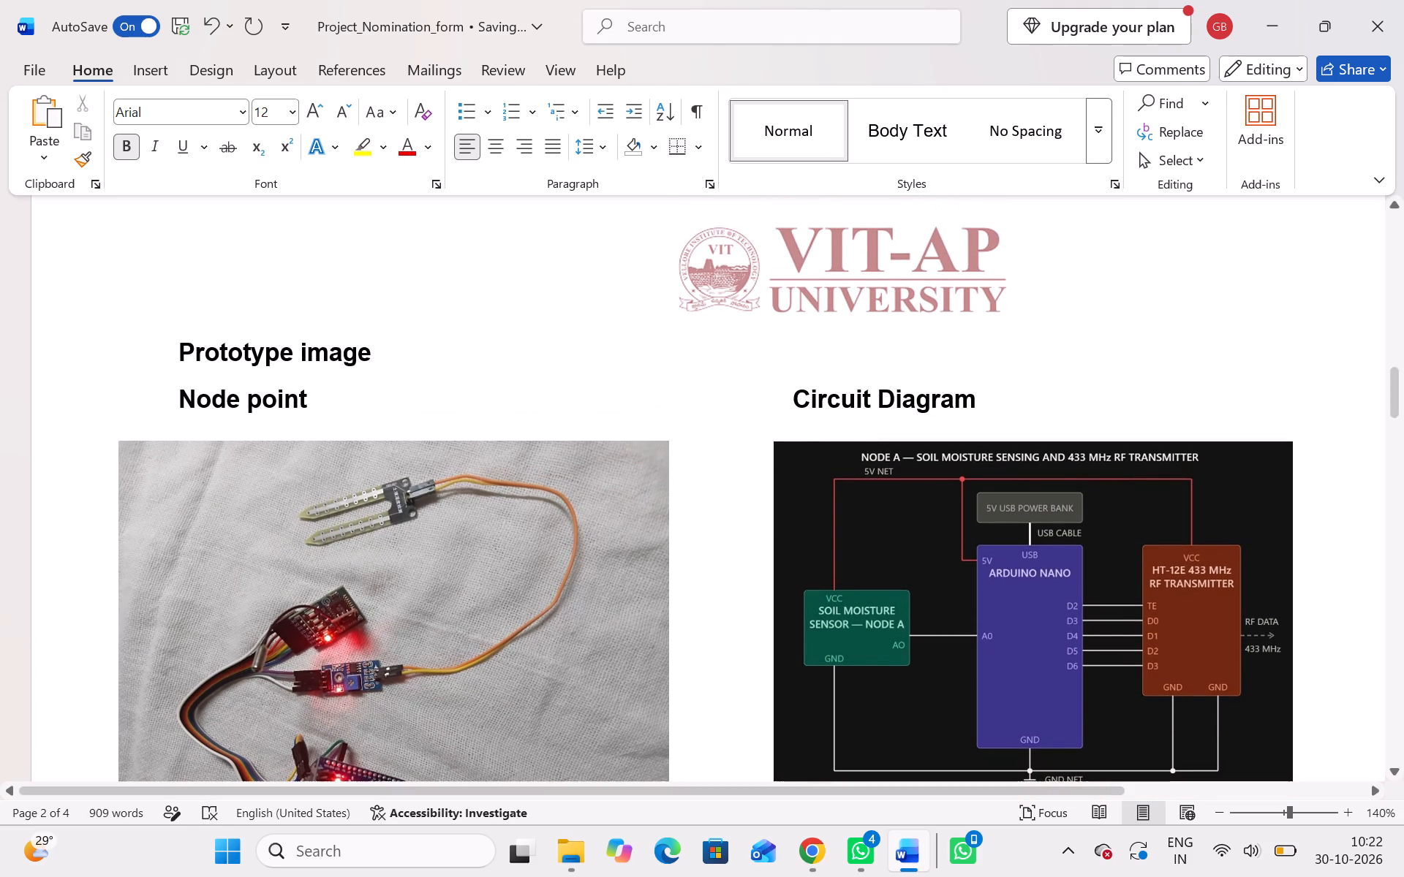
drag(369, 486, 369, 507)
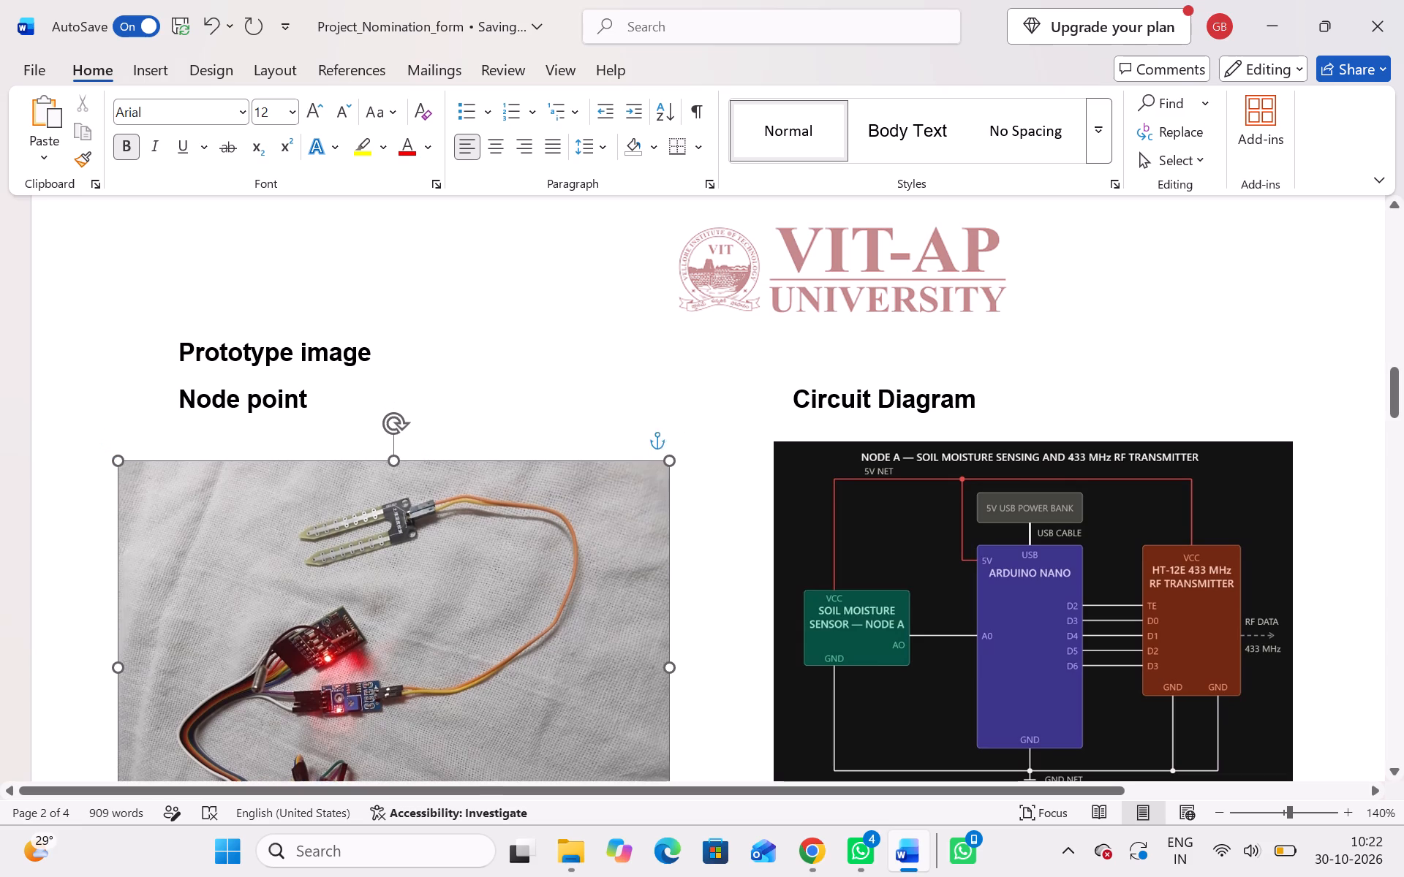
drag(369, 507, 369, 509)
drag(902, 540, 905, 563)
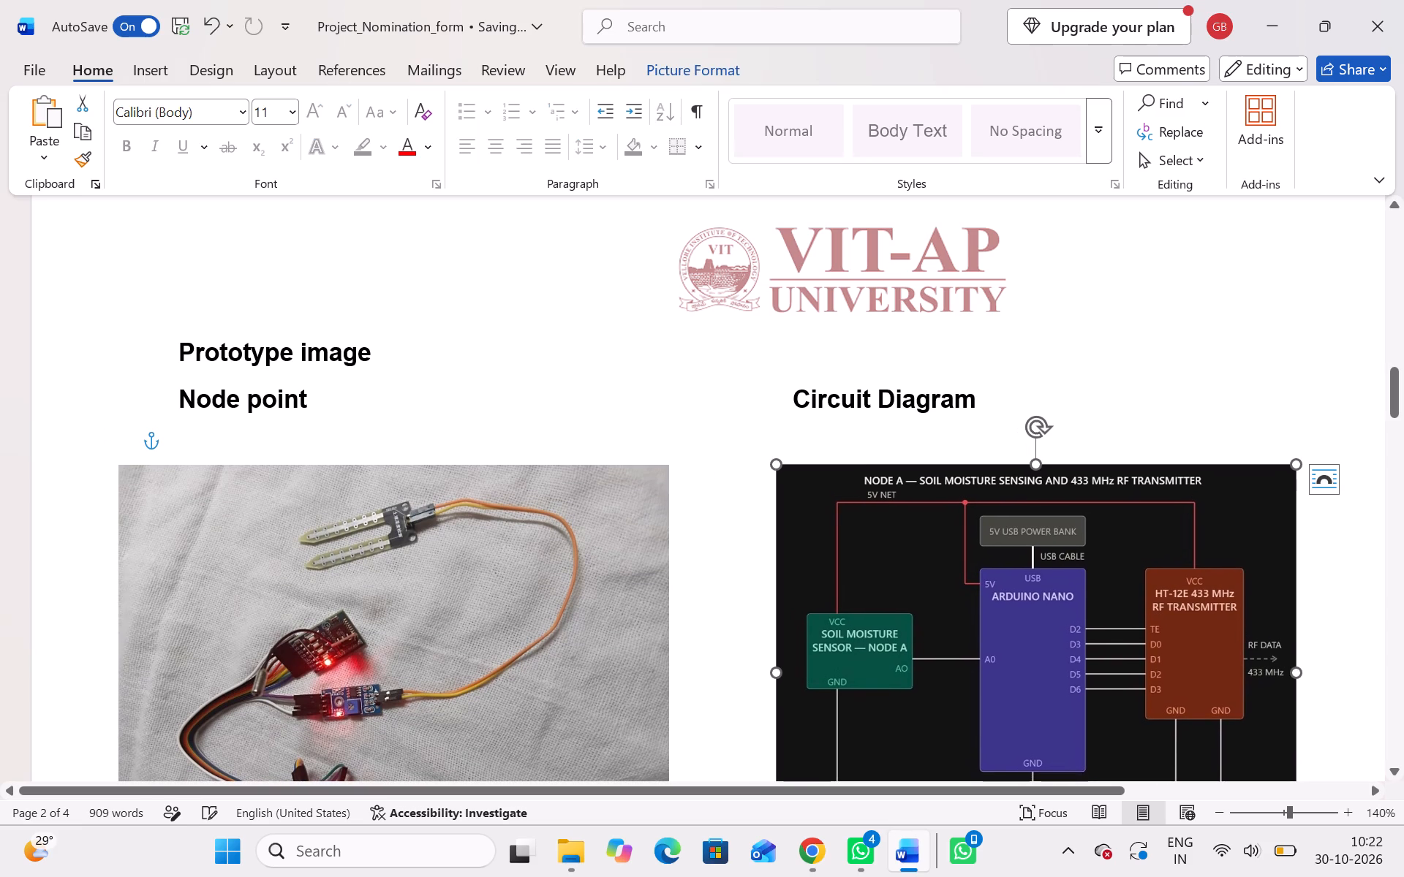
click(342, 395)
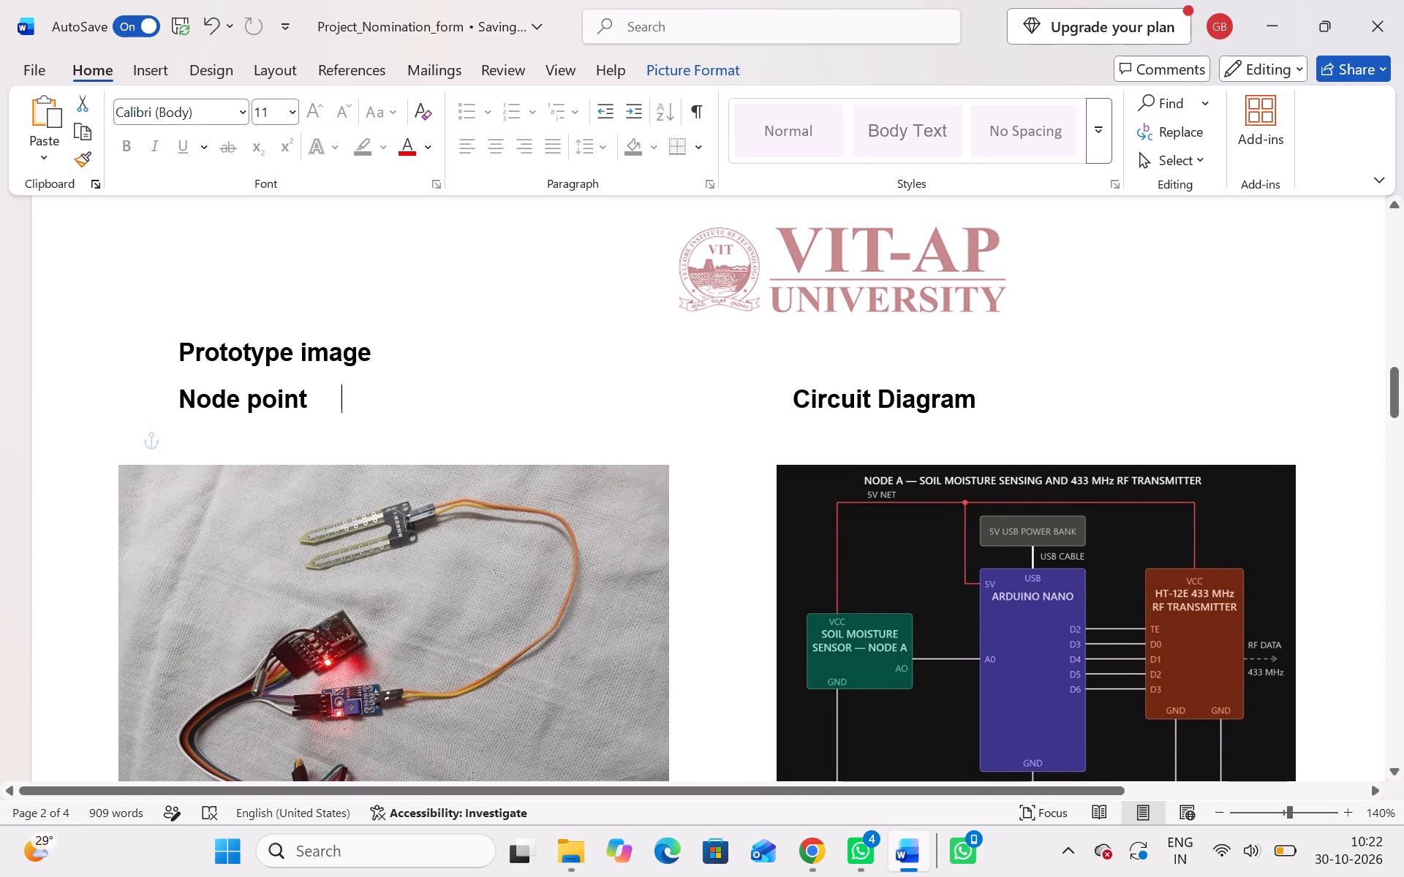
click(219, 428)
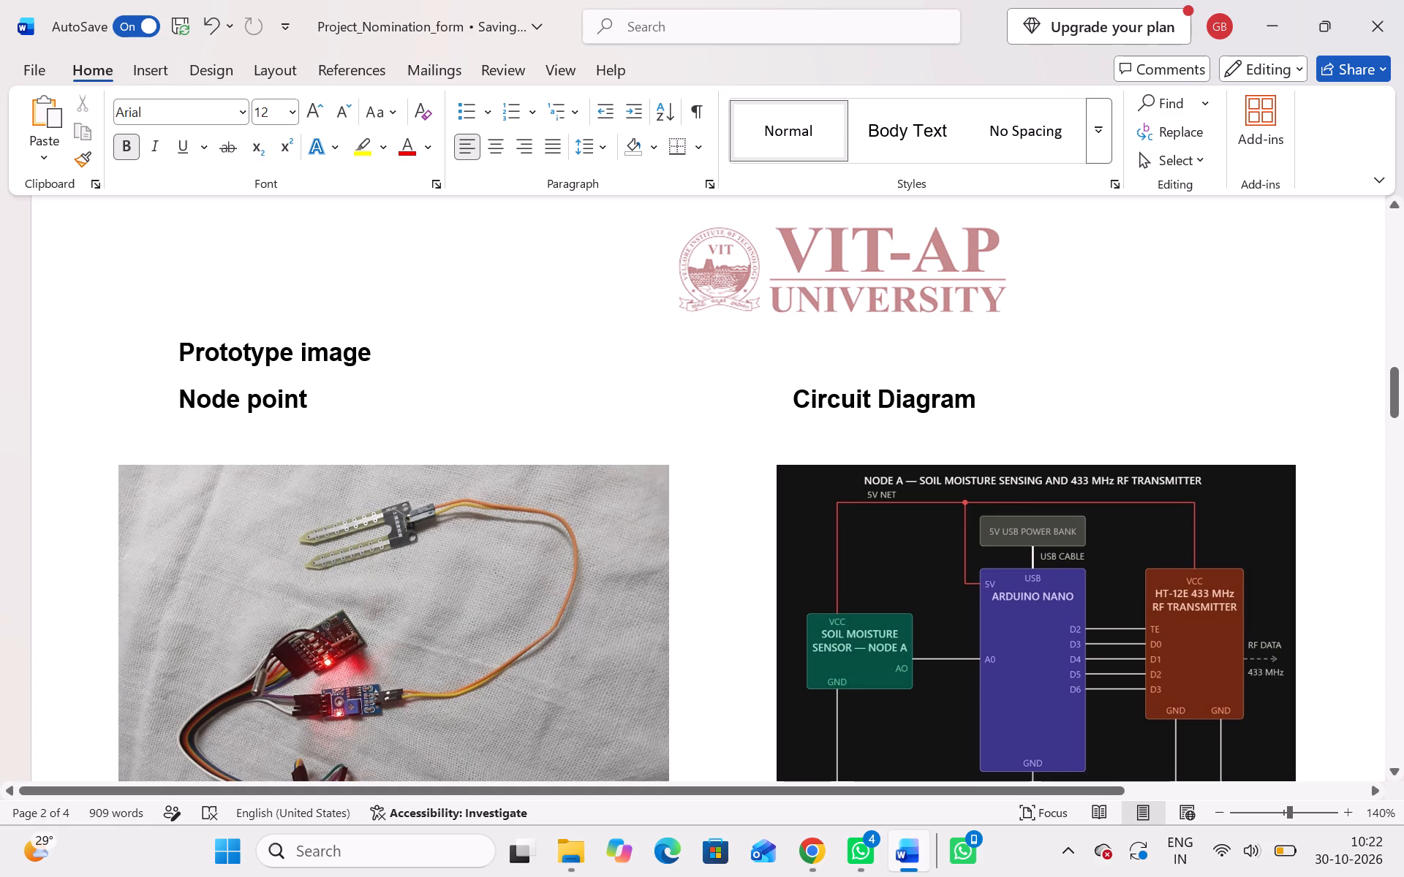
click(999, 403)
key(Return)
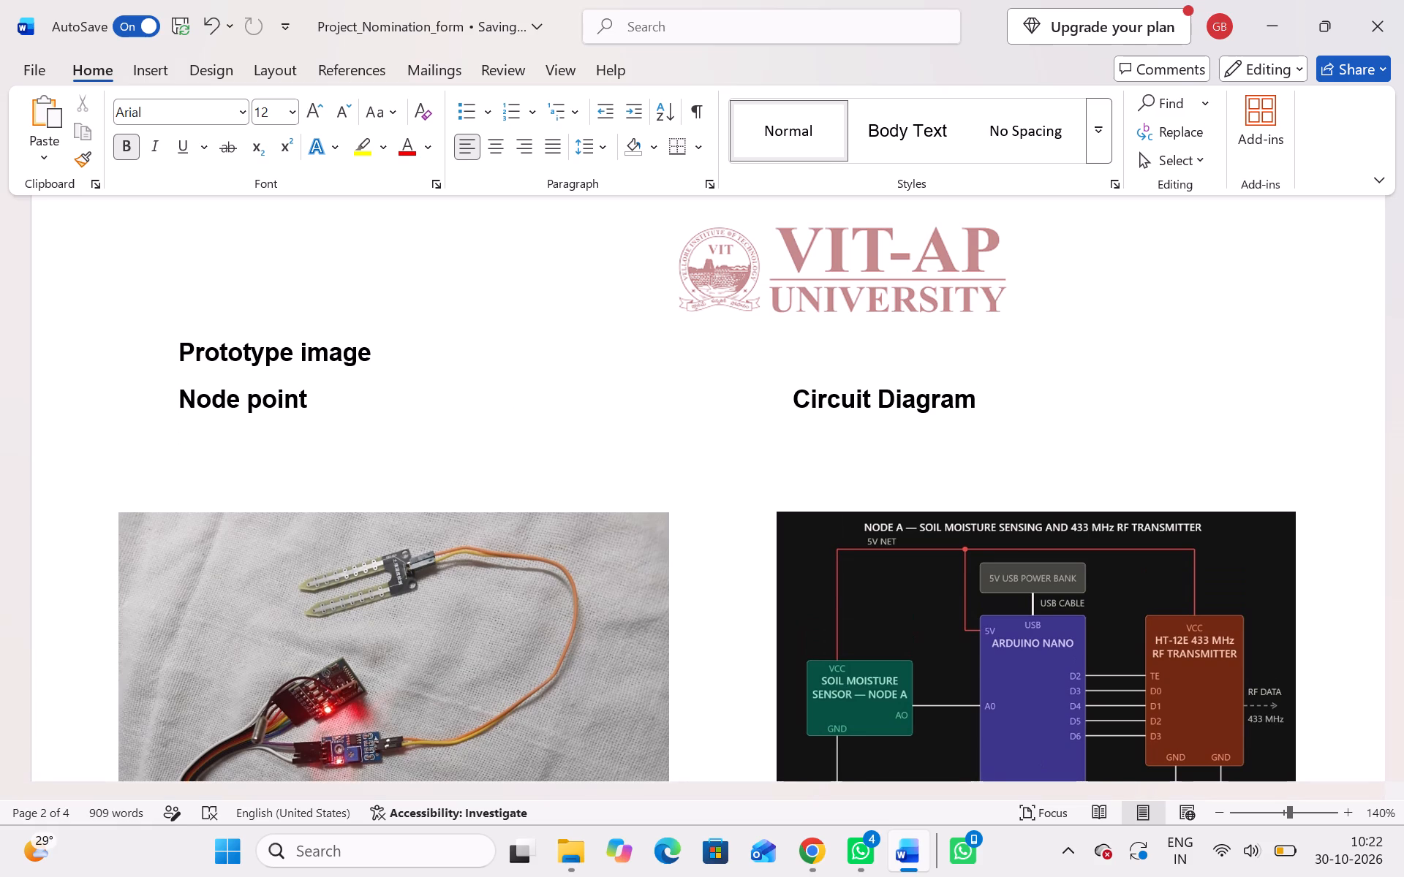
Add a colon after the "Node point" heading.
click(491, 409)
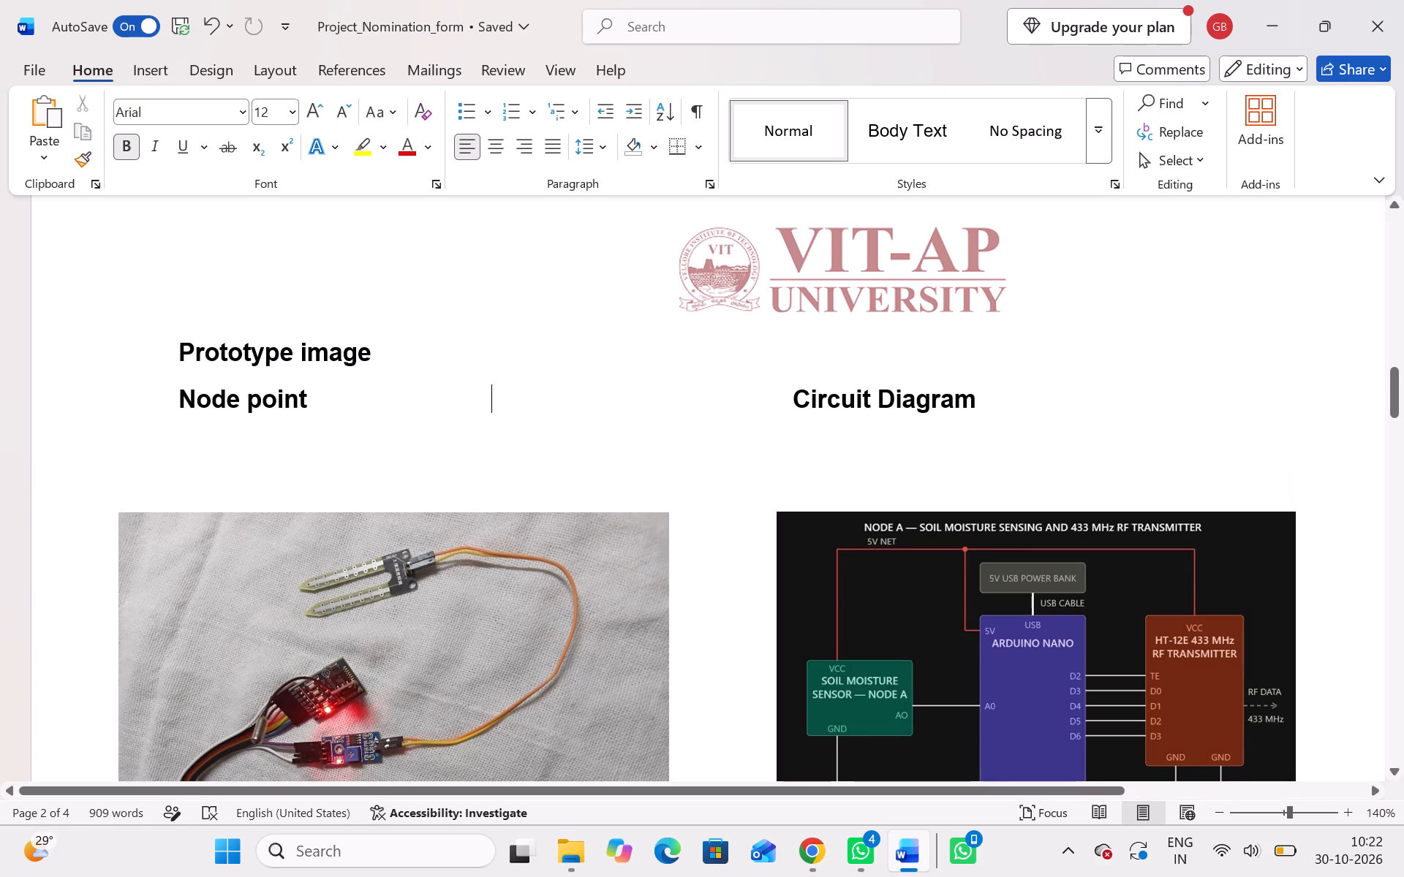
click(385, 407)
click(322, 398)
key(shift+colon)
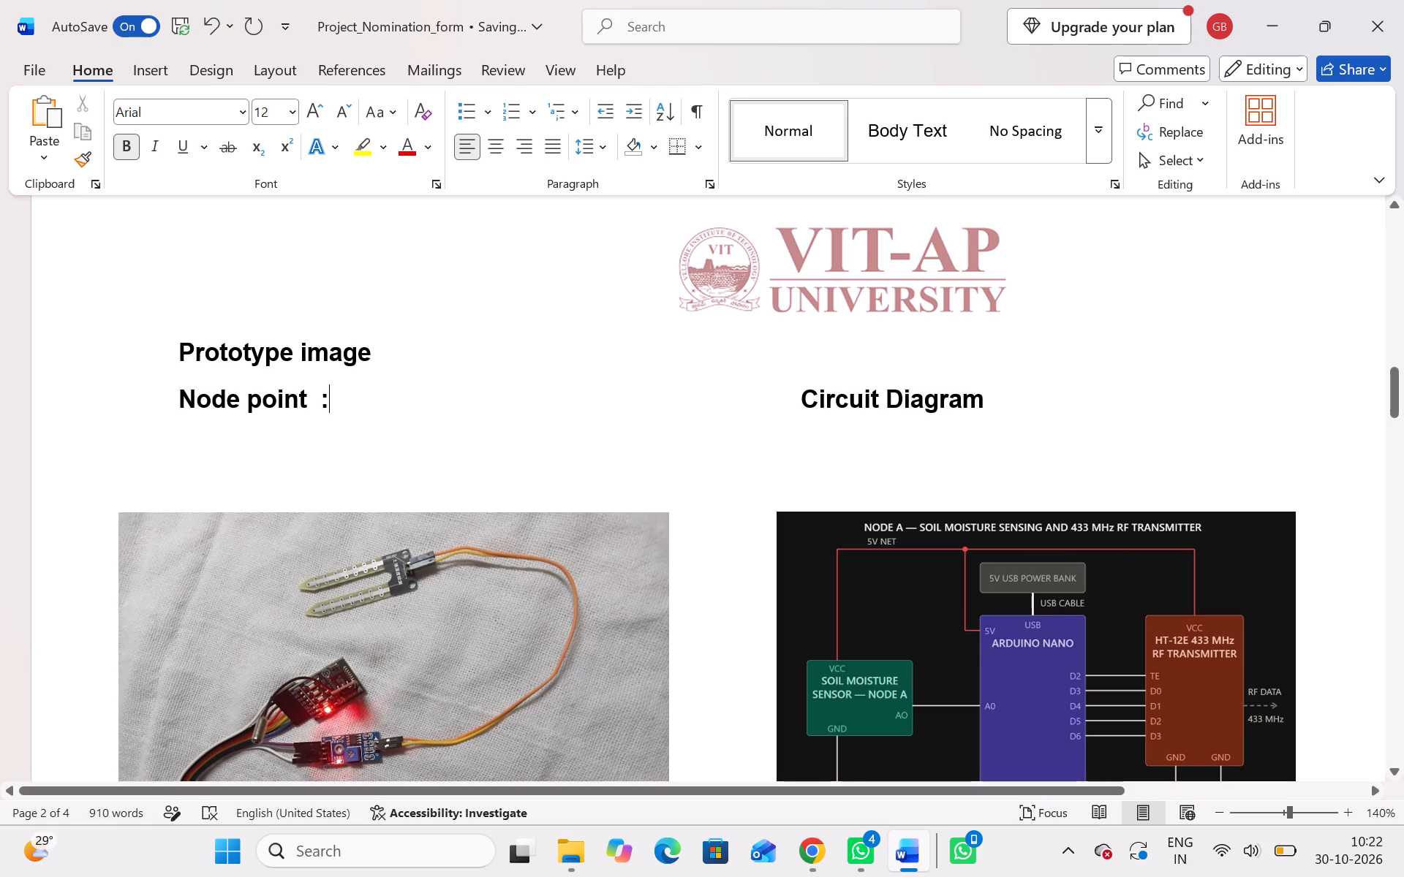
Copy the "Circuit Diagram" heading, remove the extra blank line above the pictures, and enter "Prototype :" on the line below "Node point".
drag(801, 398, 946, 392)
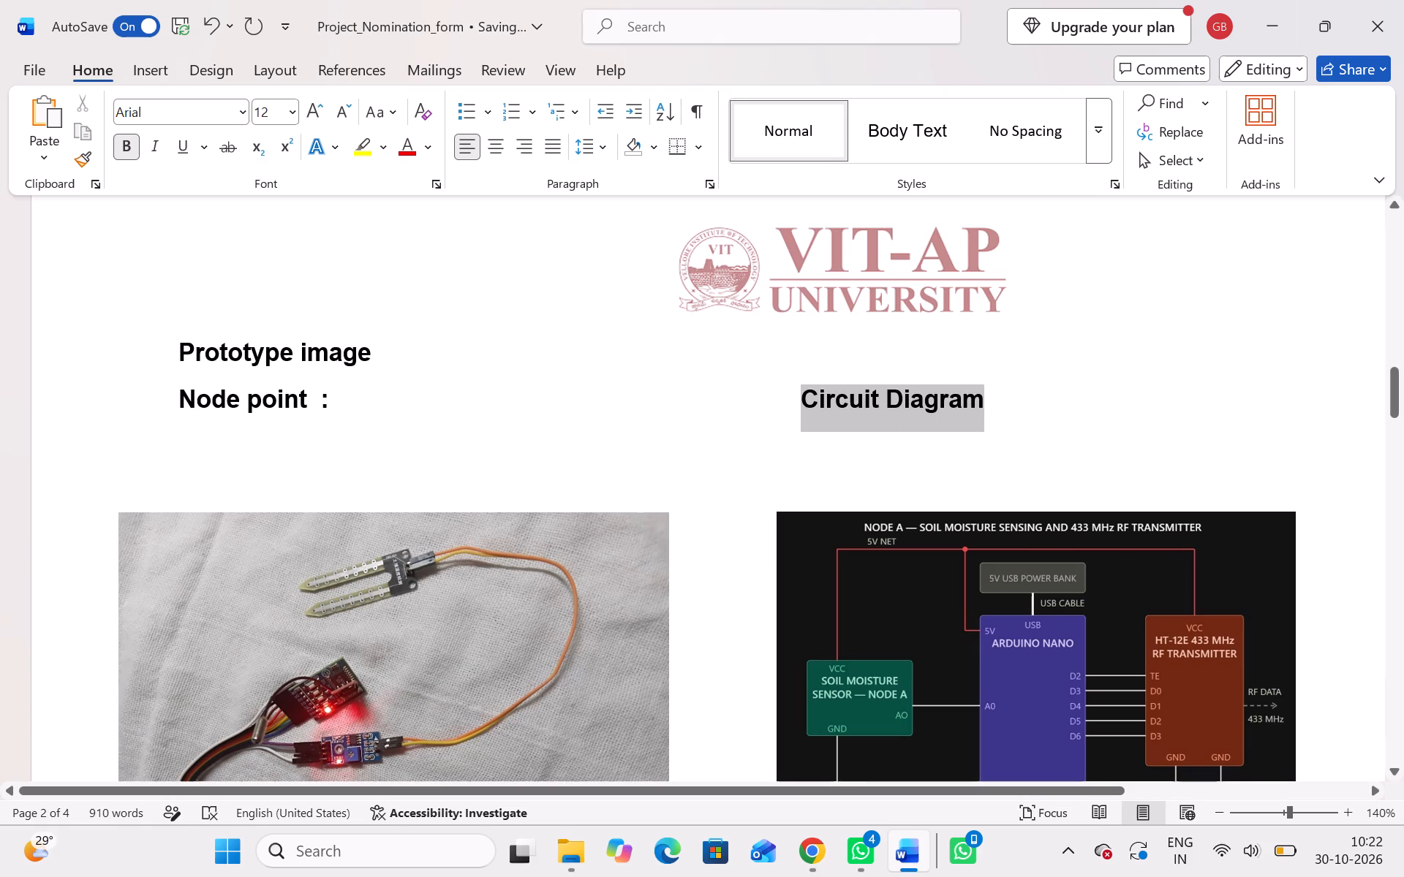
drag(946, 392, 952, 394)
key(ctrl+c)
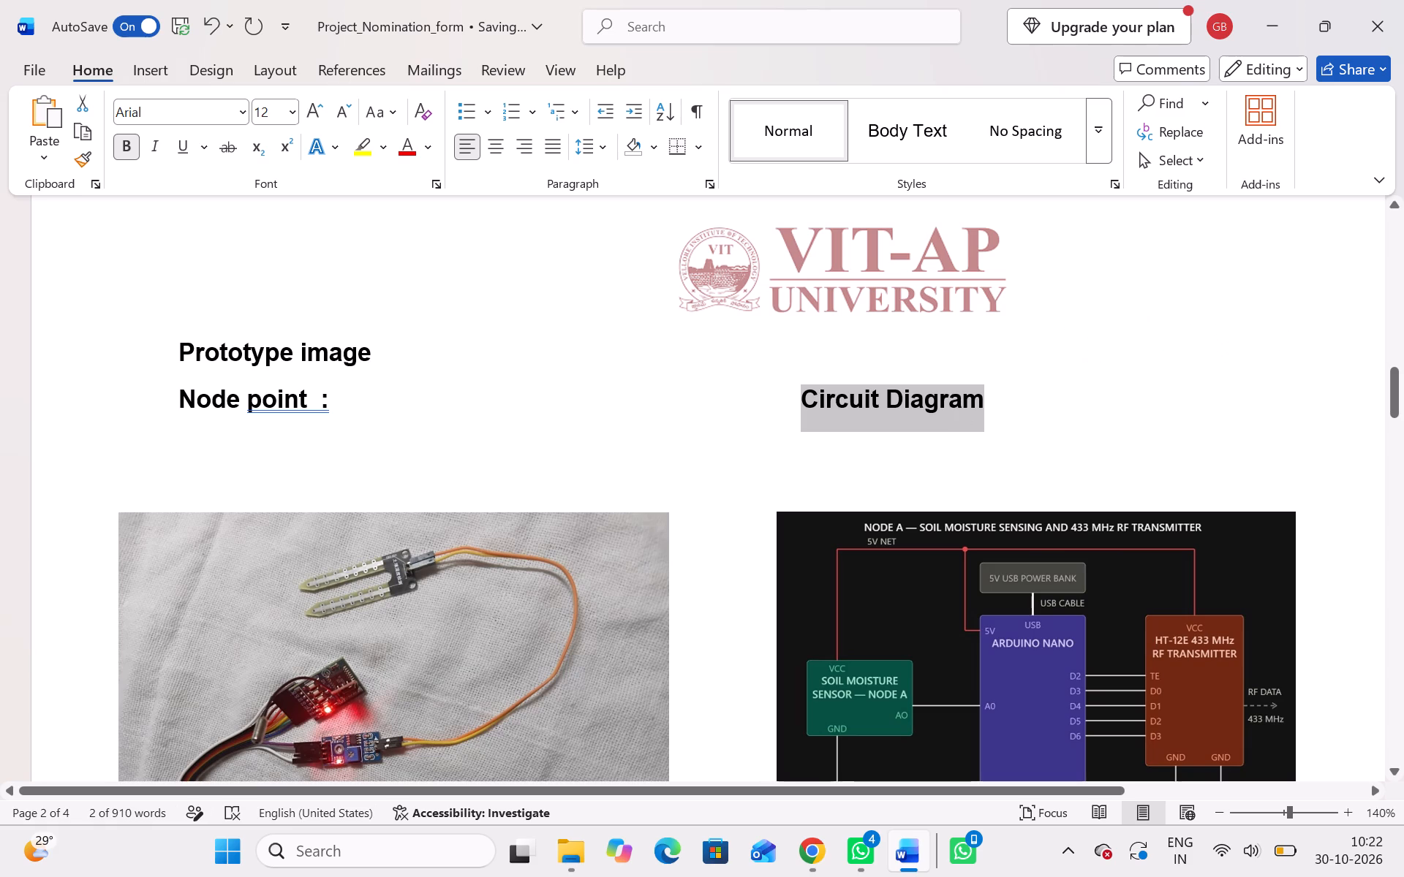
click(933, 485)
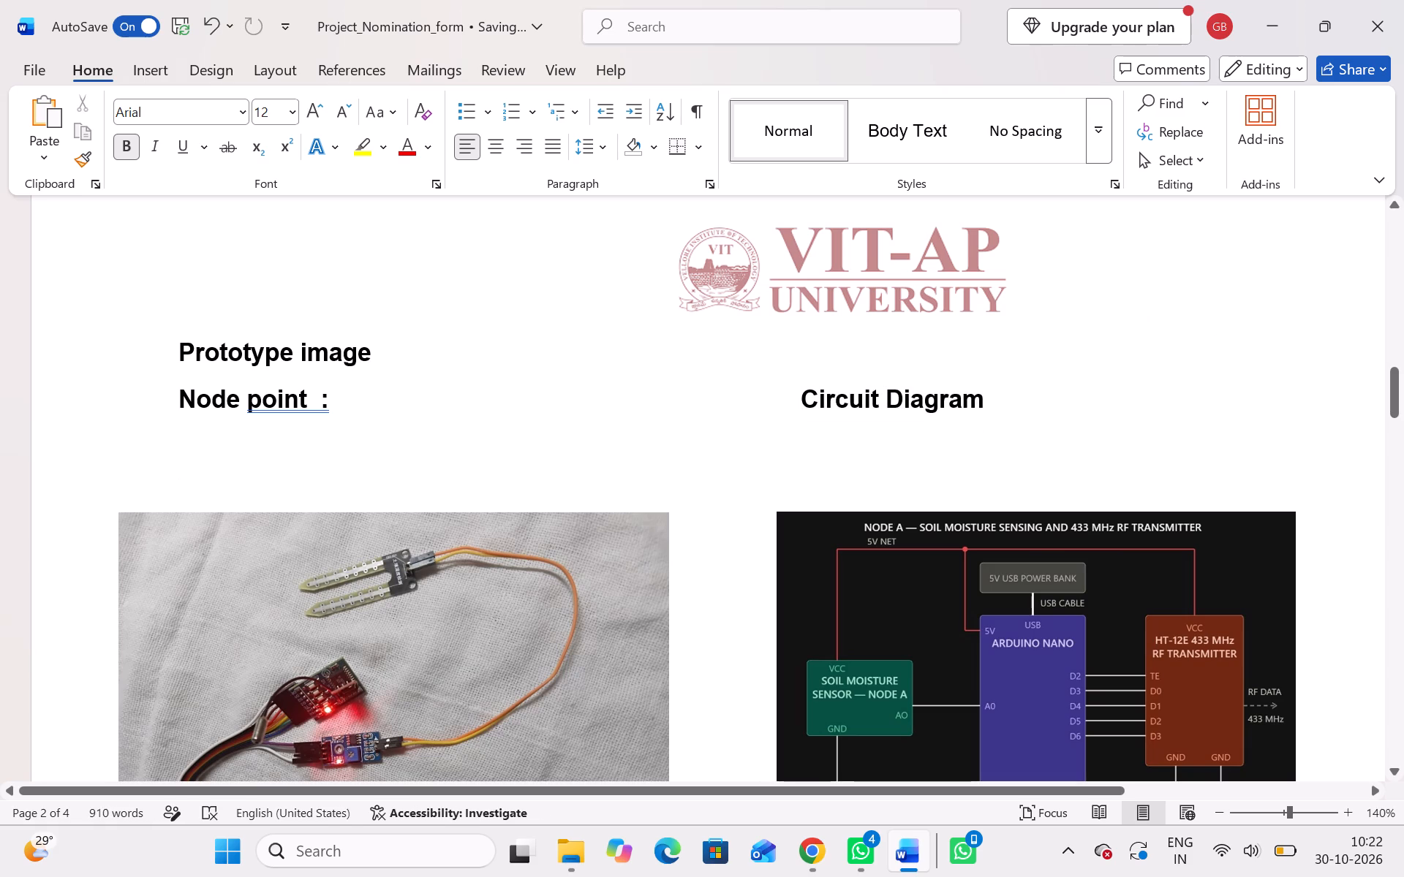
key(BackSpace)
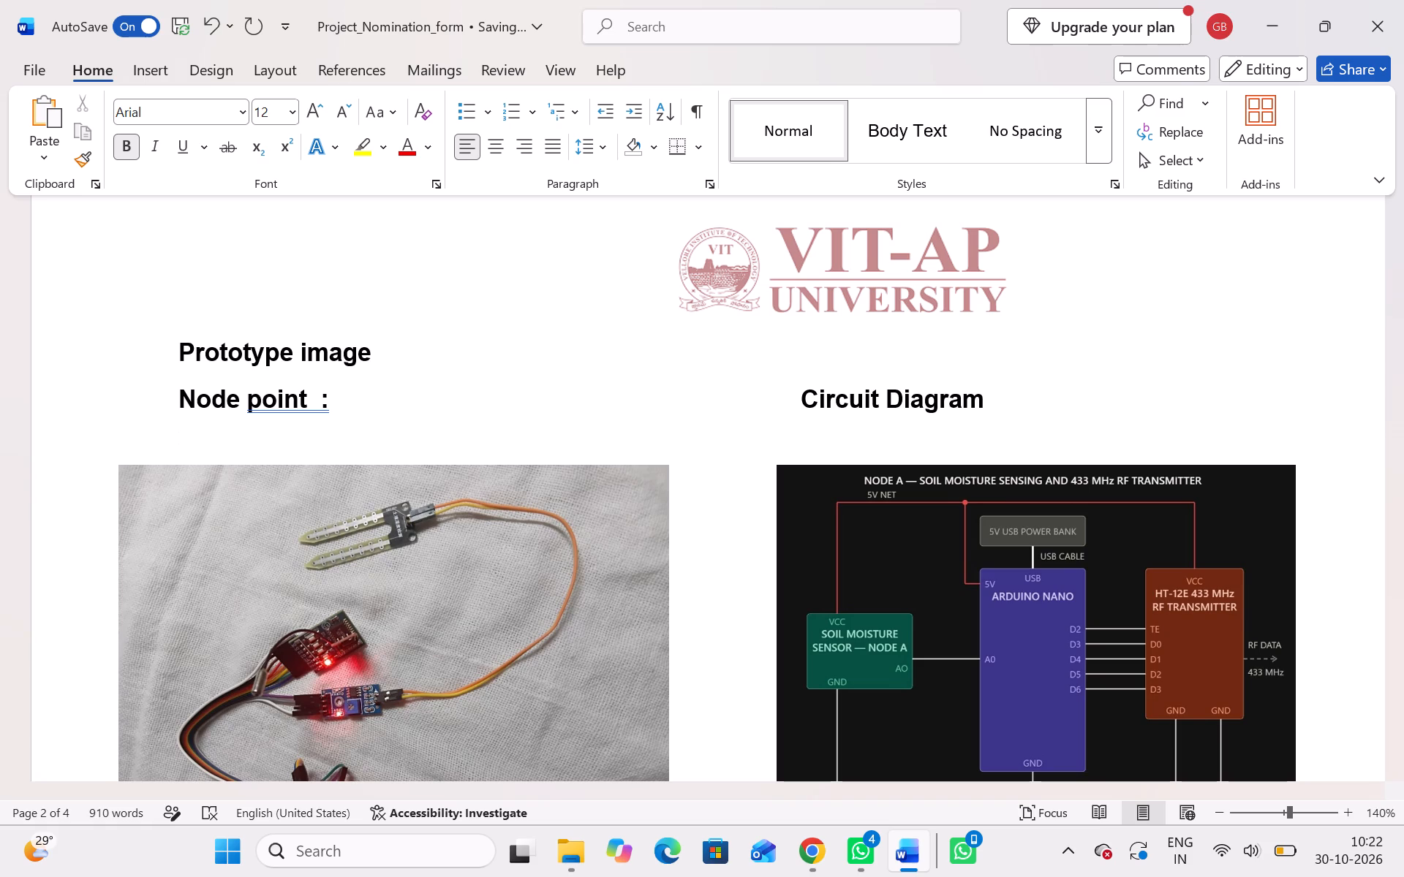
text(roto)
text(typ)
text(e)
key(space)
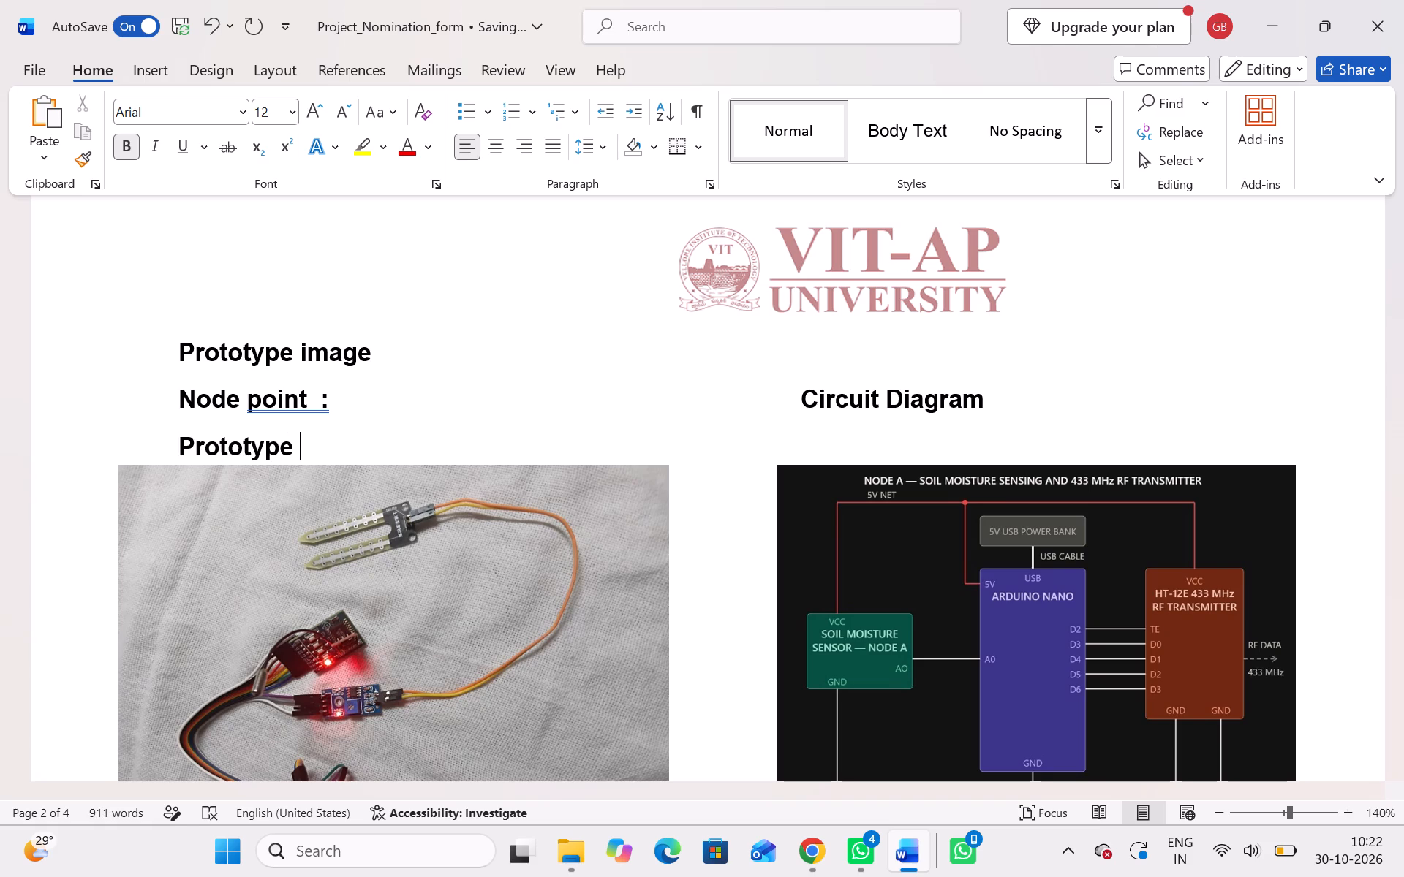
key(shift+colon)
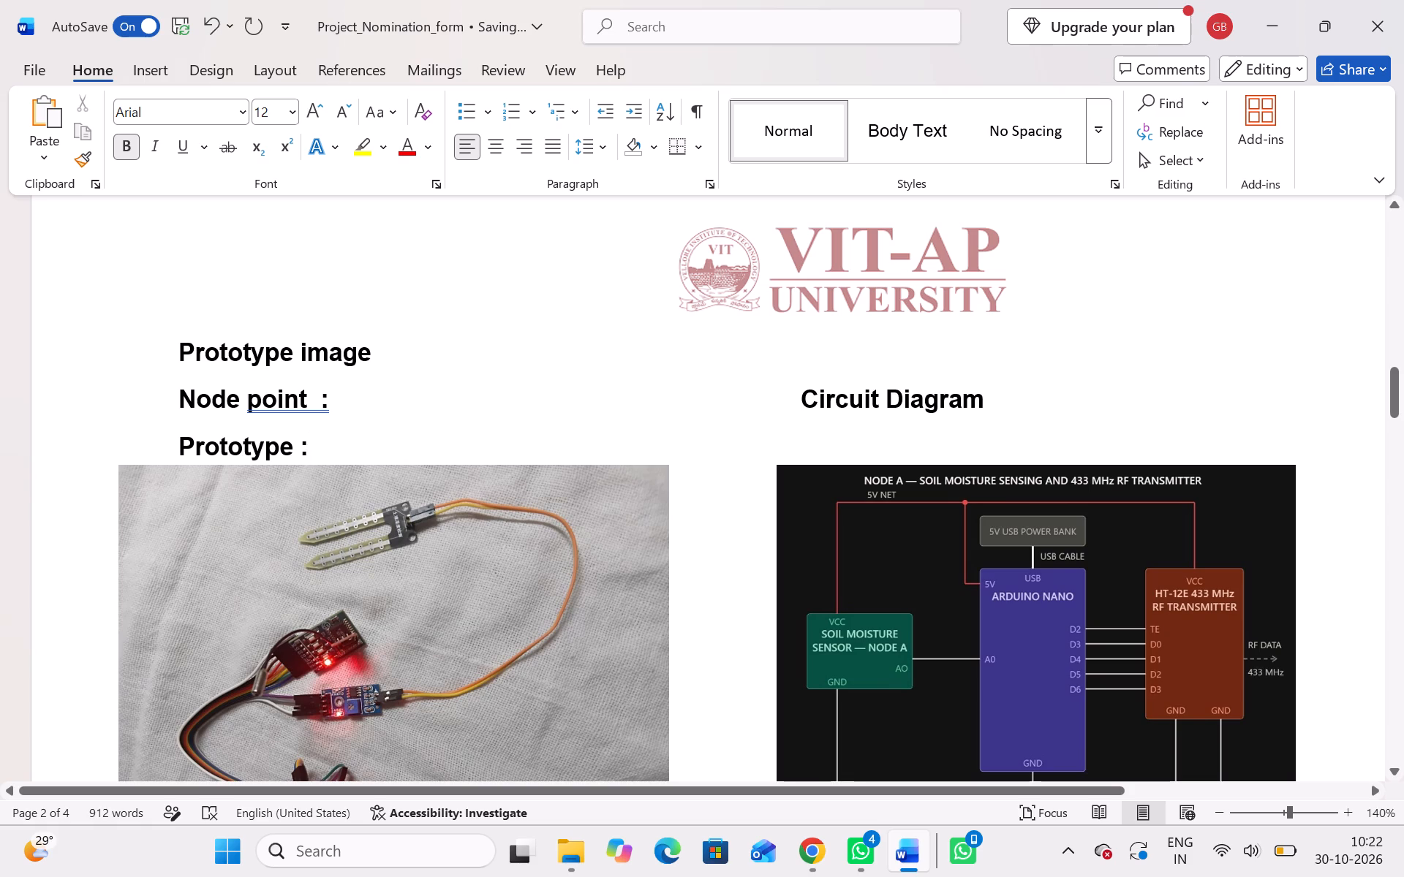
Paste the copied "Circuit Diagram" heading on the "Prototype :" line, spaced across to sit above the circuit diagram.
key(c)
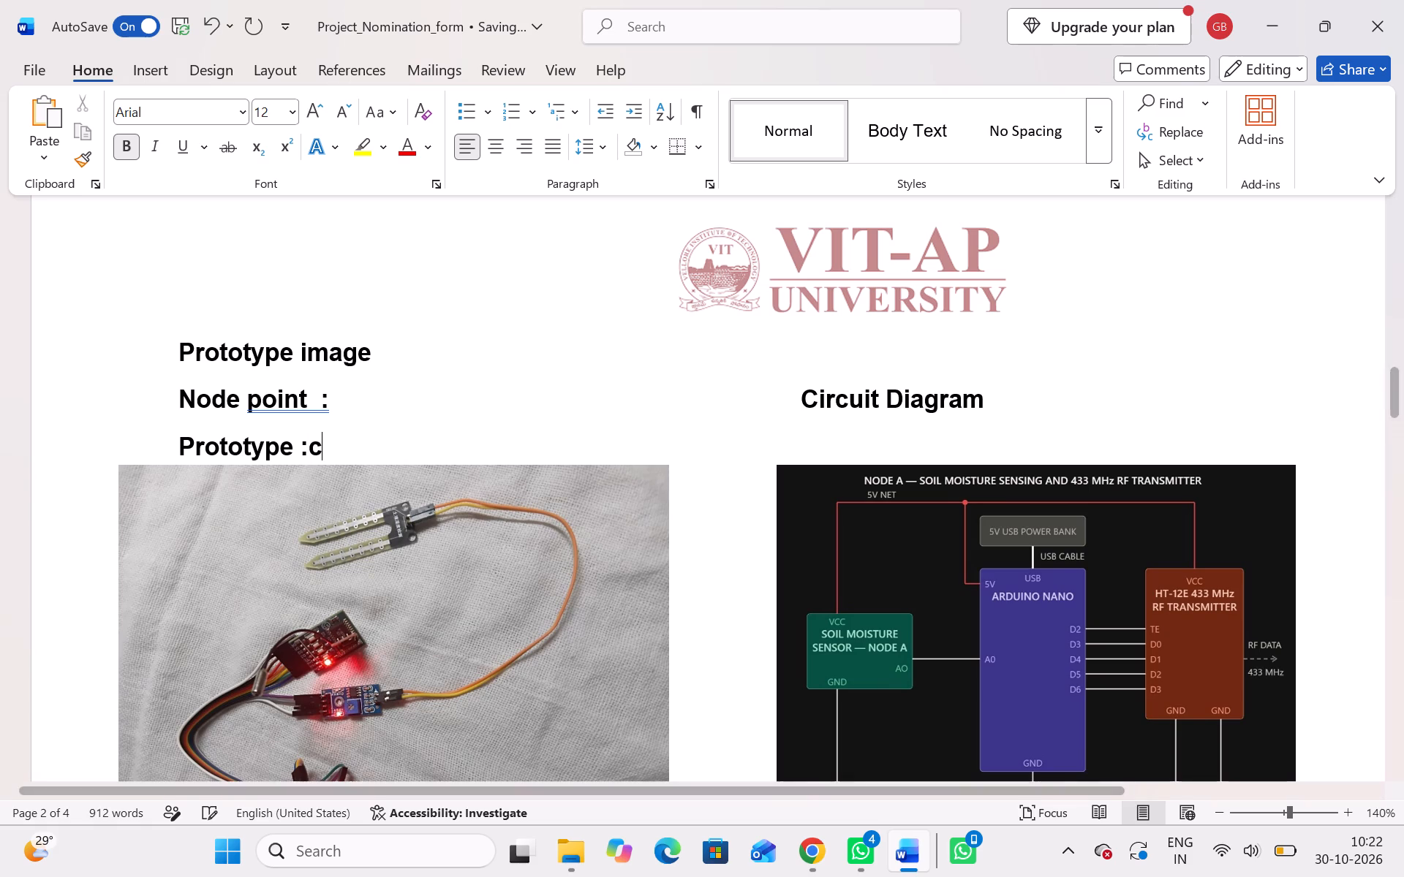
key(BackSpace)
key(space)
key(space)
key(space)
key(space)
key(space)
key(space)
key(space)
key(space)
key(space)
key(space)
key(space)
key(space)
key(space)
key(space)
key(space)
key(space)
key(space)
key(space)
key(space)
key(space)
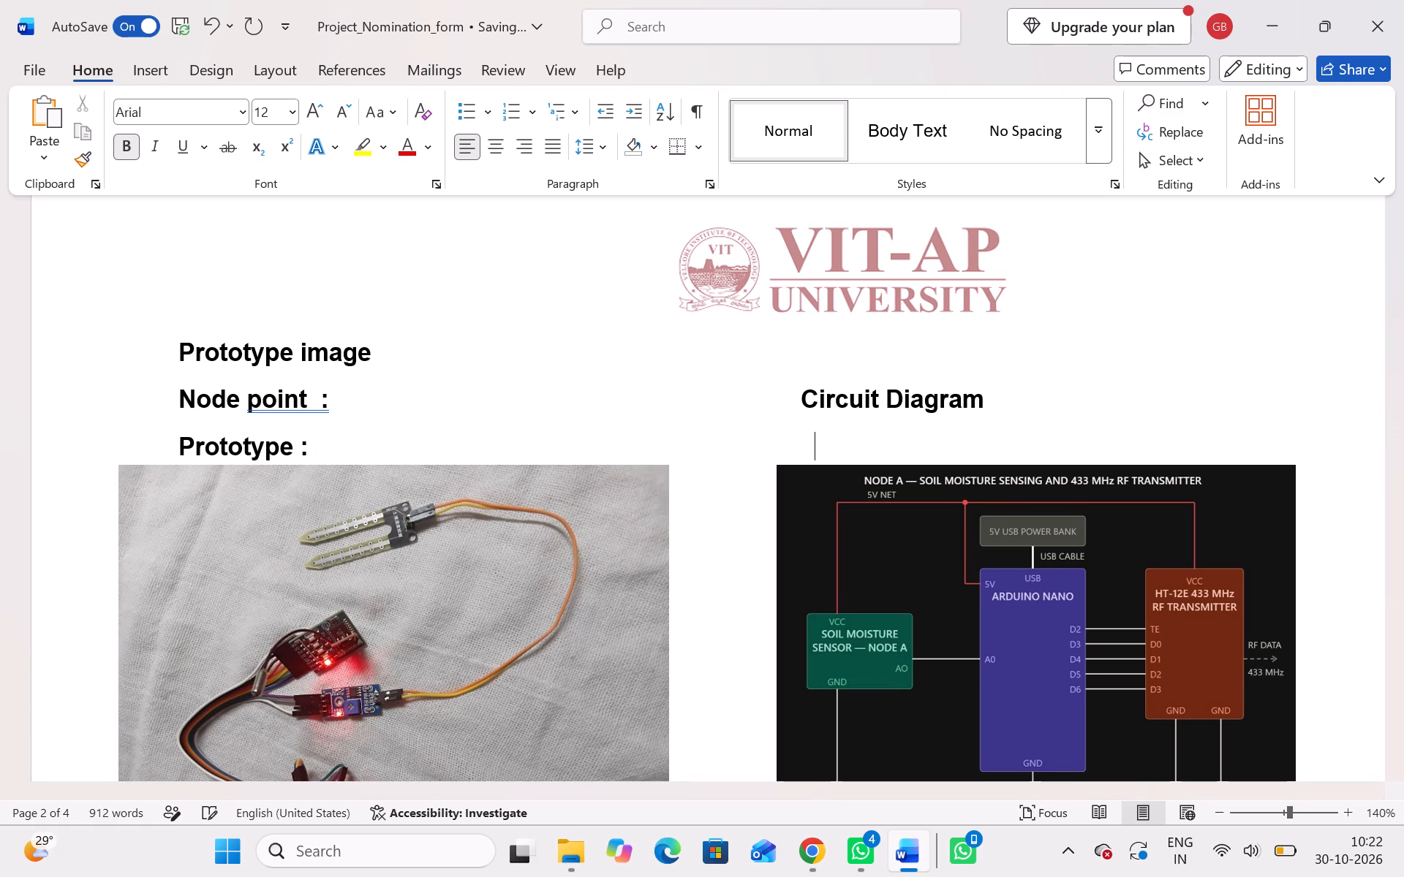
key(ctrl+v)
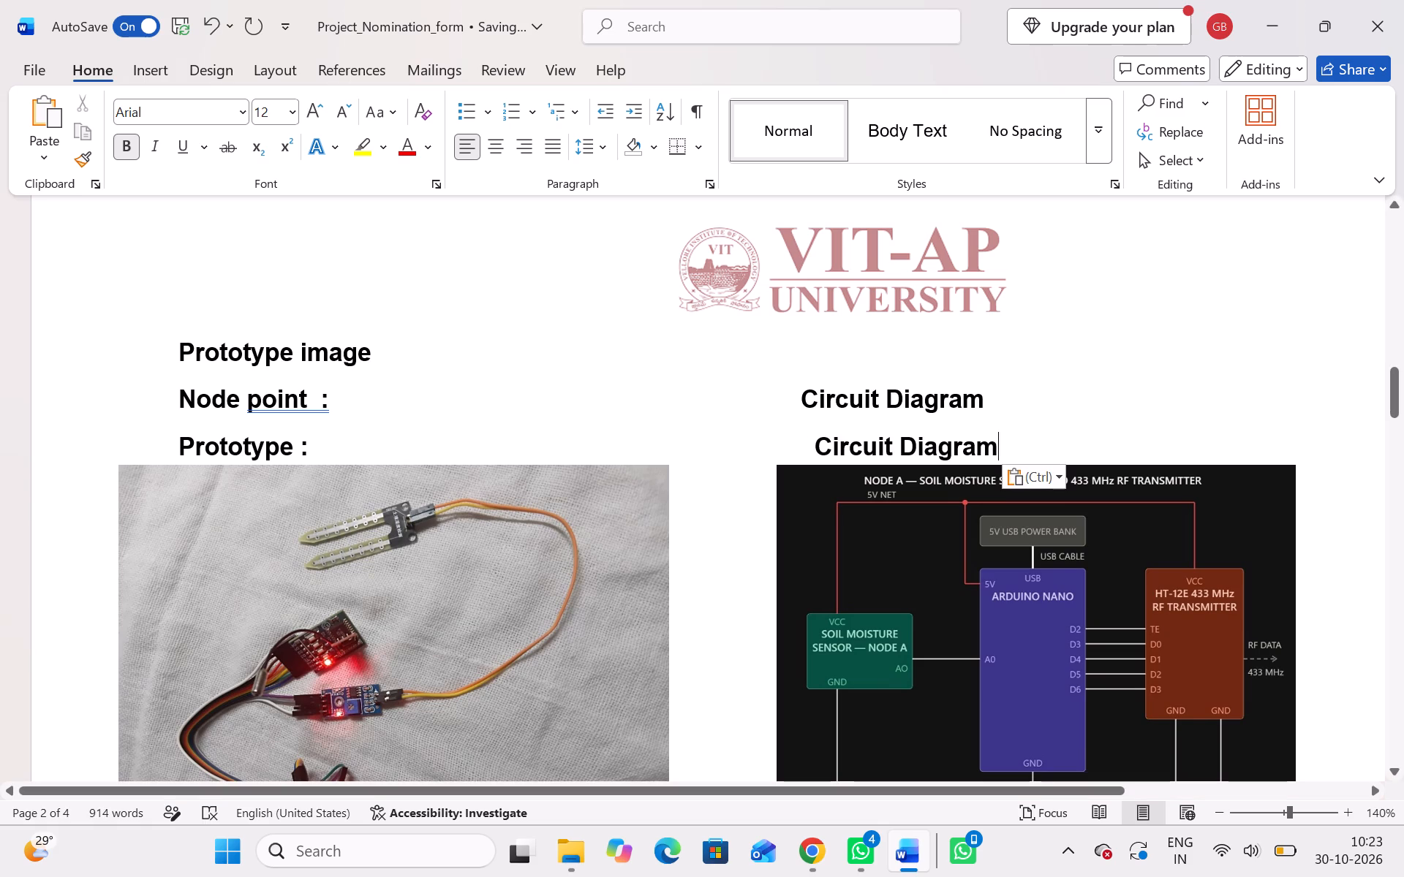
Delete the duplicate "Circuit Diagram" text from the "Node point" line.
drag(990, 395, 779, 378)
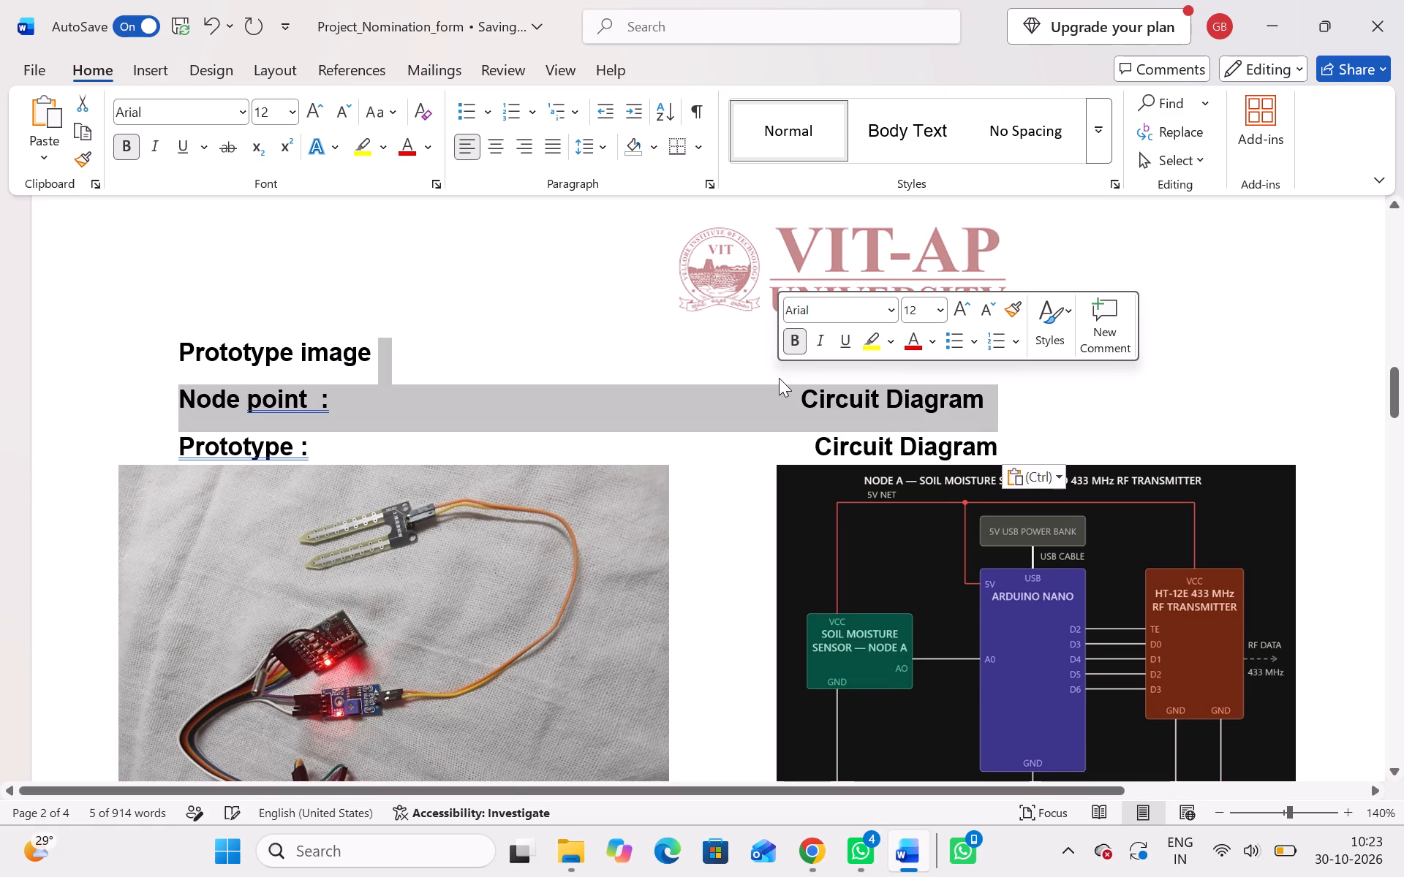
drag(800, 393, 899, 398)
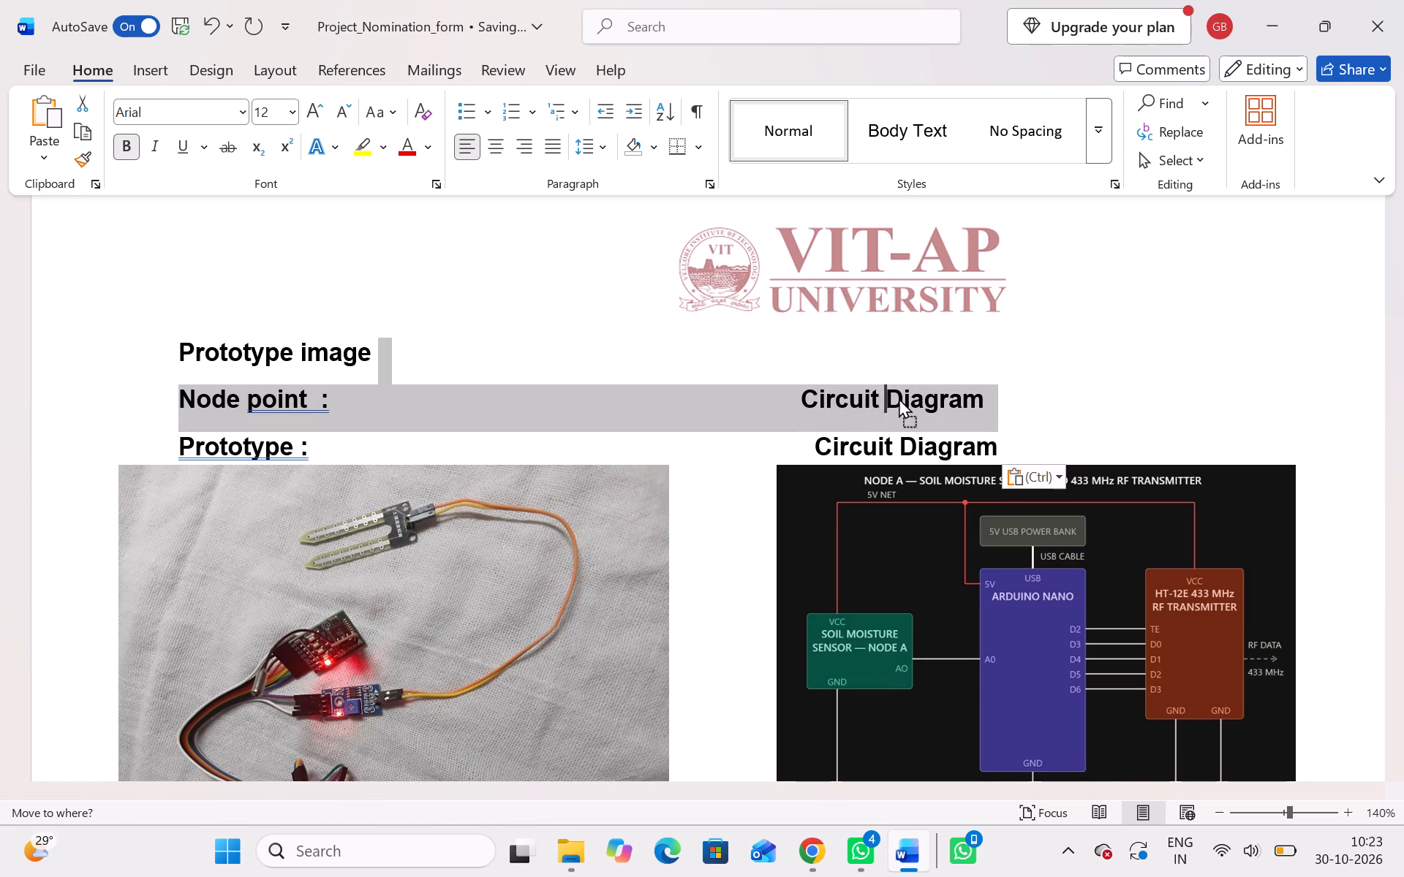
drag(899, 398, 984, 403)
drag(984, 403, 981, 403)
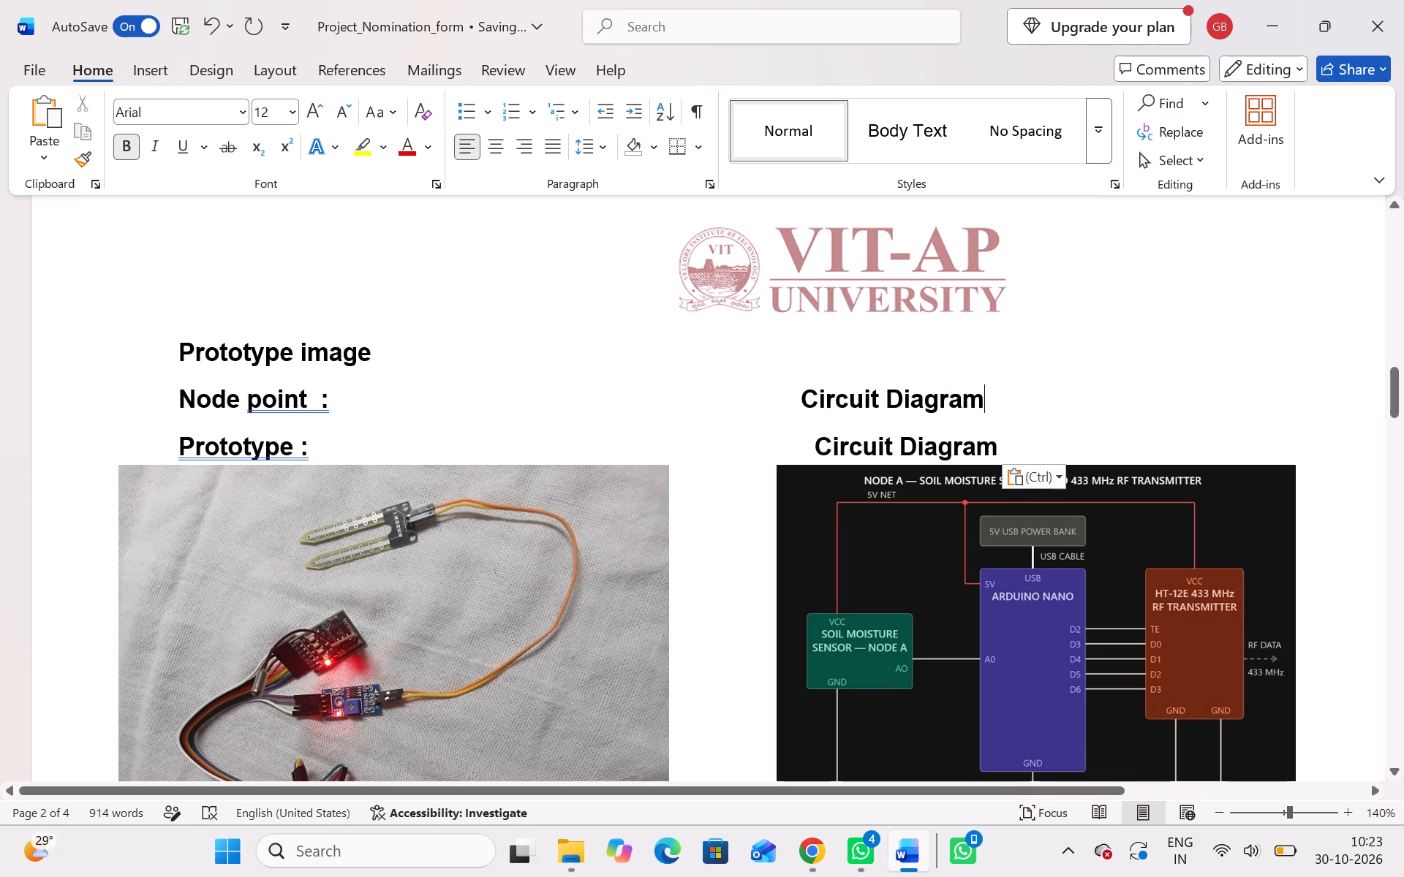
drag(981, 403, 802, 395)
key(BackSpace)
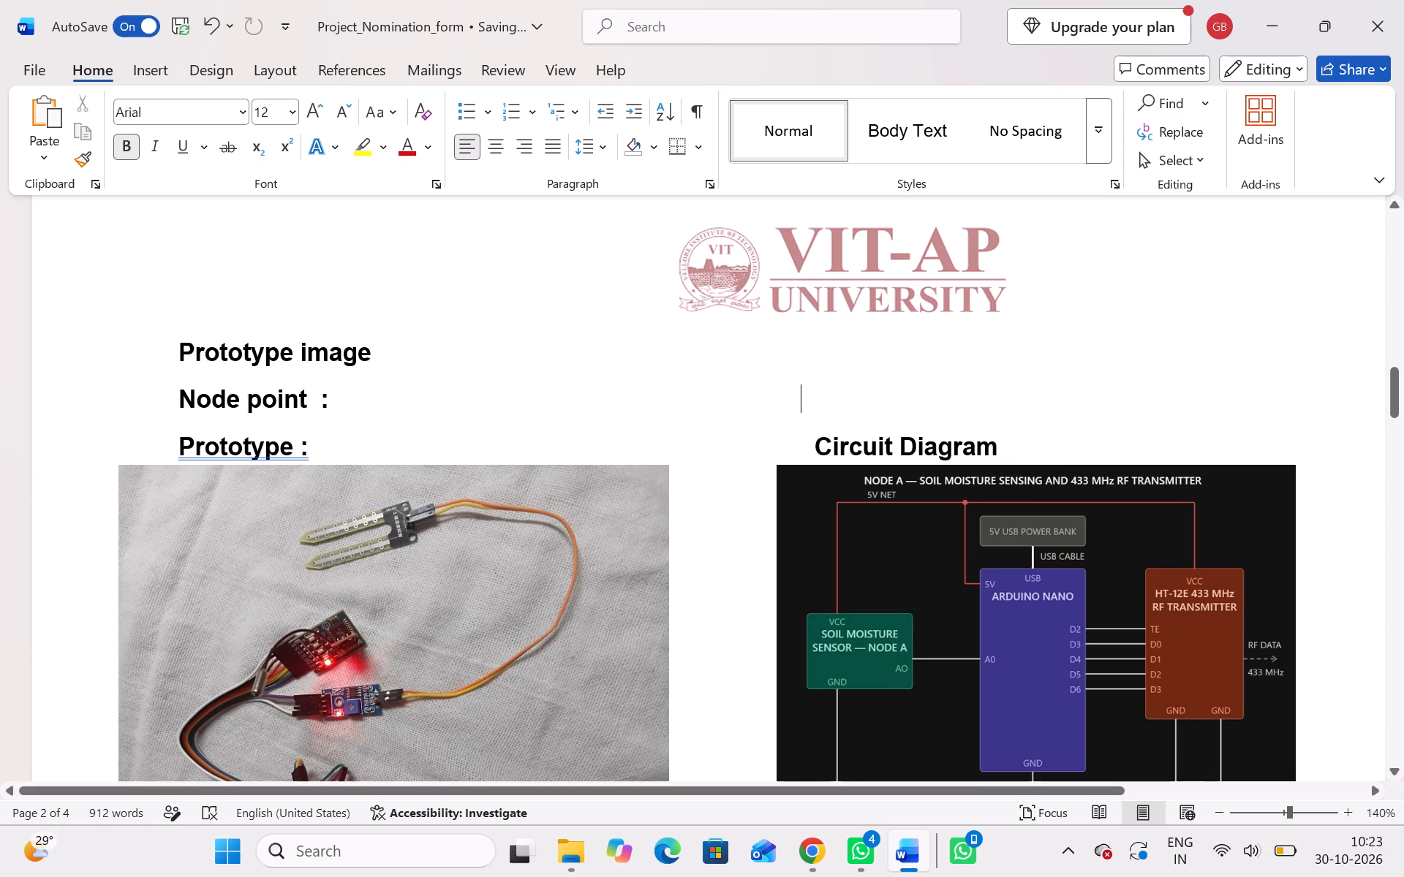
Add a colon after "Circuit Diagram" on the "Prototype :" line.
click(1004, 451)
key(shift+colon)
Insert blank lines below the two pictures on page 2 until a new landscape page is added after it.
scroll(1004, 451, down, 1)
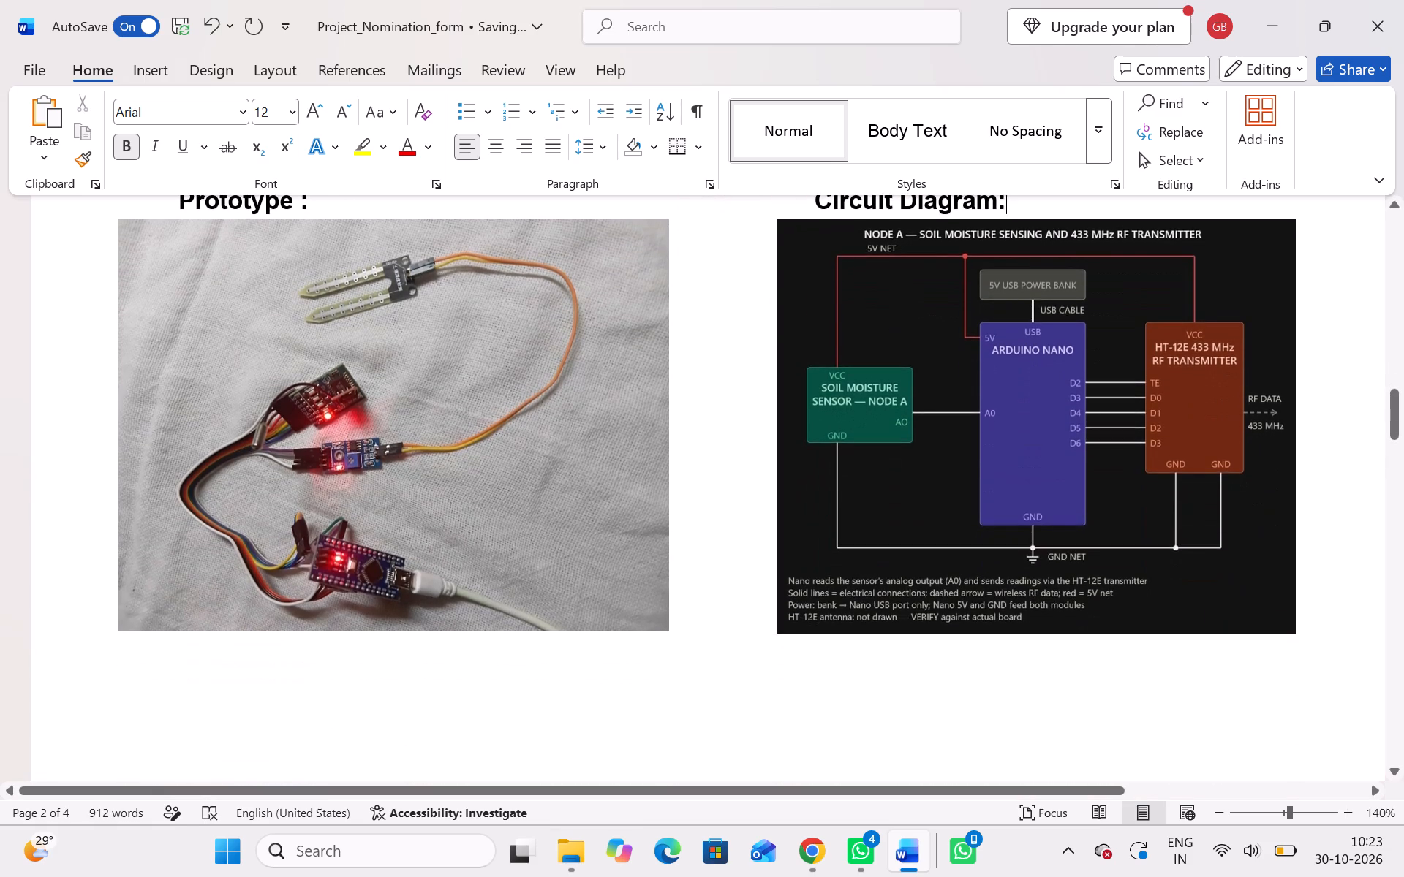
scroll(1004, 451, down, 3)
scroll(1004, 451, left, 1)
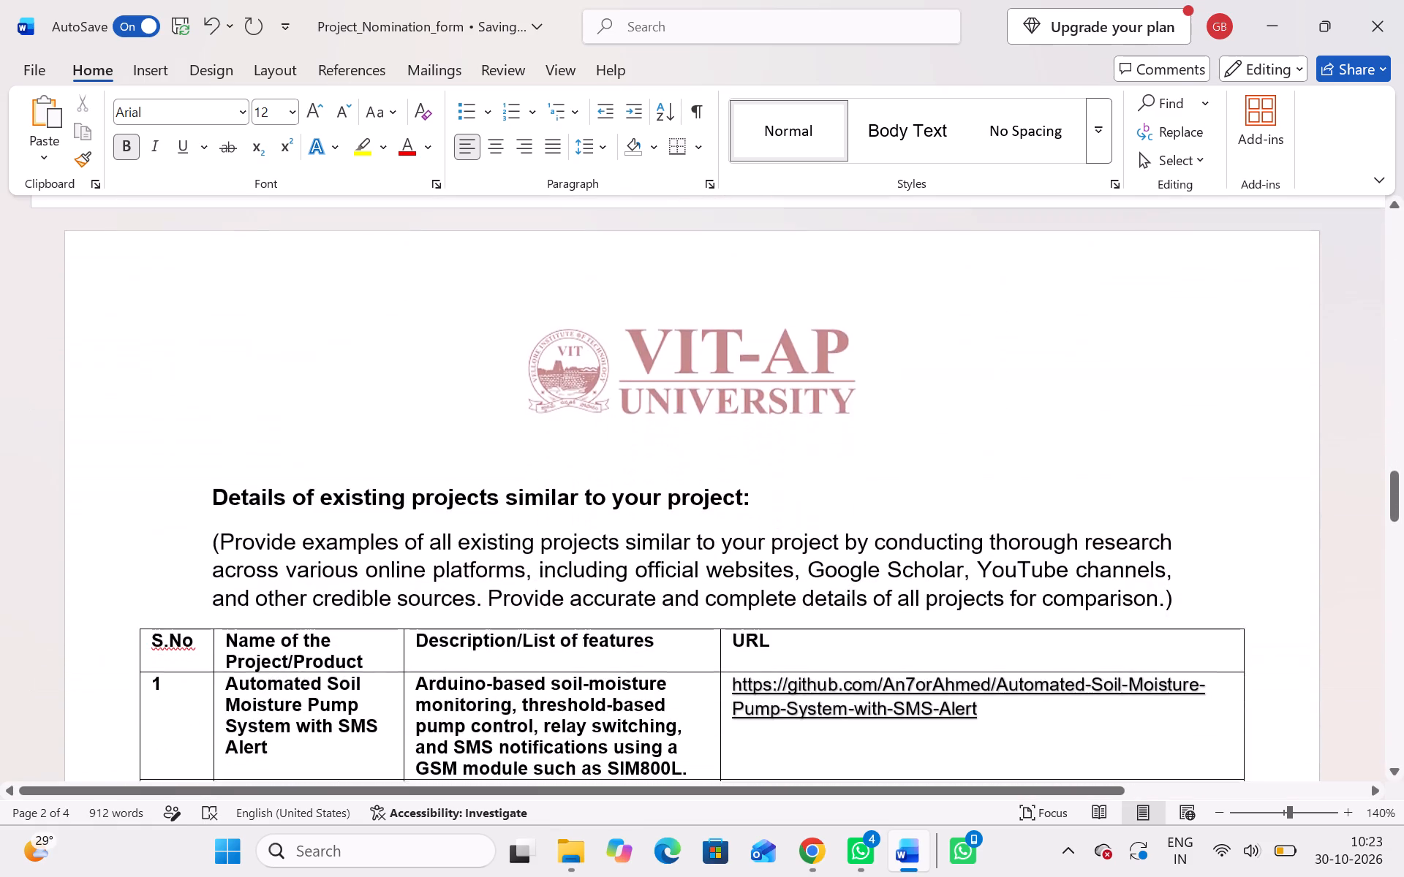
scroll(1004, 451, left, 1)
ctrl+scroll(1004, 451, down, 5)
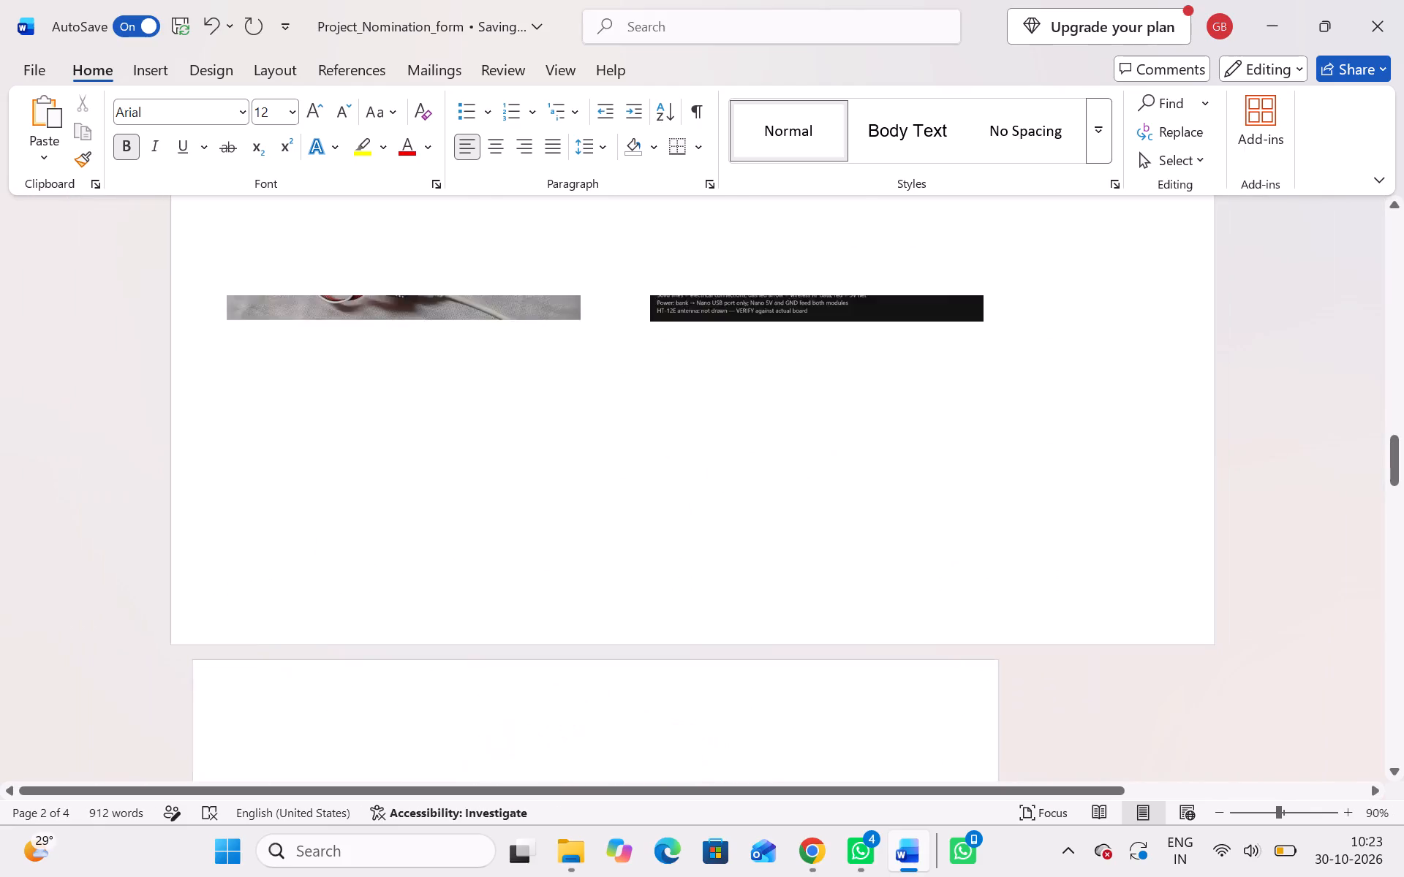
ctrl+scroll(1004, 452, down, 6)
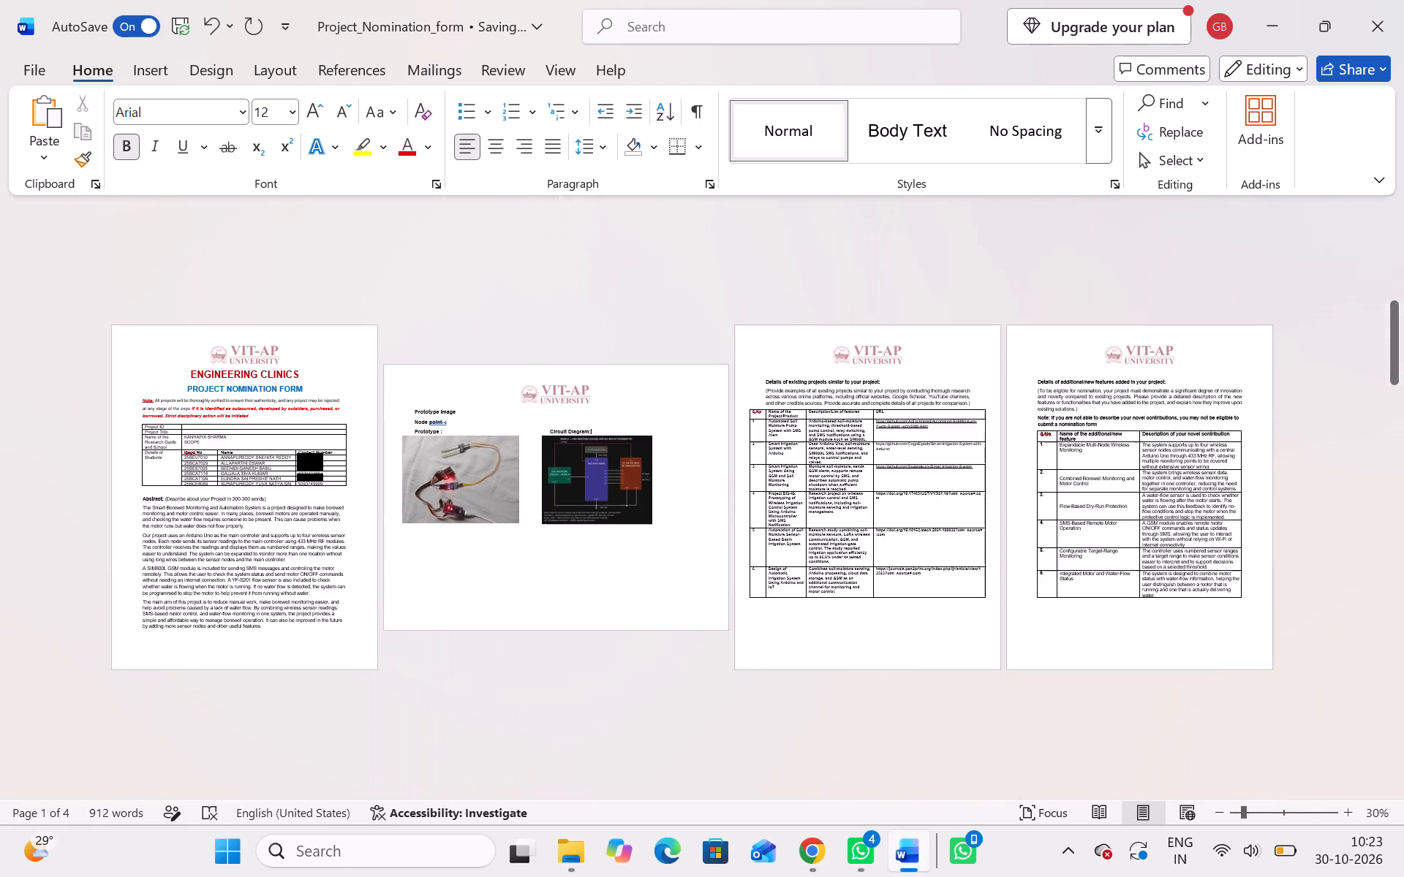
click(509, 547)
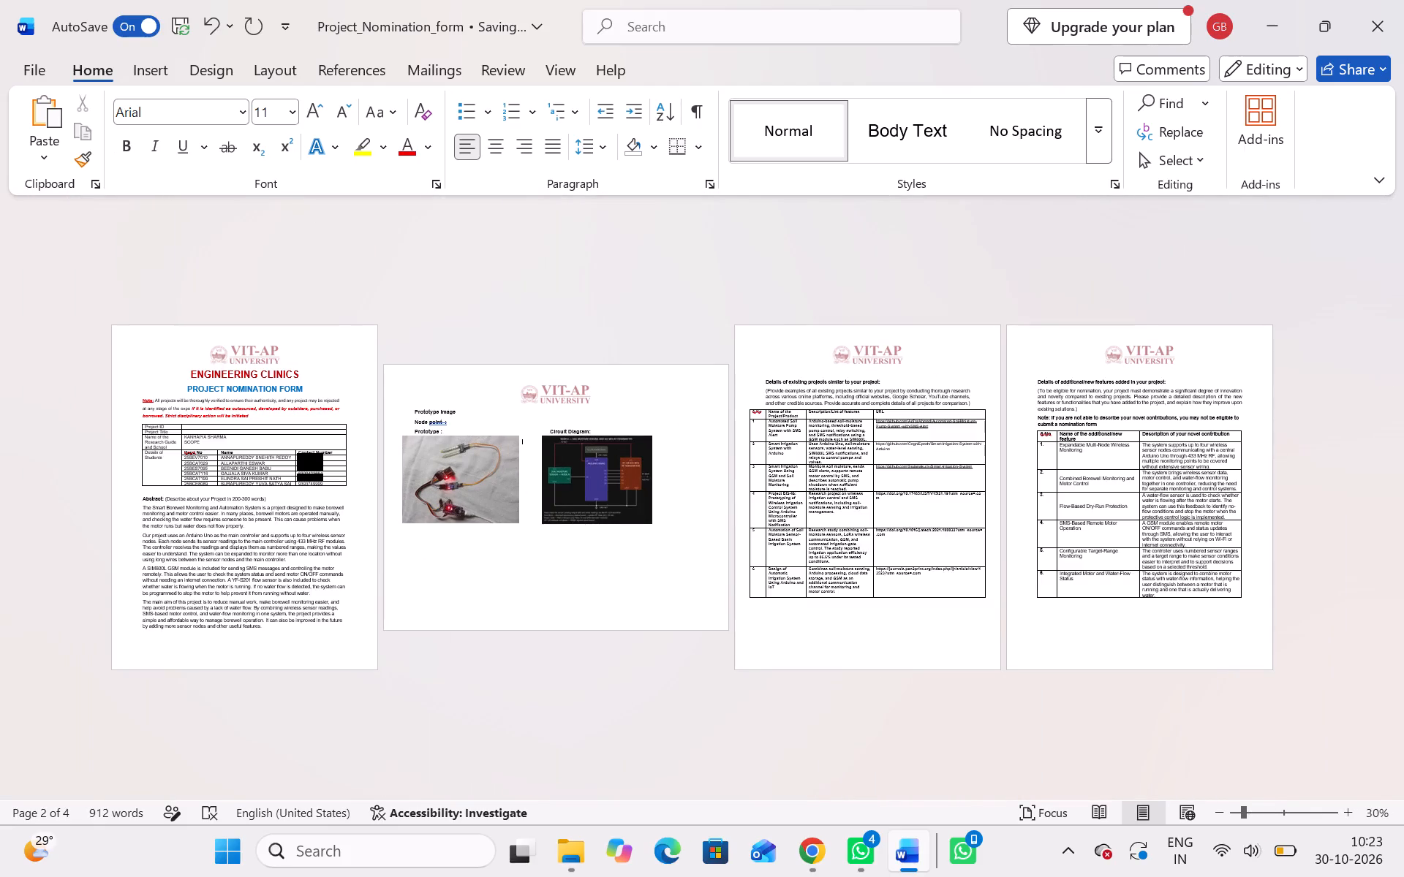
key(Down)
key(Down)
key(Down)
key(Down)
key(Down)
key(Down)
key(Right)
click(657, 517)
click(657, 517)
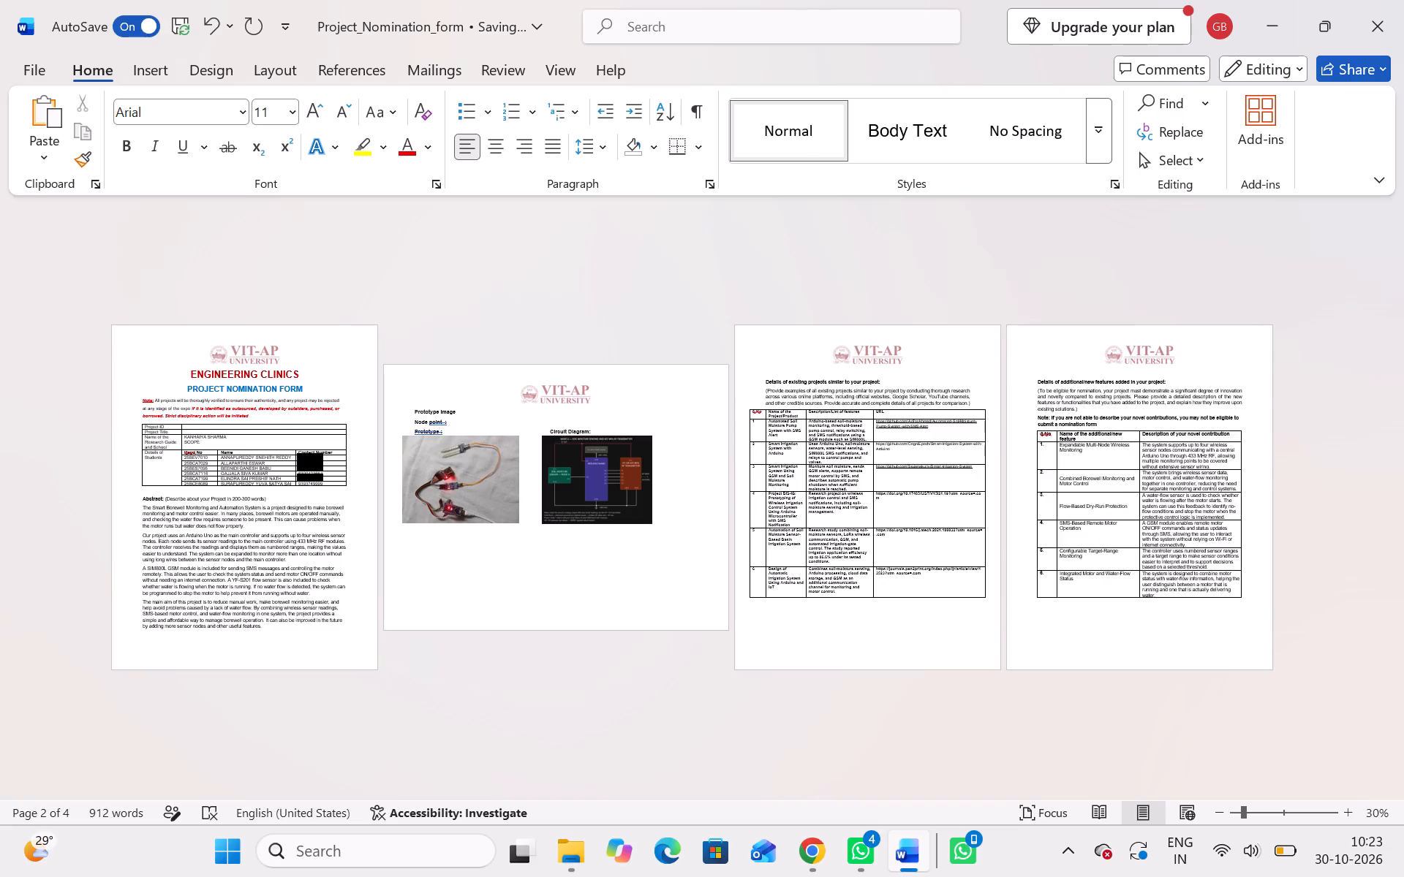
triple_click(657, 517)
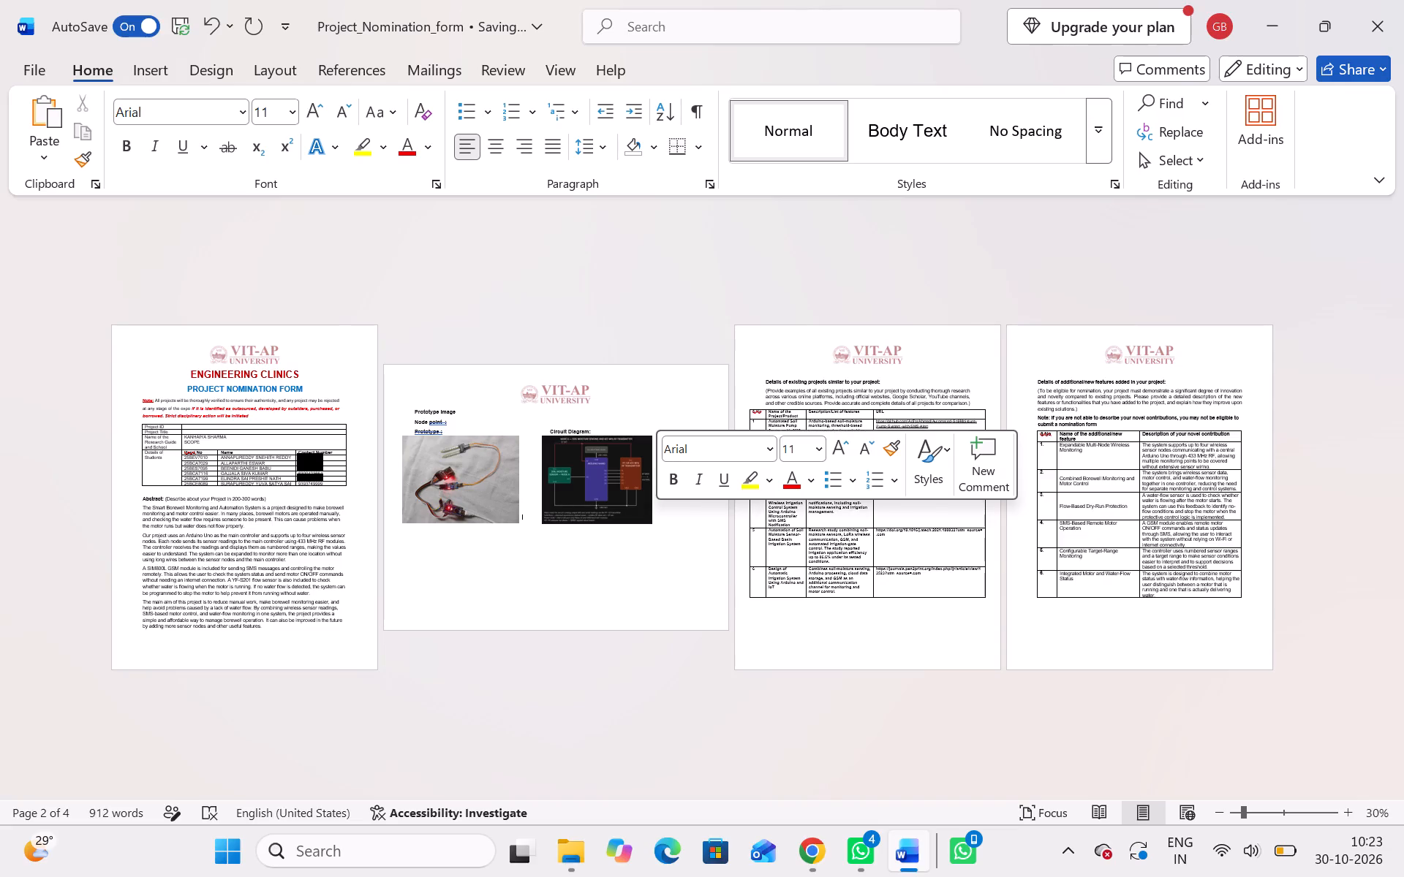
key(Return)
key(Return)
key(Return)
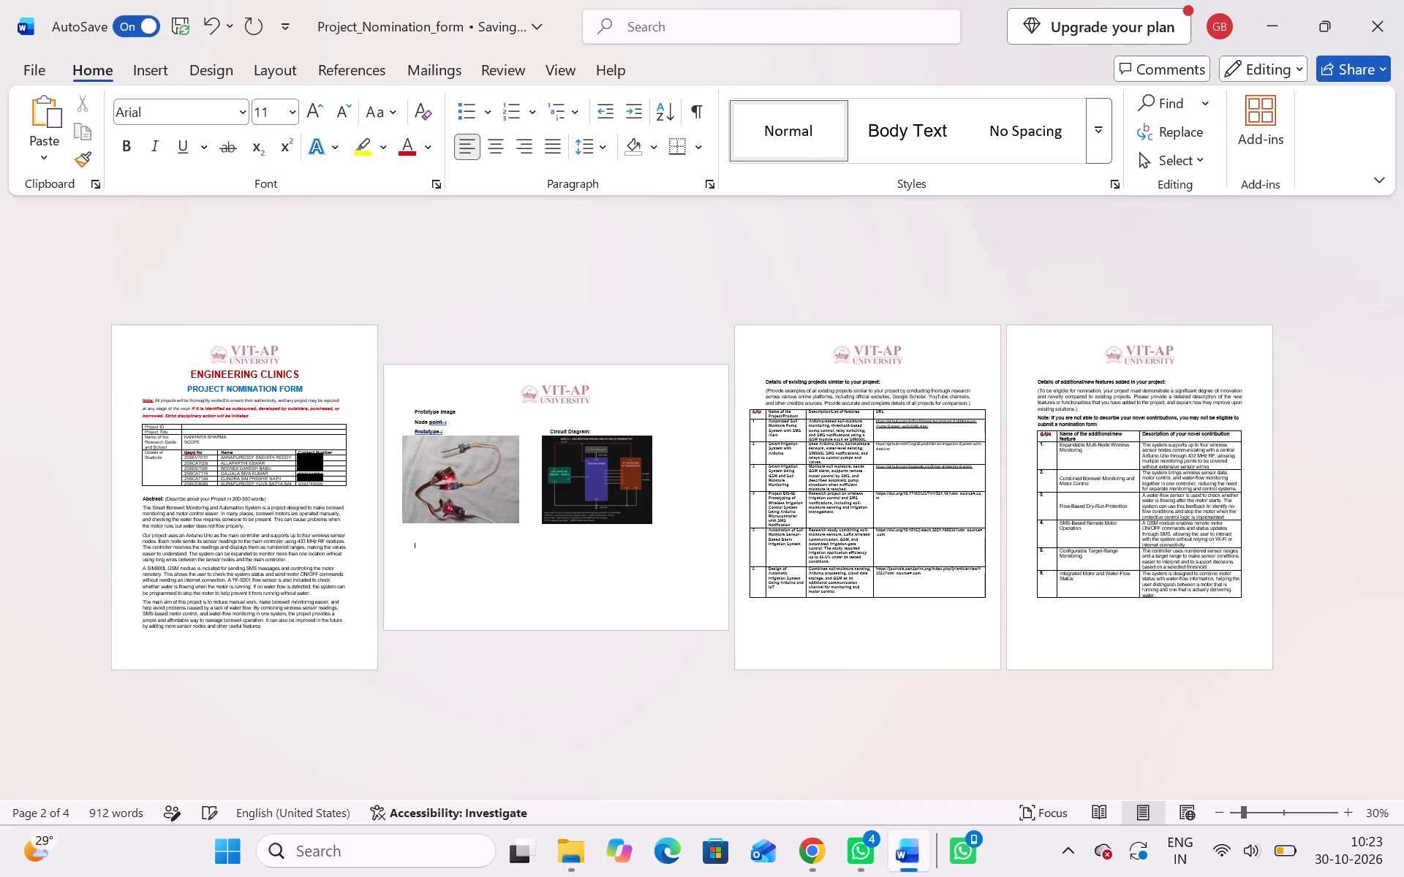
key(Return)
key(Return)
key(Return)
key(Return)
key(Return)
key(Return)
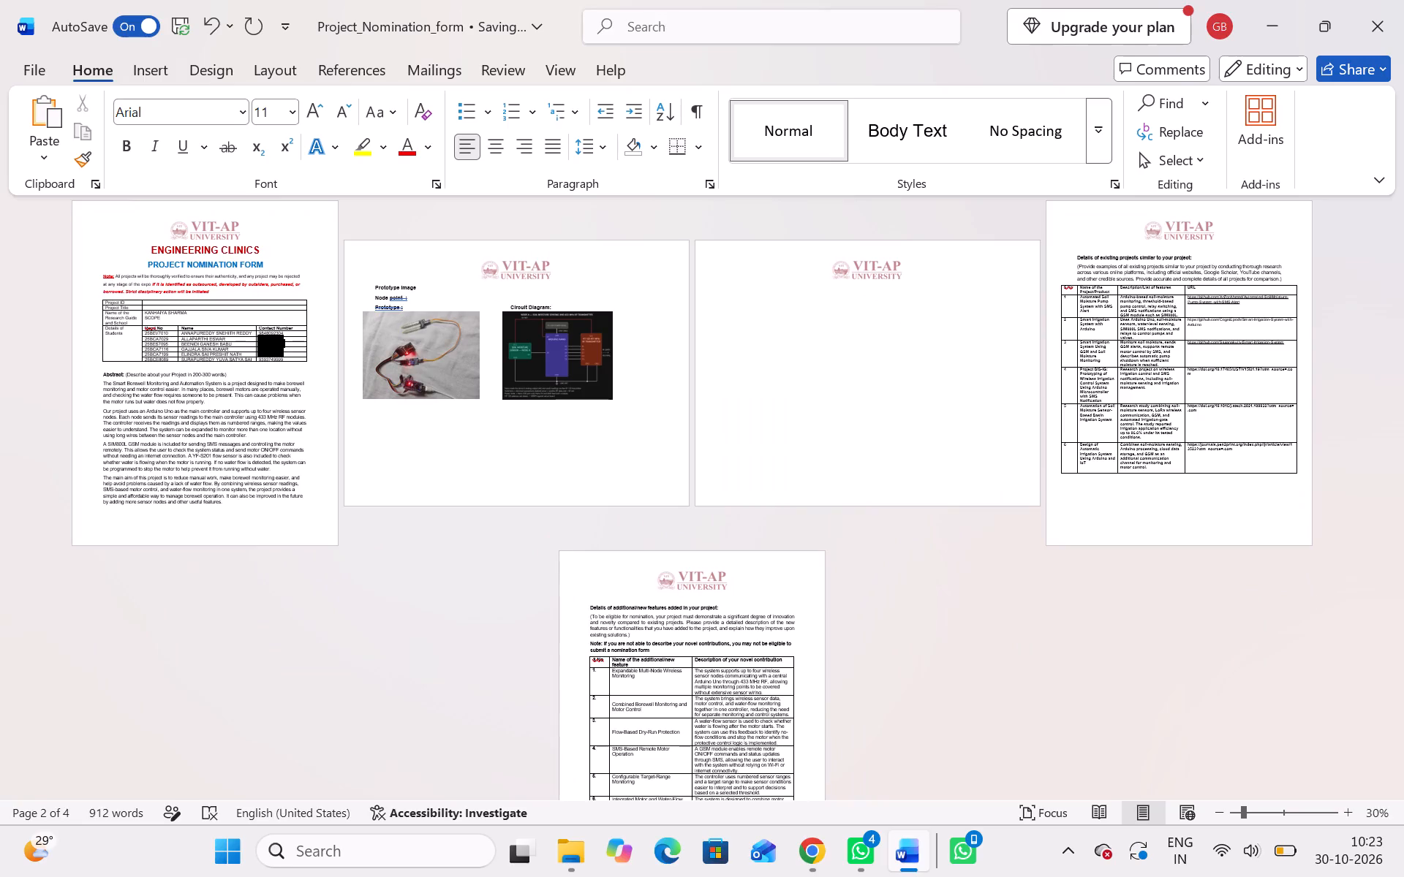
Change the page orientation of the "Prototype image" section from landscape to portrait.
ctrl+scroll(480, 324, up, 4)
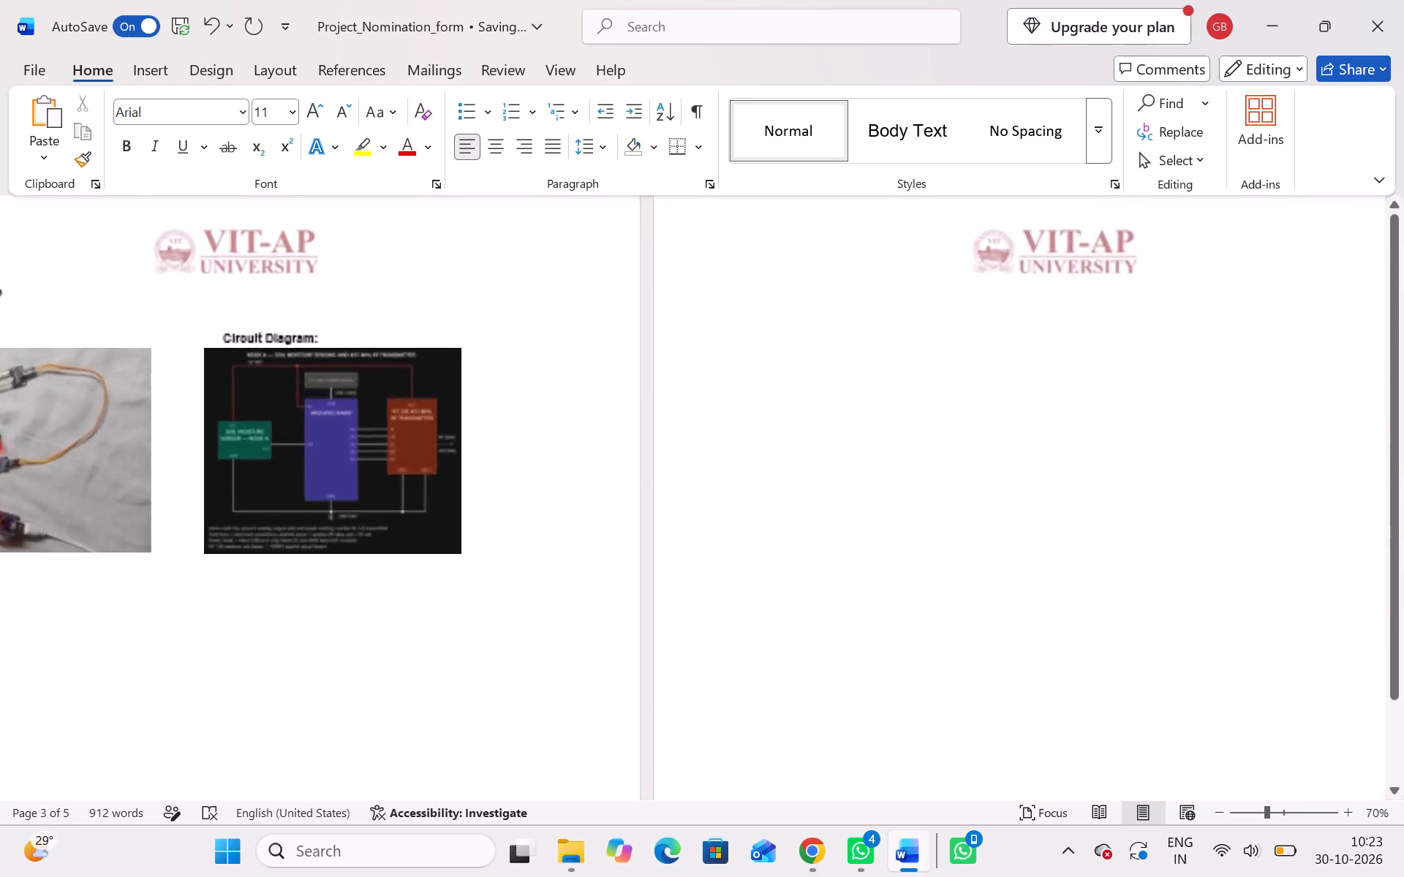
scroll(480, 324, right, 1)
scroll(480, 324, up, 9)
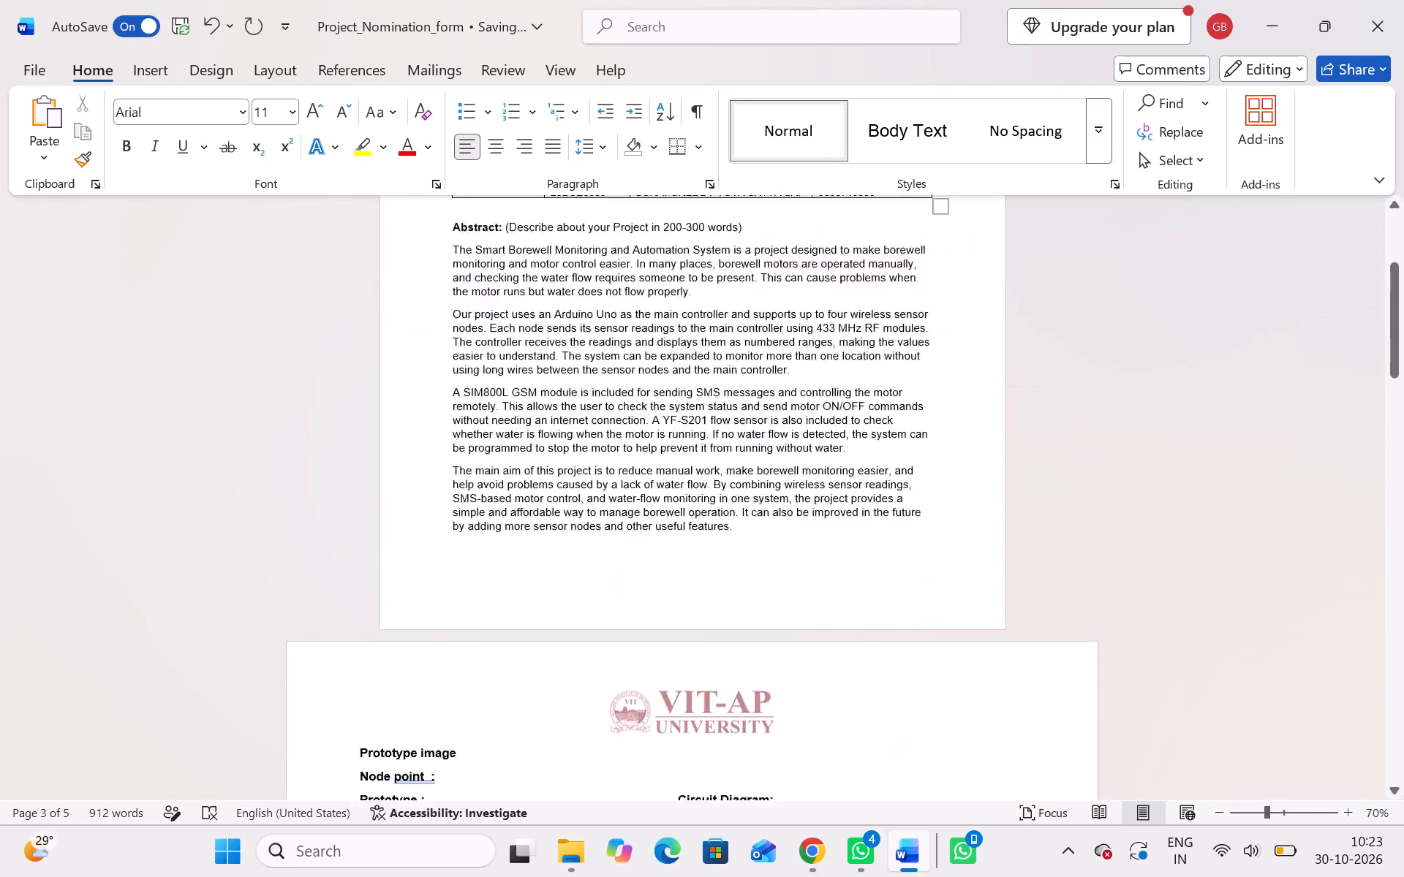
scroll(480, 324, down, 3)
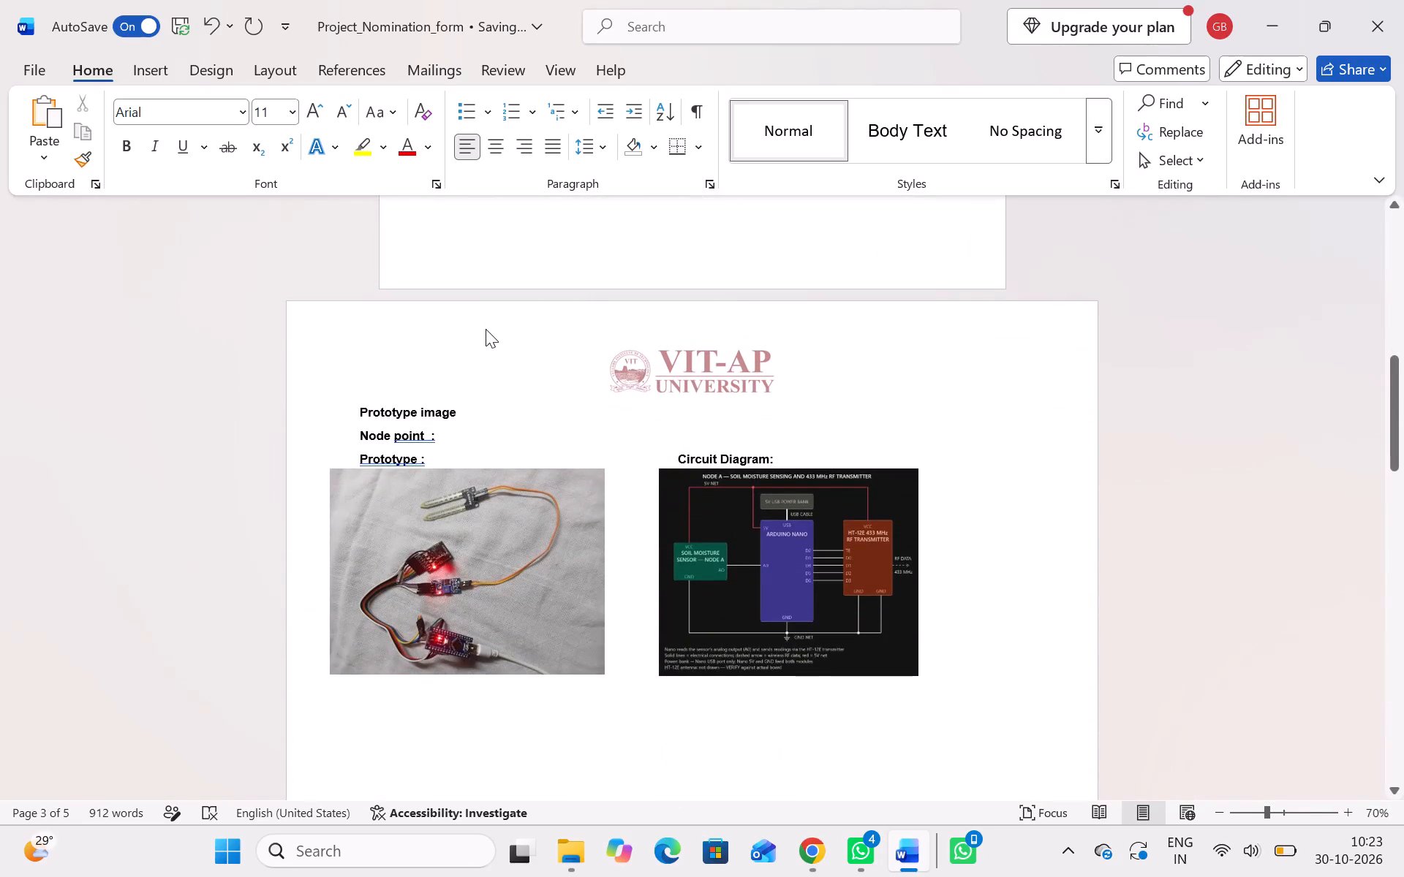
click(486, 329)
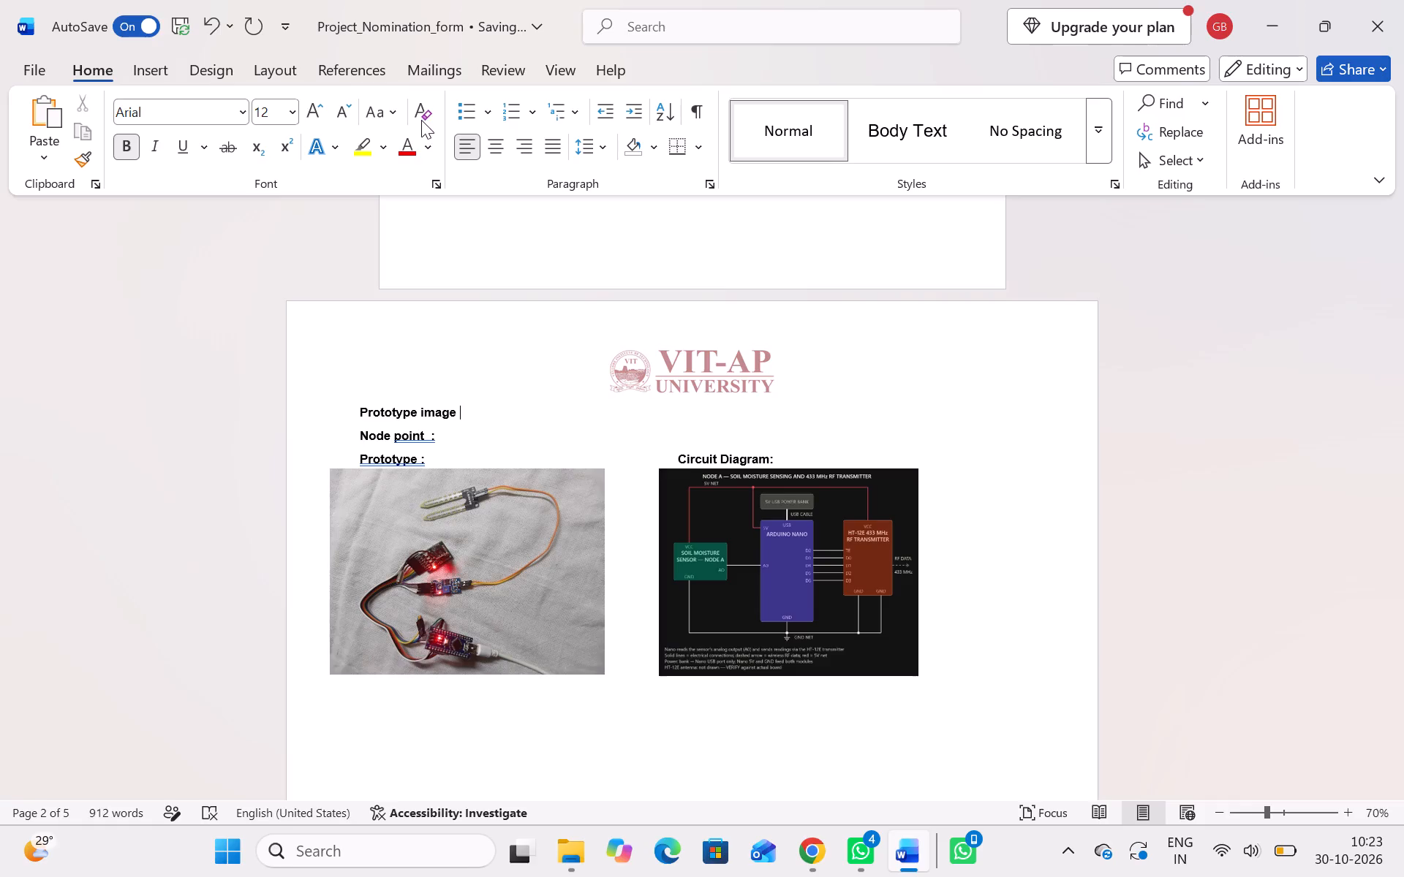
click(277, 65)
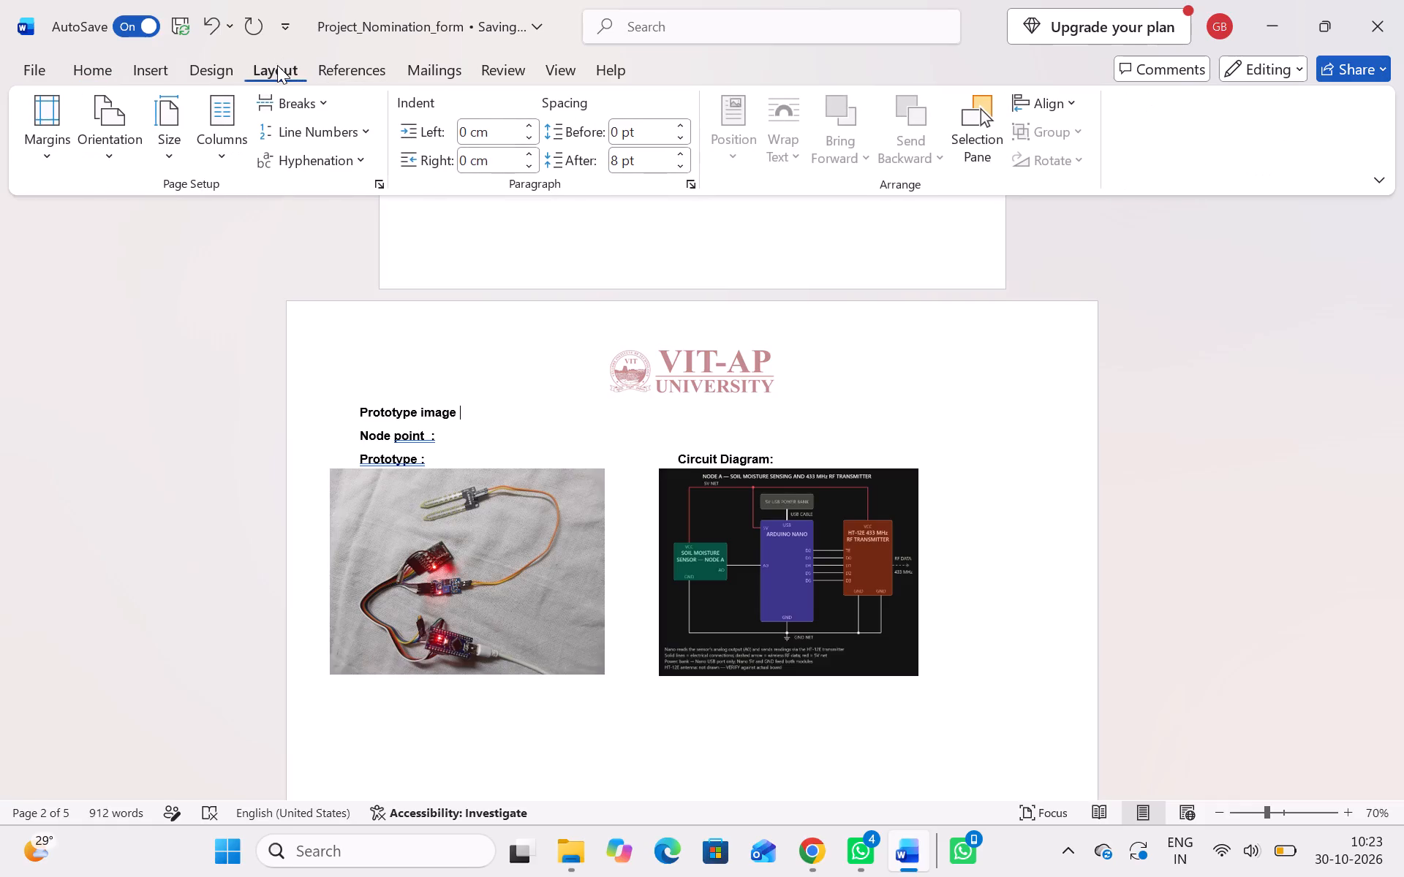
click(109, 115)
click(156, 192)
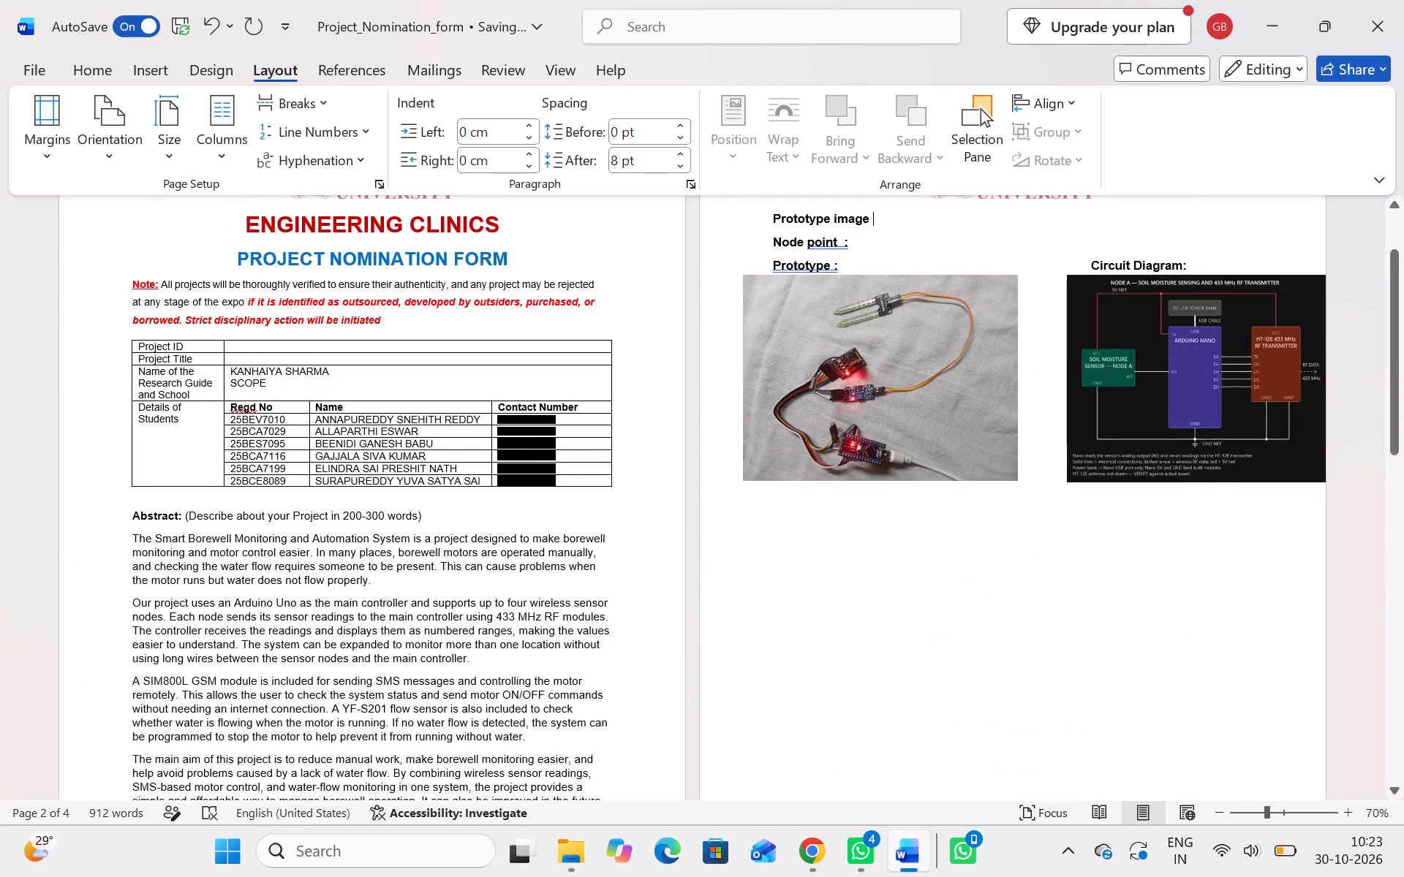
Stack the two pictures on page 2, with the prototype photo beneath the "Prototype :" line and the circuit diagram below it.
drag(918, 395, 936, 403)
drag(1142, 399, 998, 669)
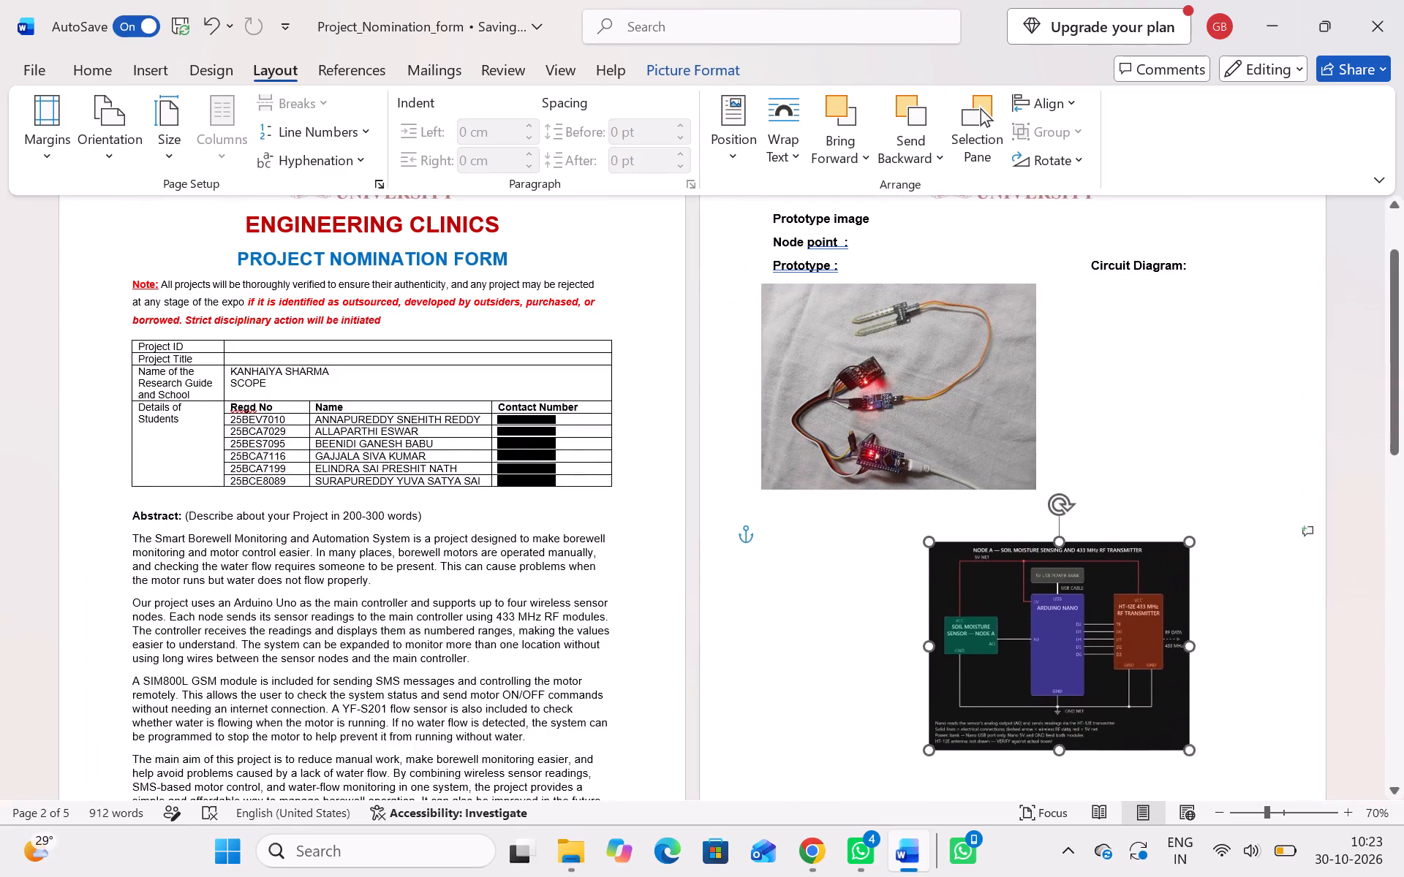
drag(998, 669, 922, 672)
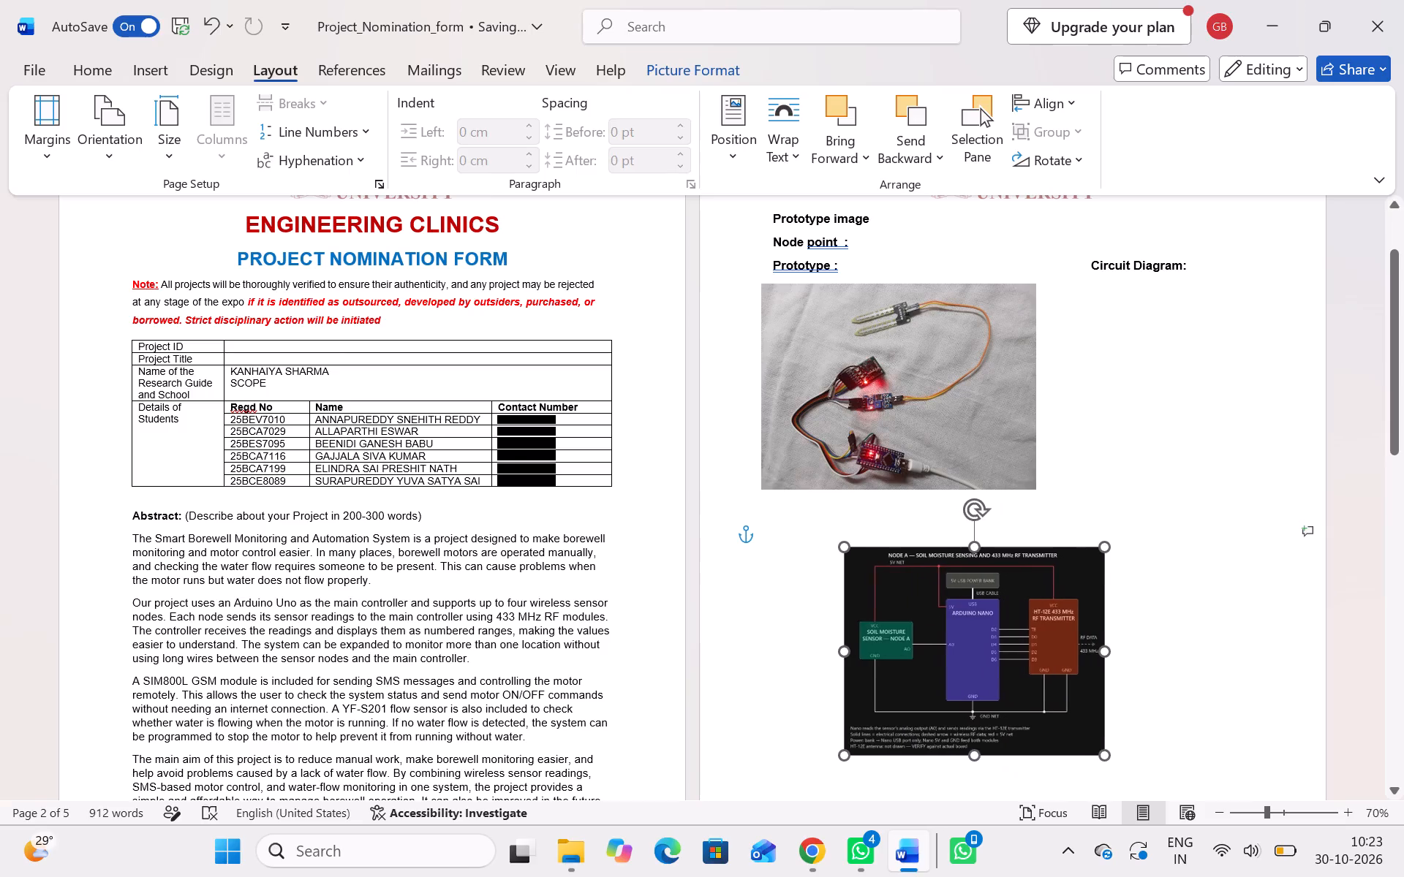
drag(922, 672, 926, 675)
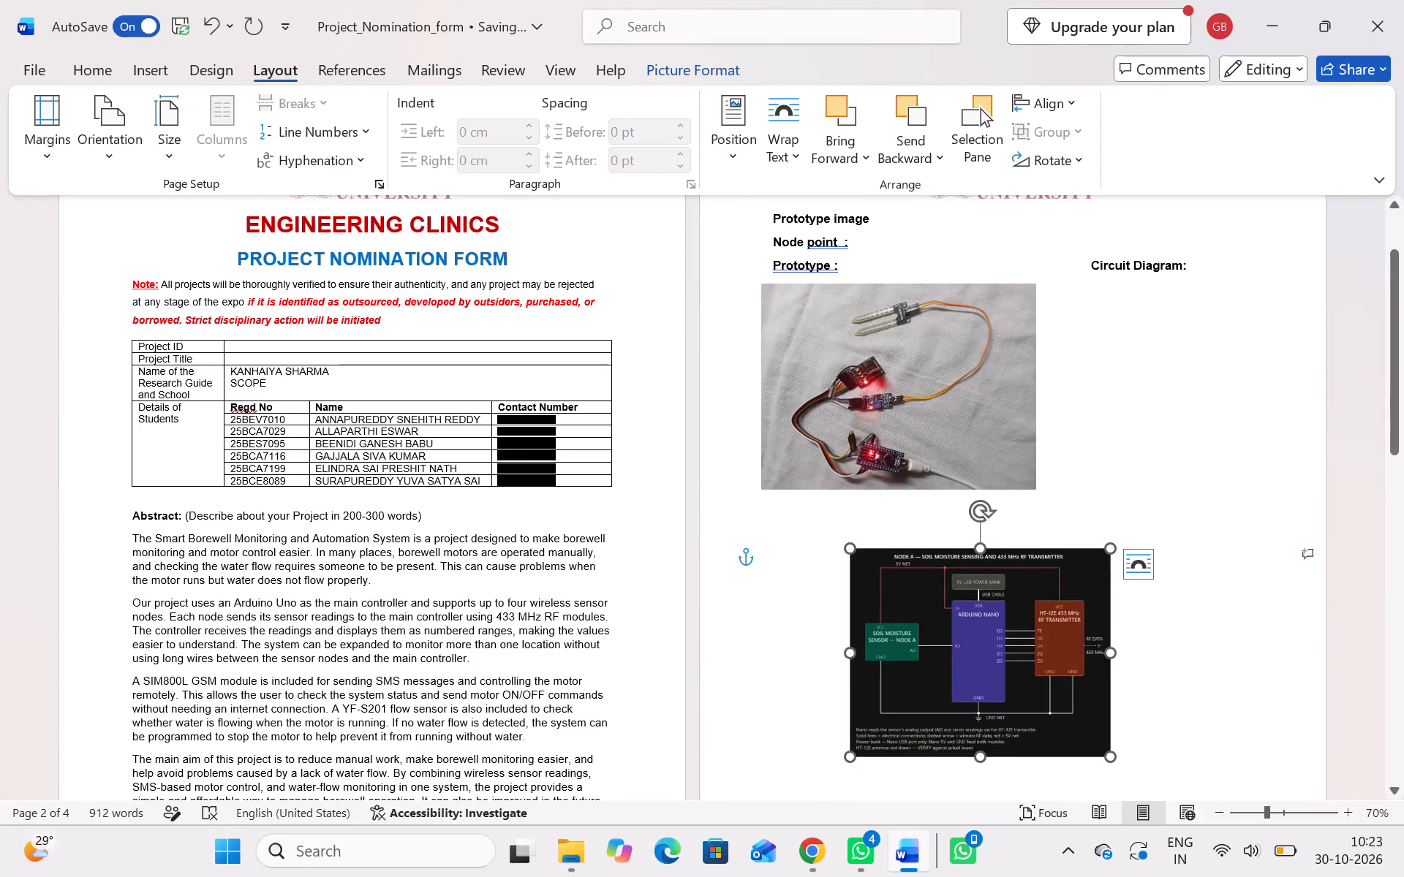
drag(909, 417, 978, 429)
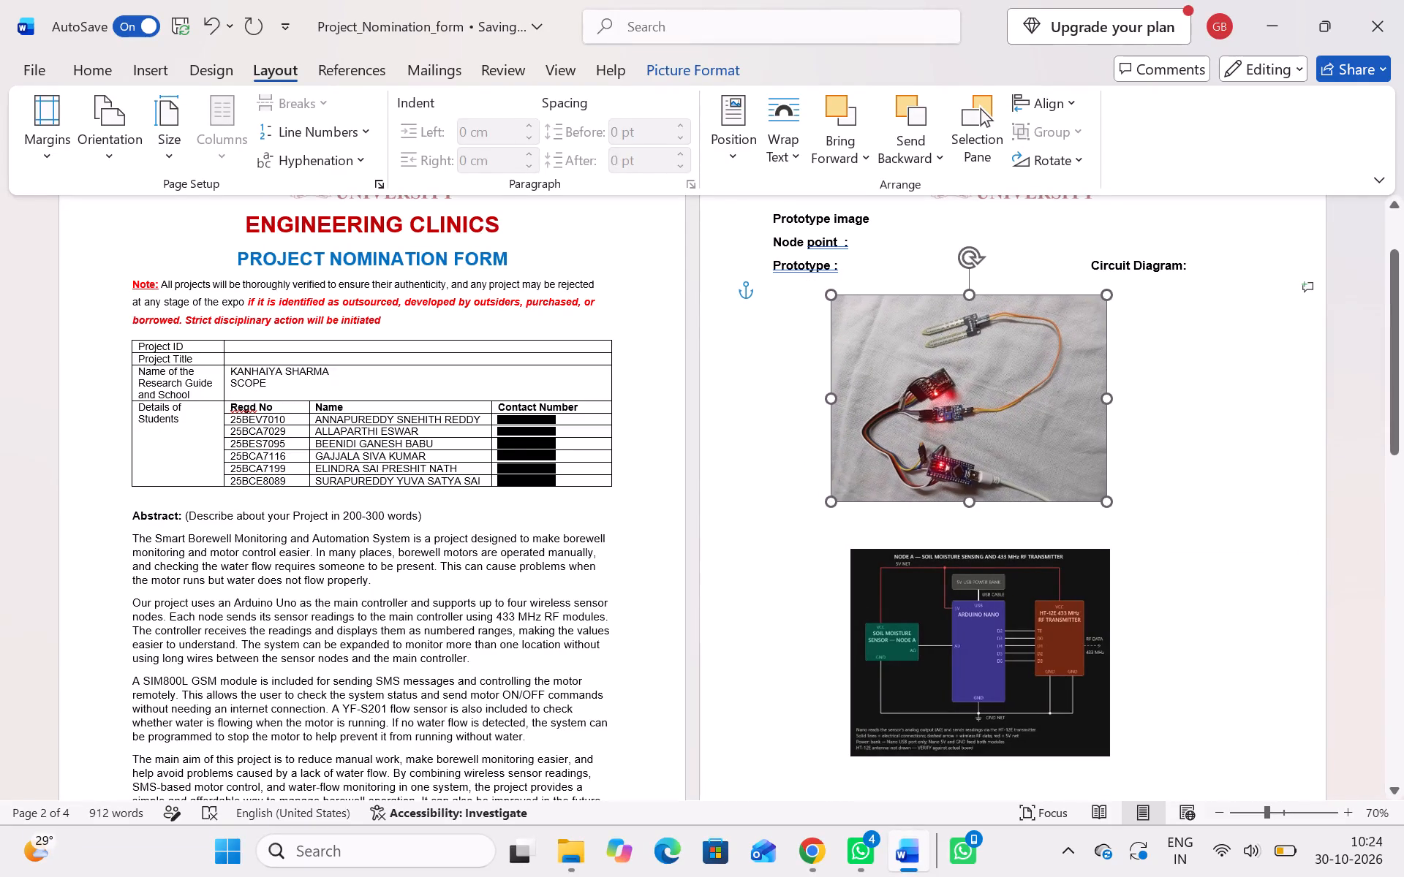
drag(978, 429, 976, 426)
Enlarge the circuit diagram by about a third and position it below the prototype photo in the lower part of page 2.
click(1052, 650)
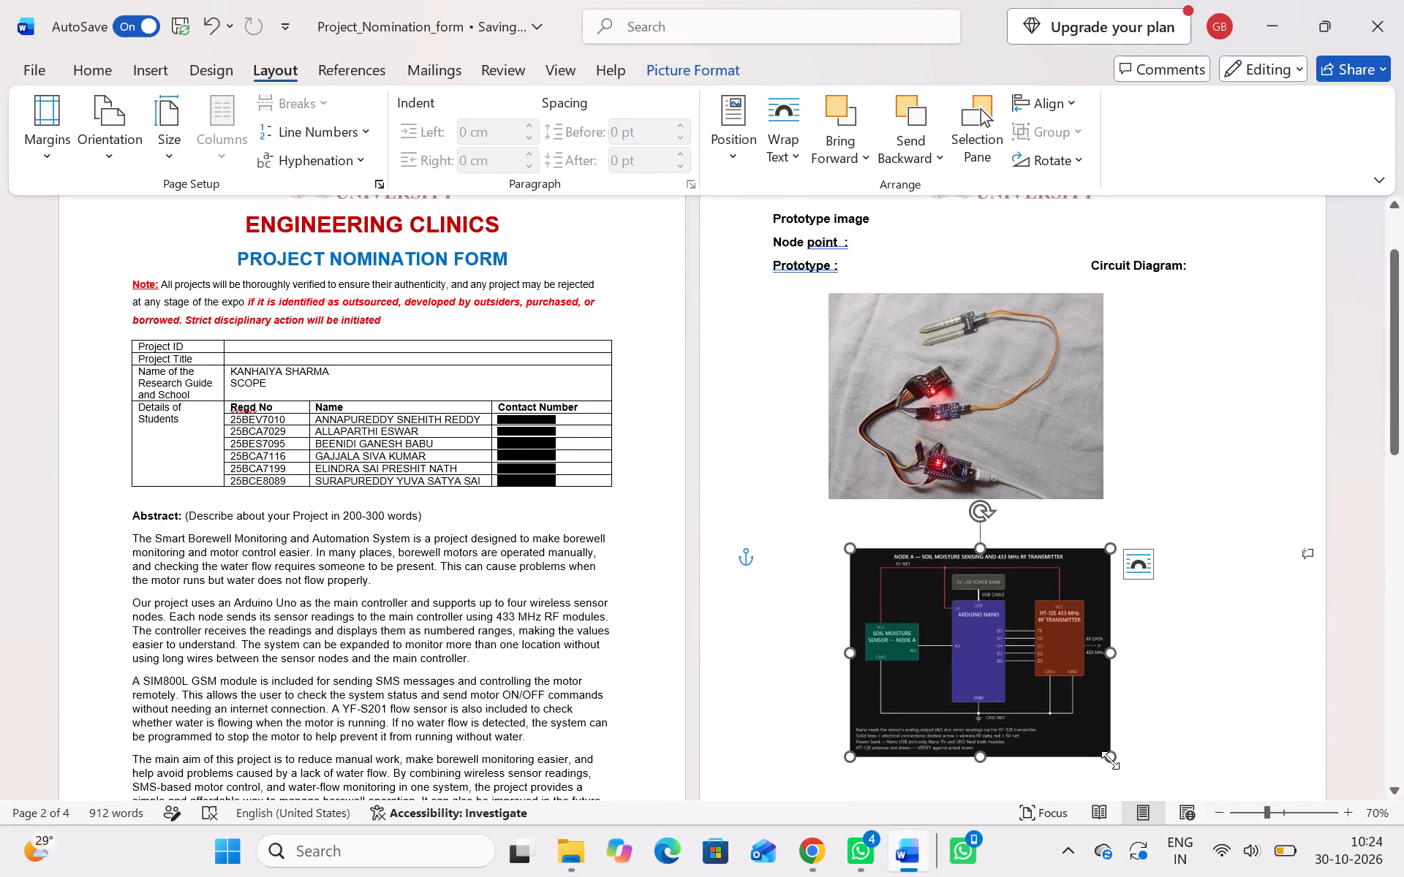
drag(1111, 761, 1149, 791)
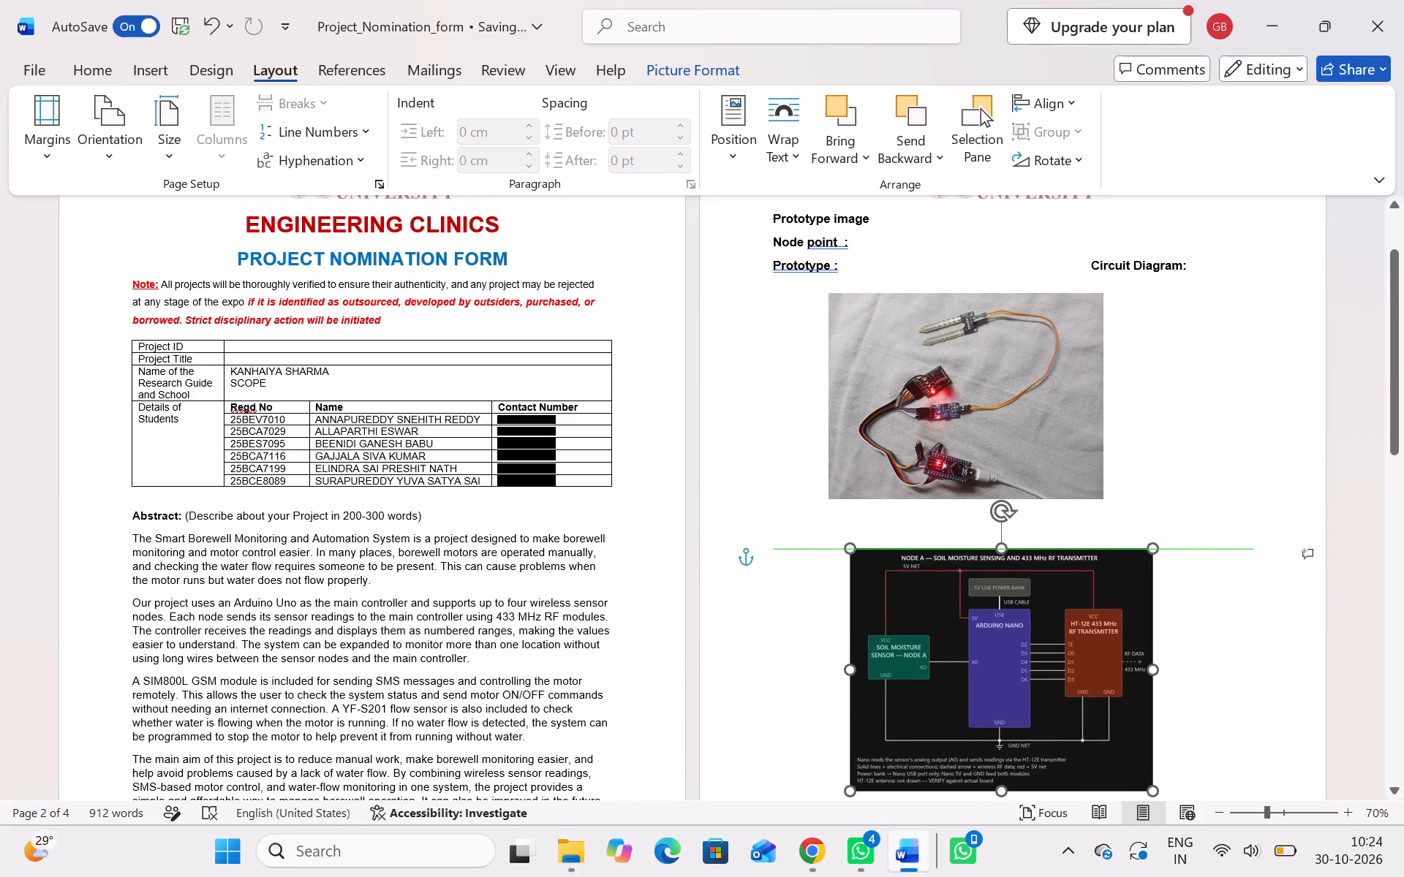
drag(1149, 791, 1150, 793)
scroll(1139, 686, down, 1)
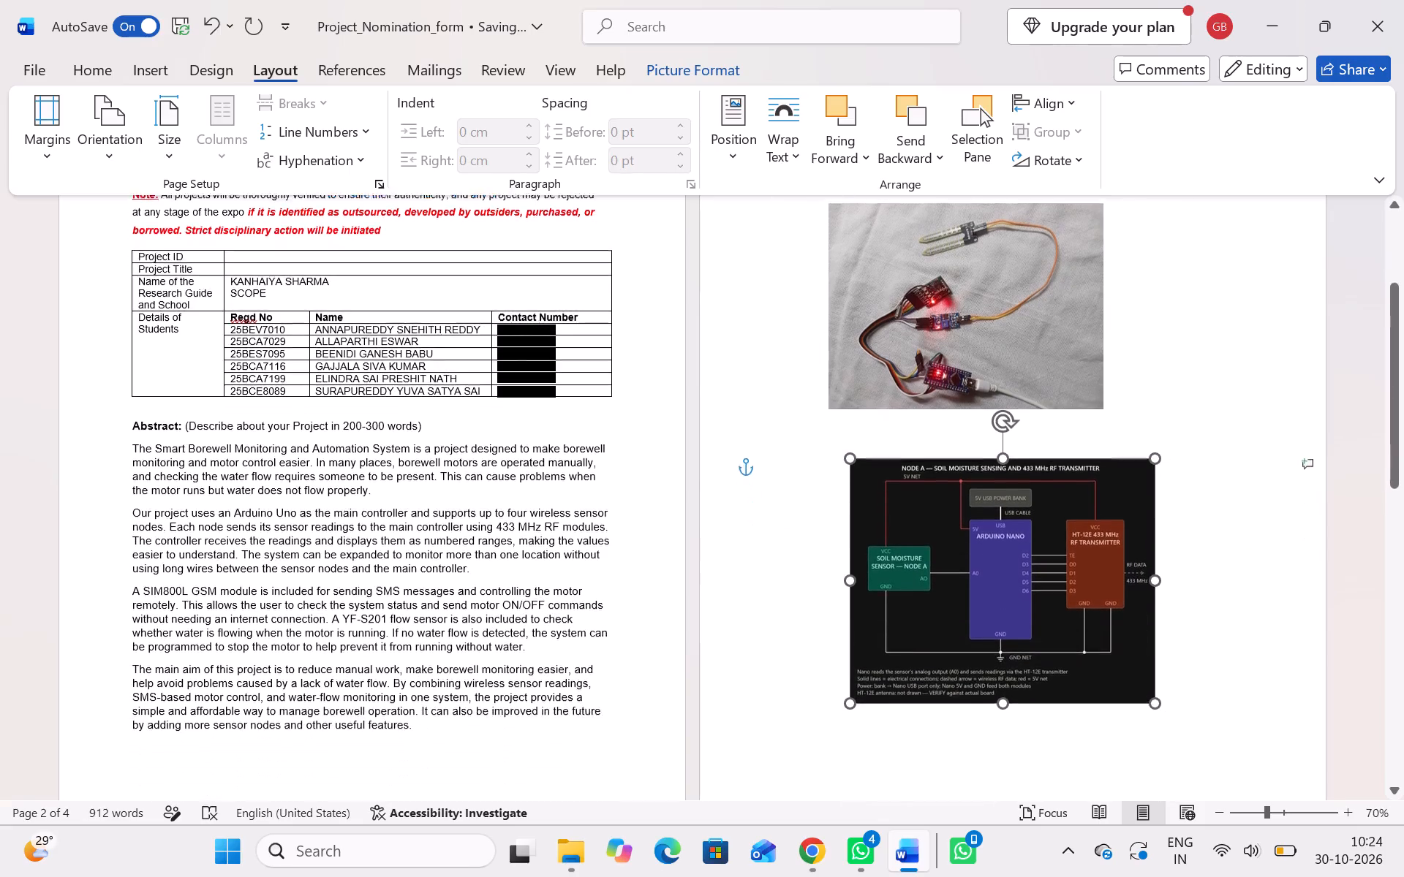
scroll(1139, 686, down, 1)
drag(1051, 542, 1031, 593)
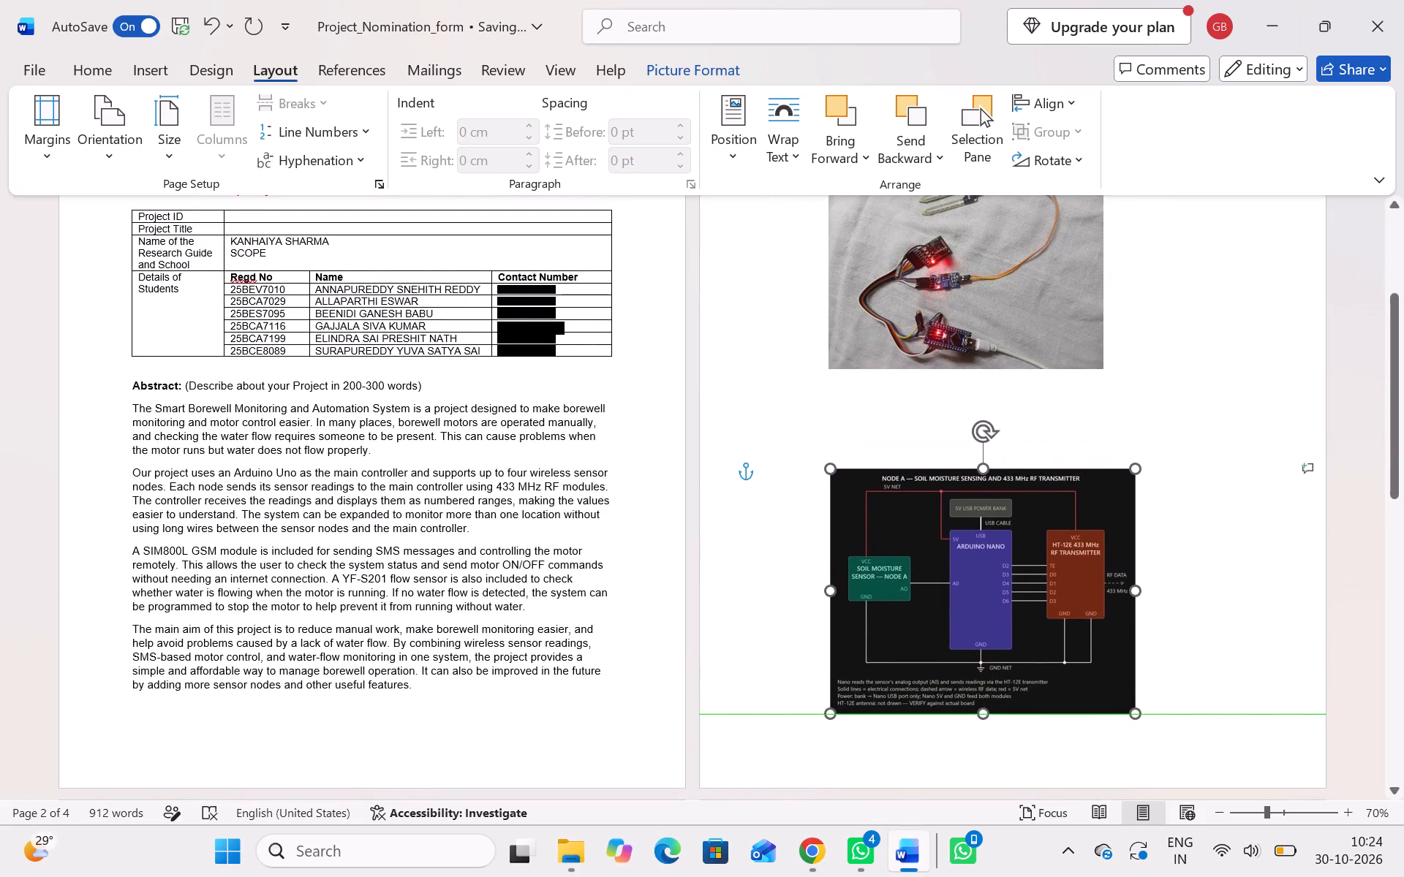
drag(1031, 593, 1027, 592)
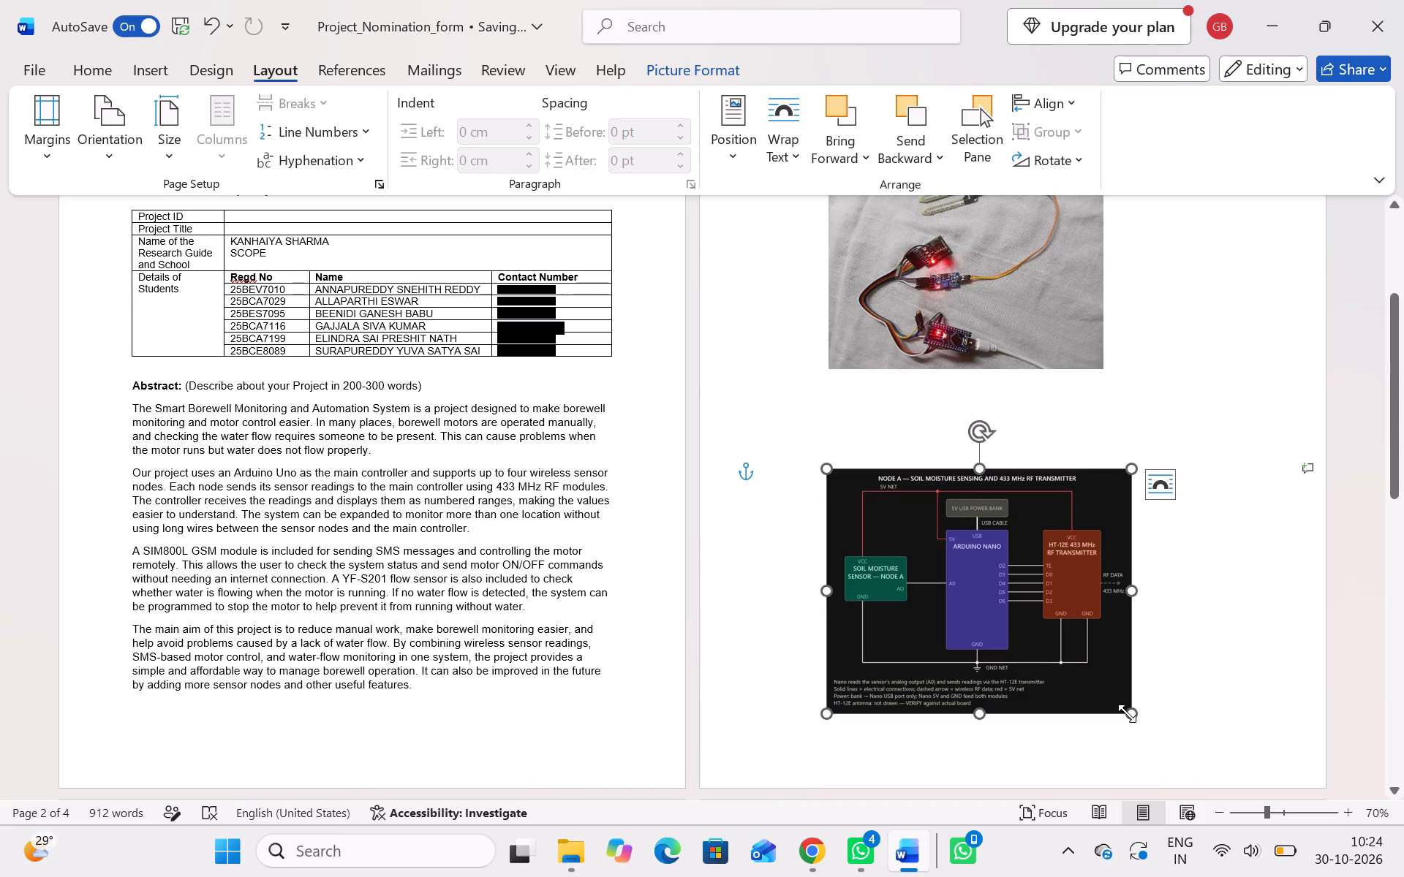
drag(1127, 713, 1169, 734)
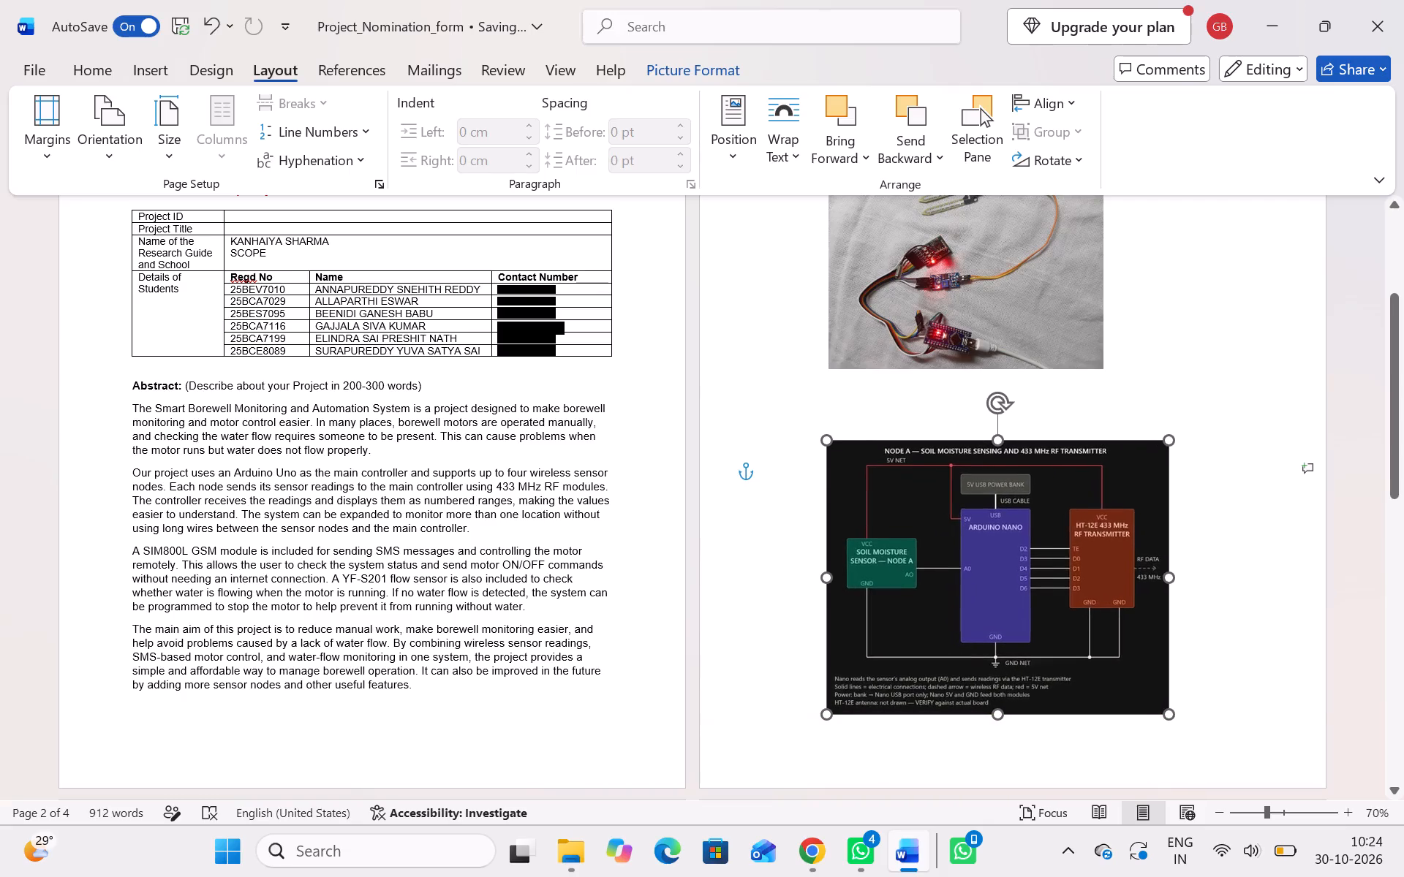
drag(1169, 734, 1174, 734)
drag(1022, 596, 1014, 615)
drag(1014, 615, 1007, 659)
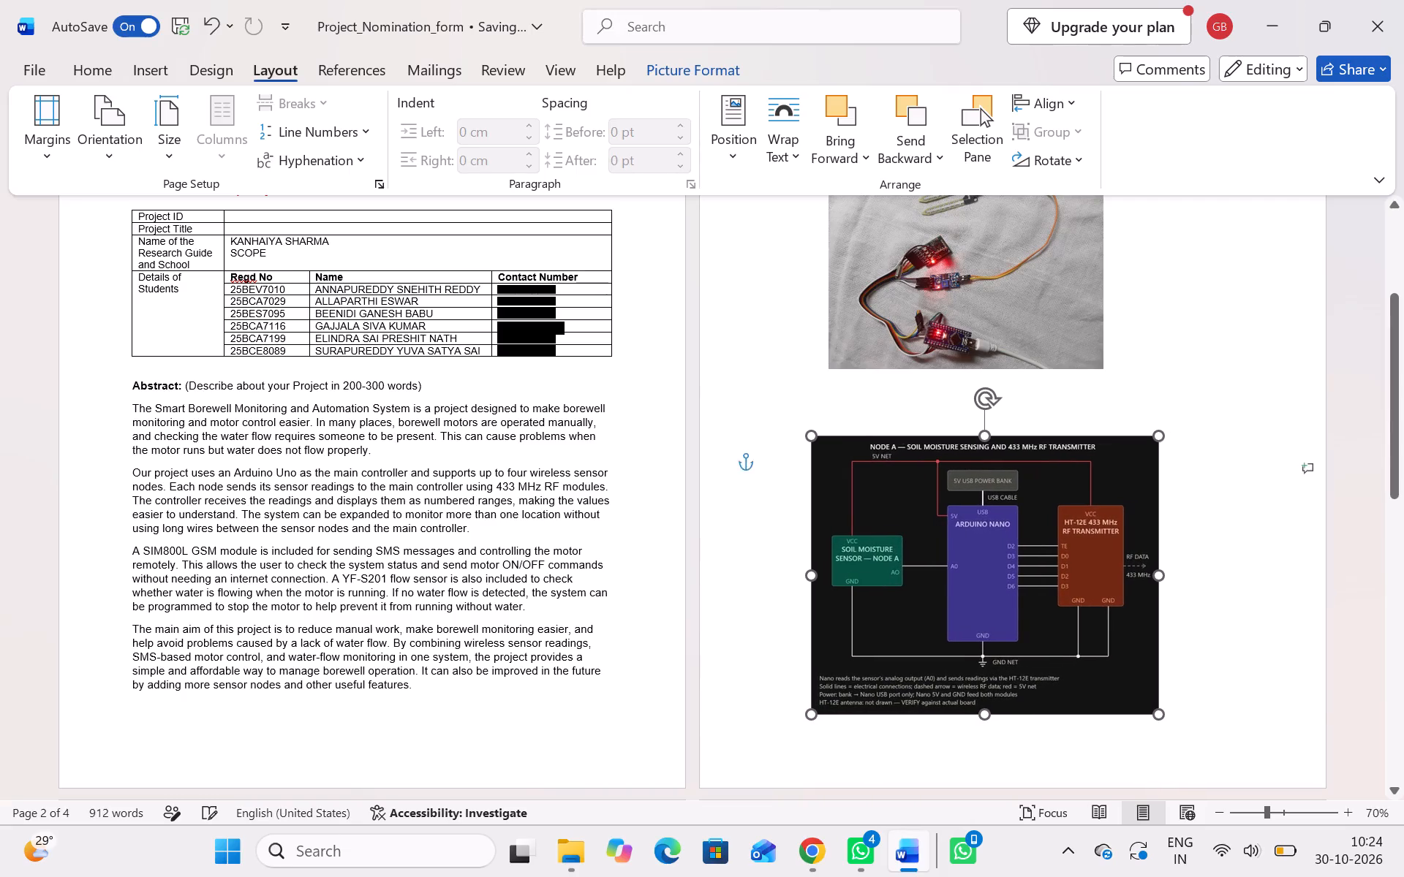
drag(1007, 659, 1004, 660)
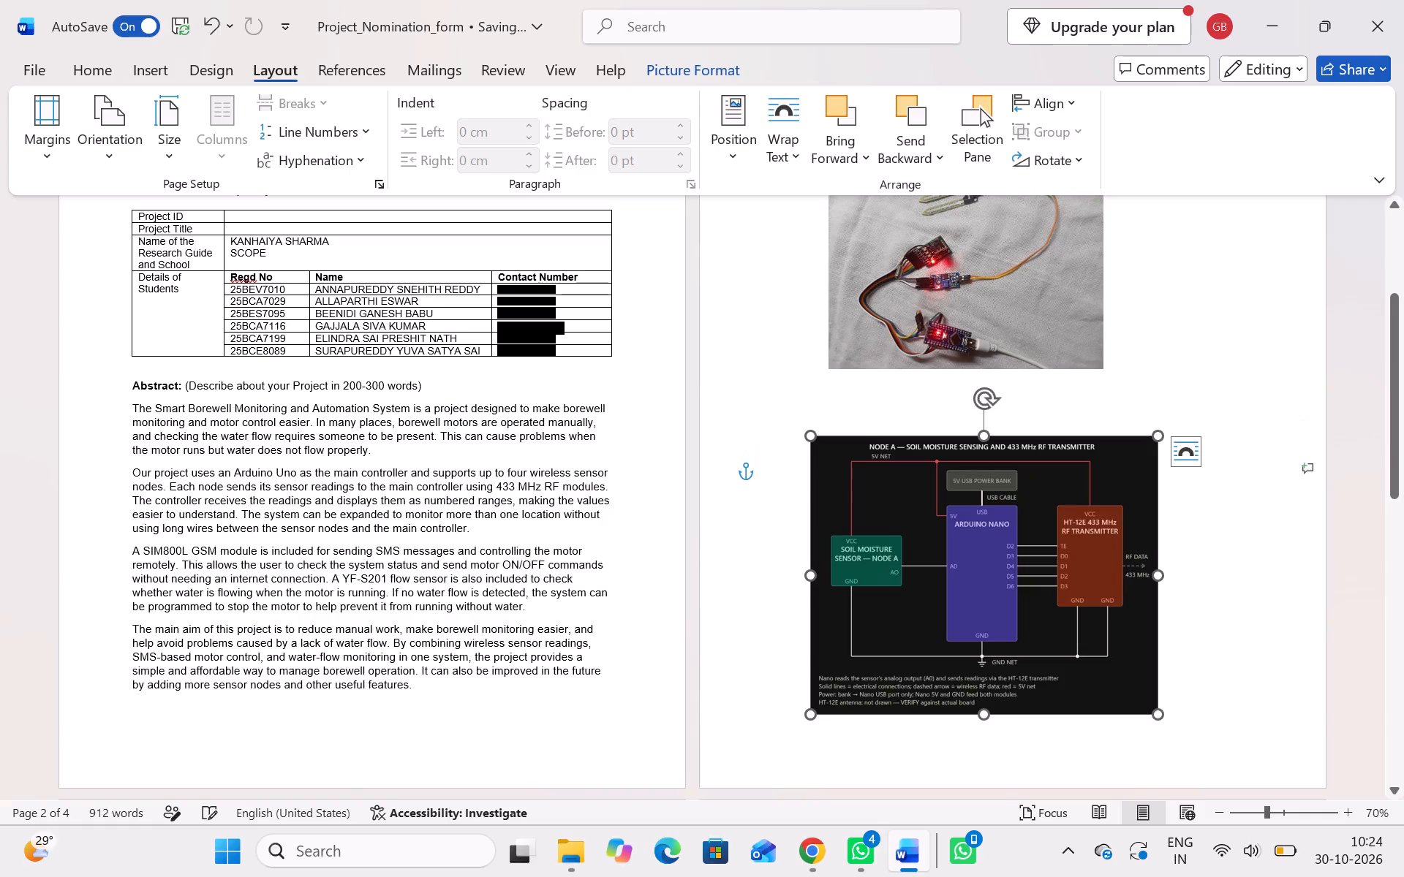
Enlarge the prototype photo to nearly the circuit diagram's width and align it above the diagram, just under the "Prototype :" line.
scroll(863, 307, up, 1)
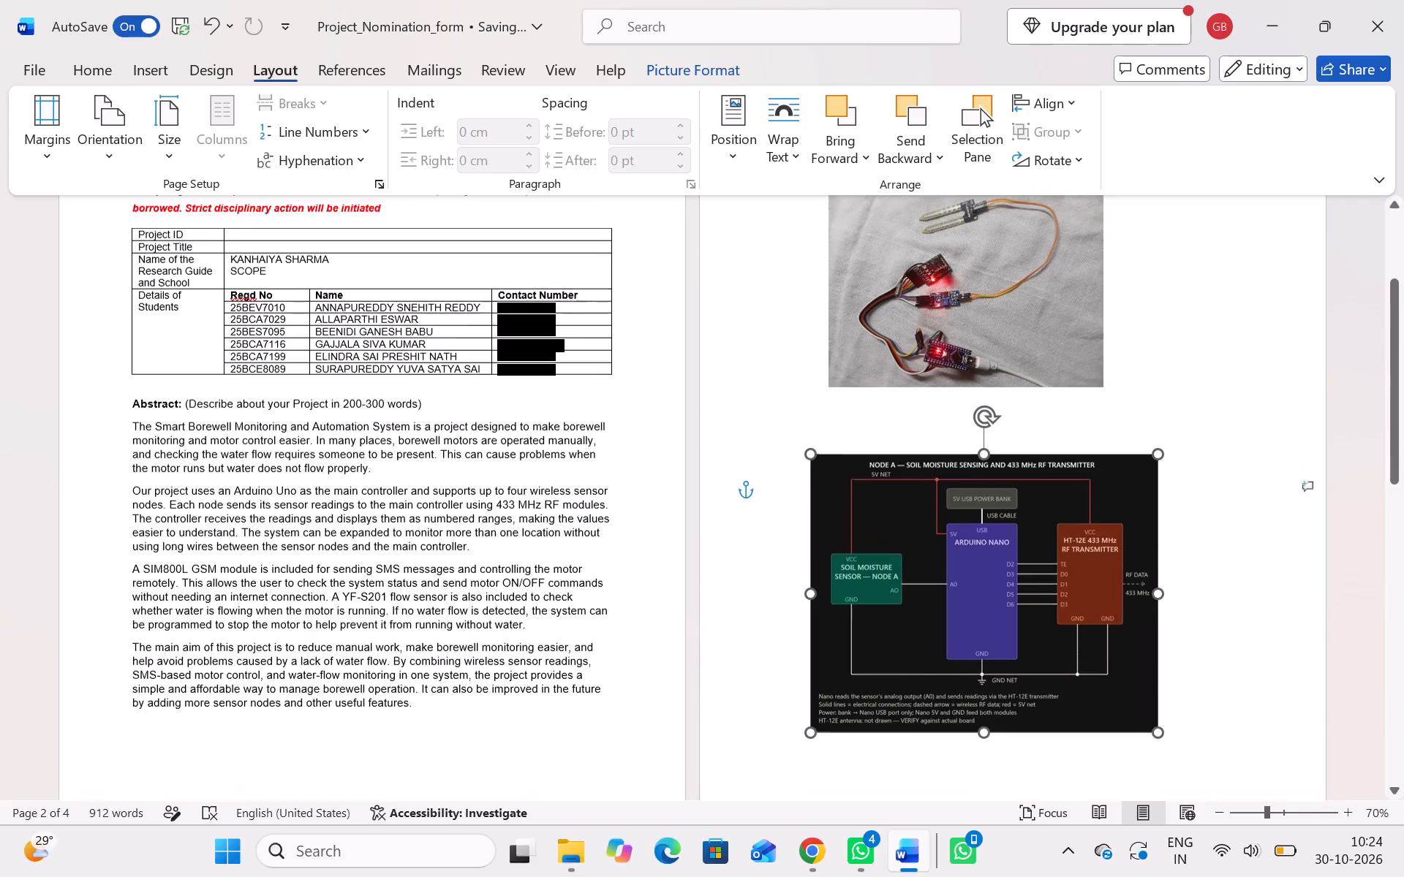
scroll(863, 307, up, 1)
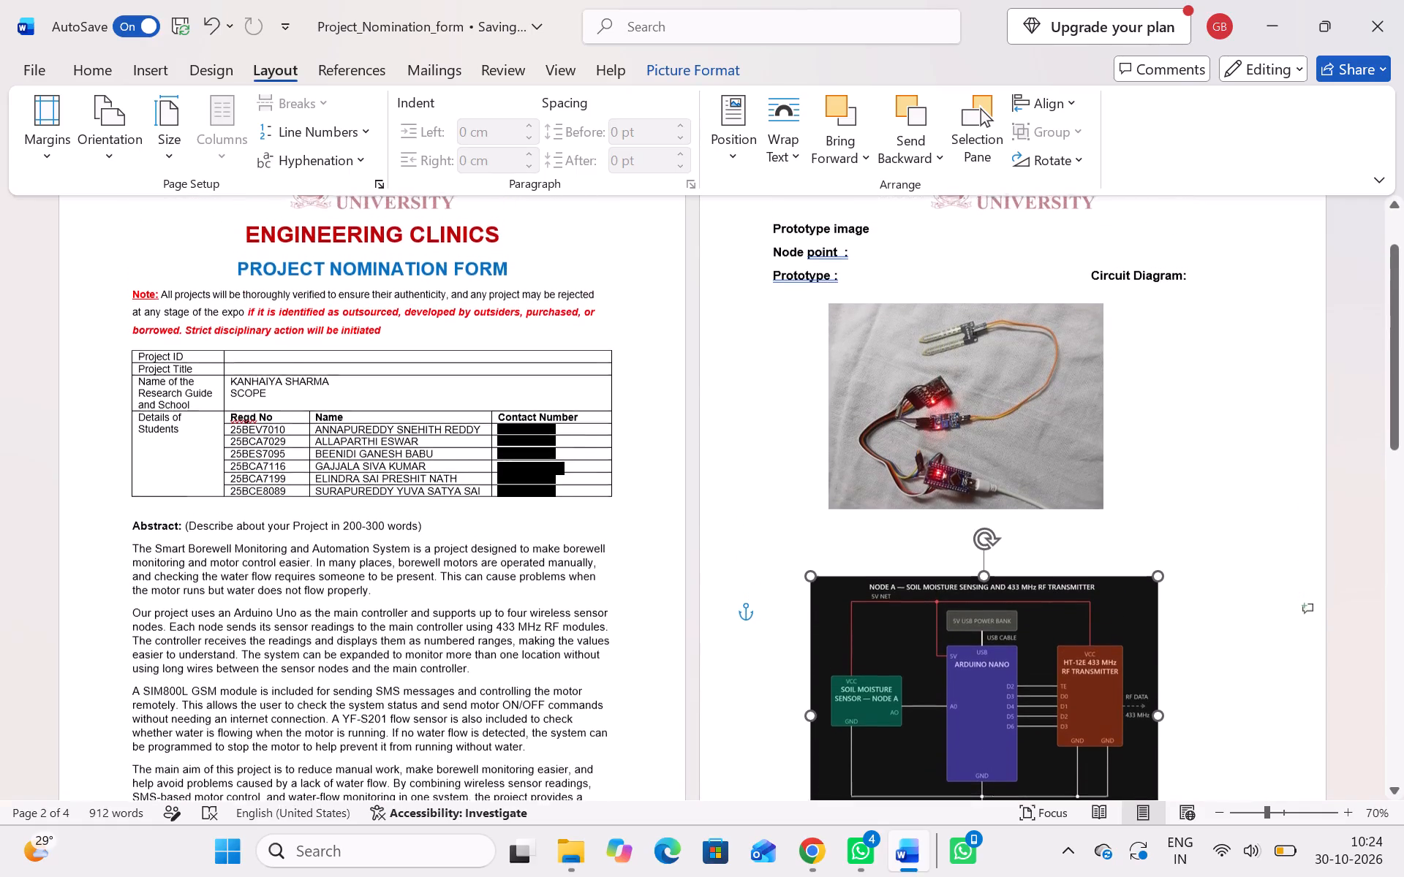
drag(935, 368, 920, 362)
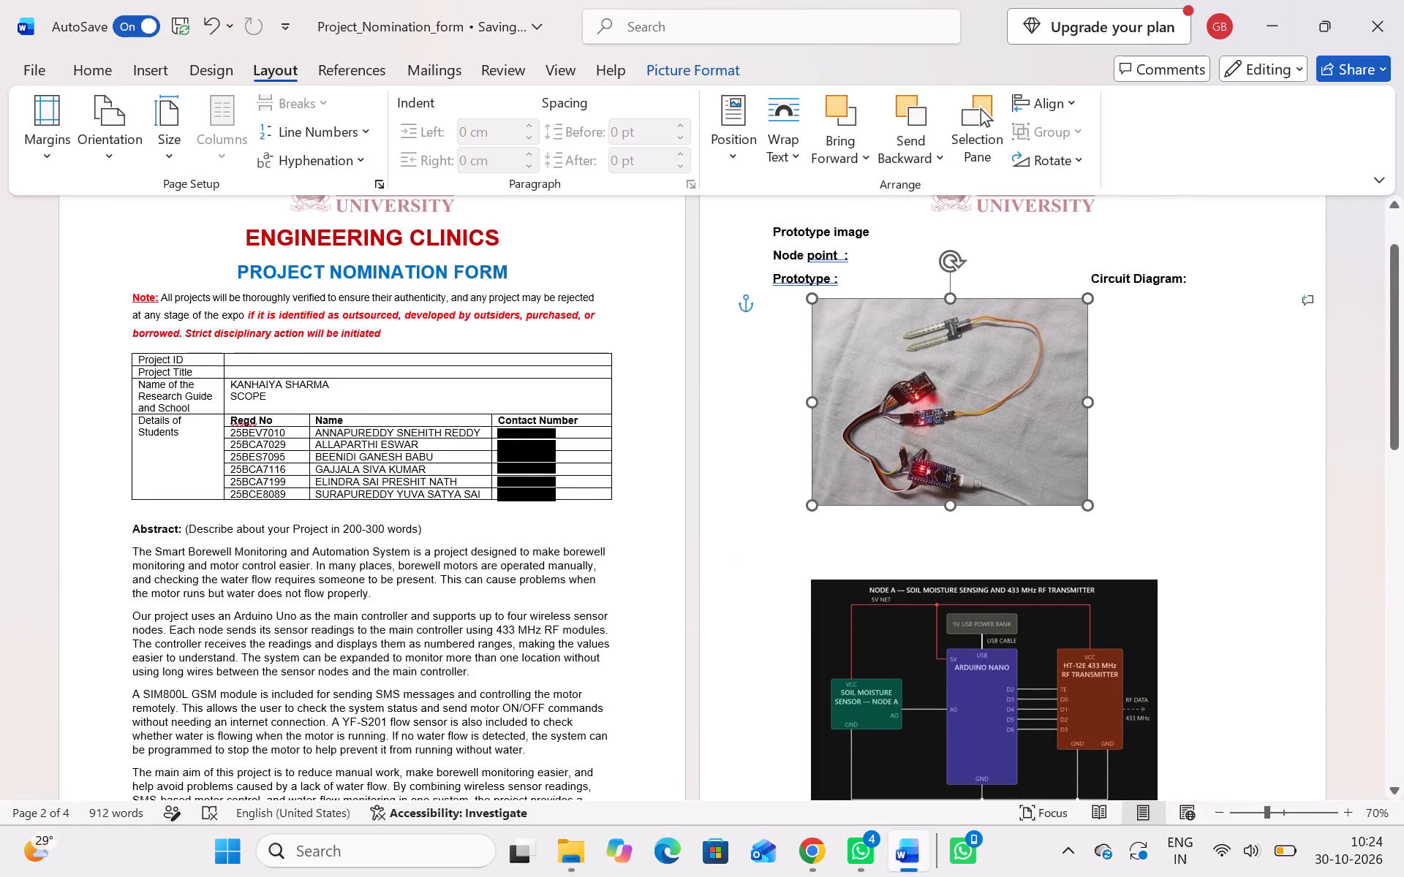
drag(1086, 500, 1147, 509)
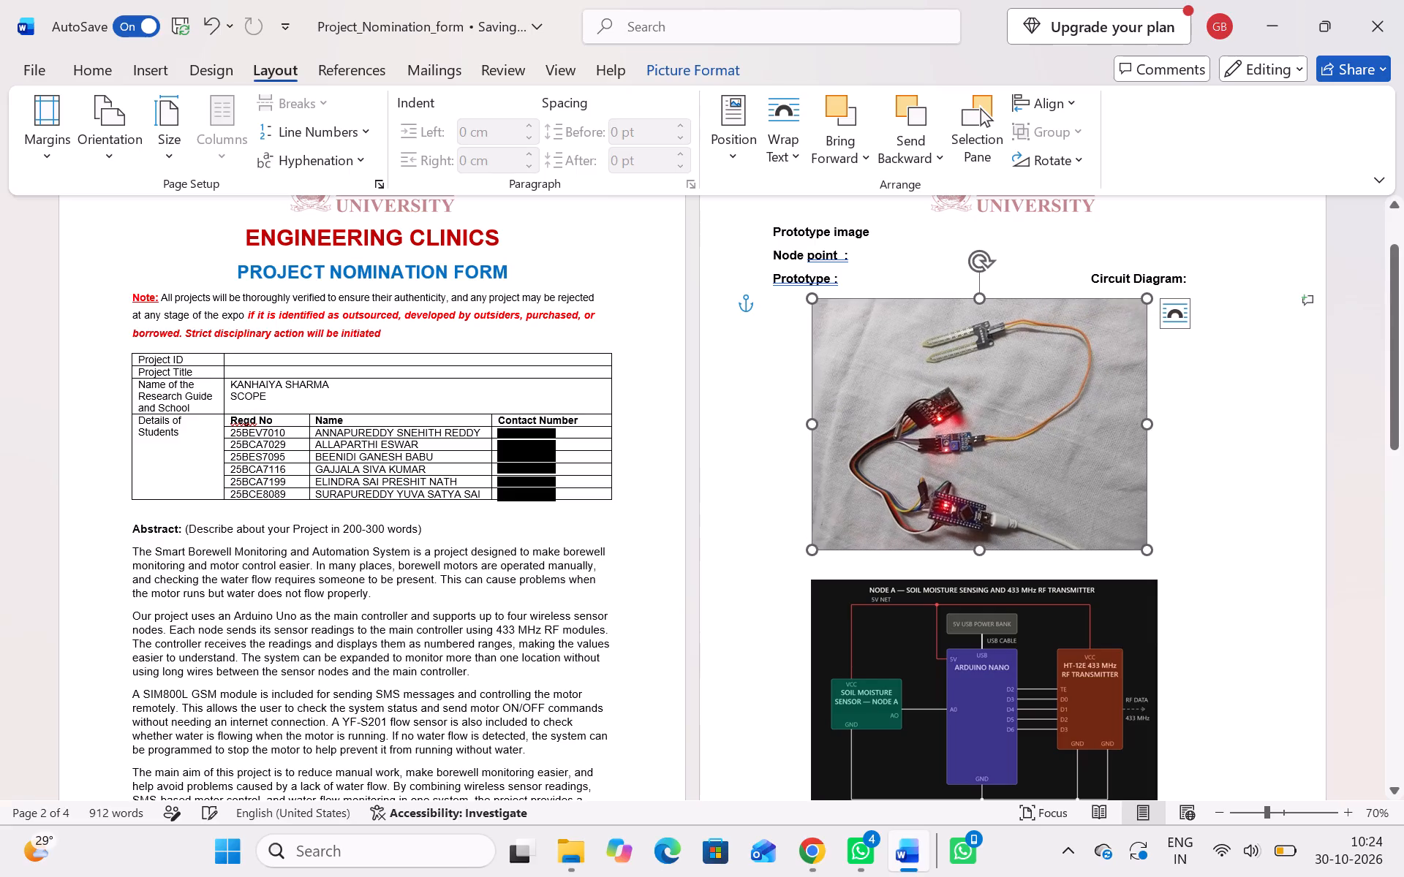
drag(1010, 457, 1025, 444)
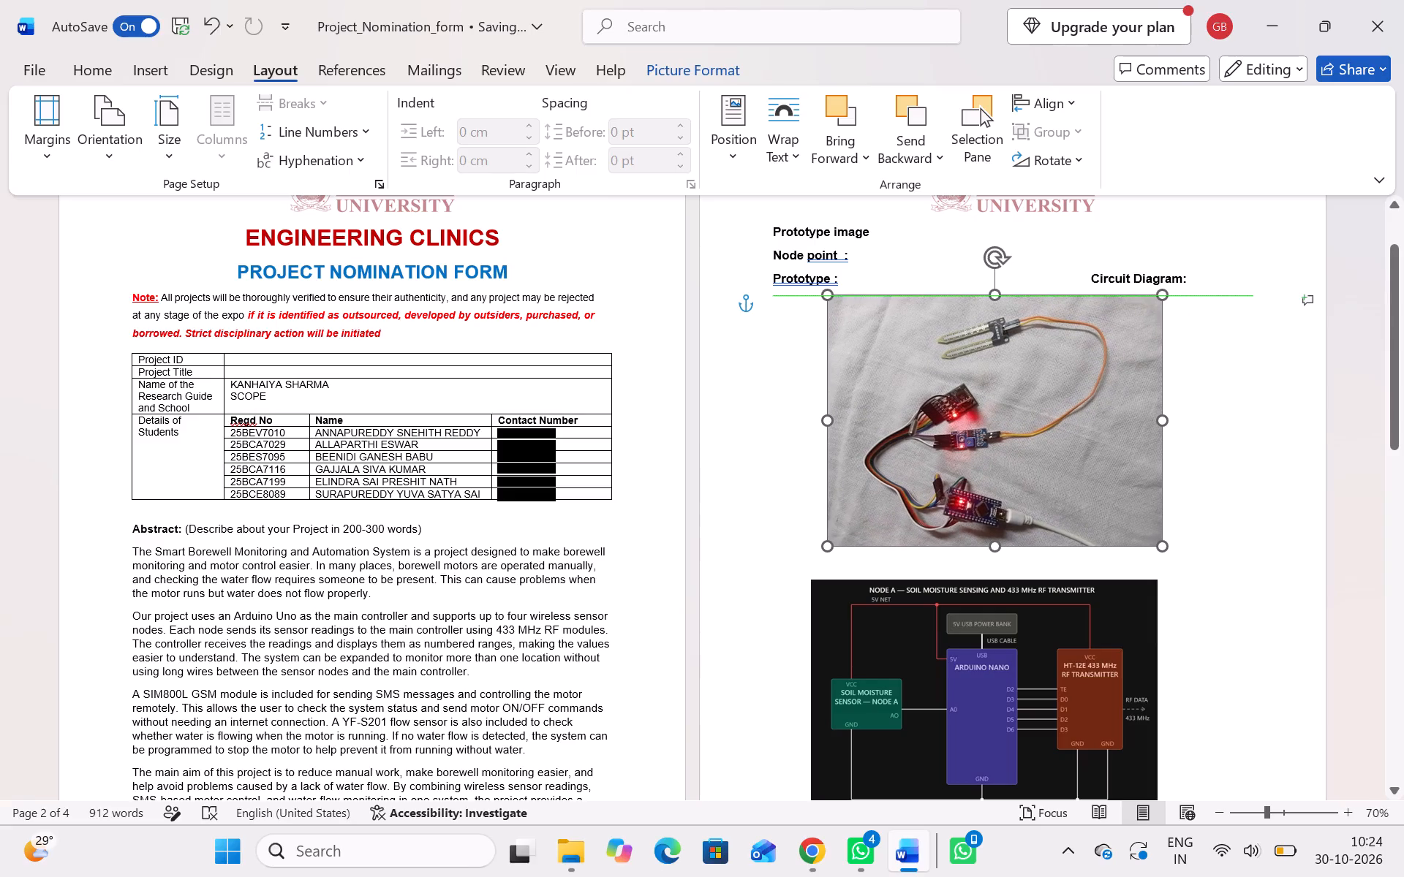
drag(1025, 444, 1016, 441)
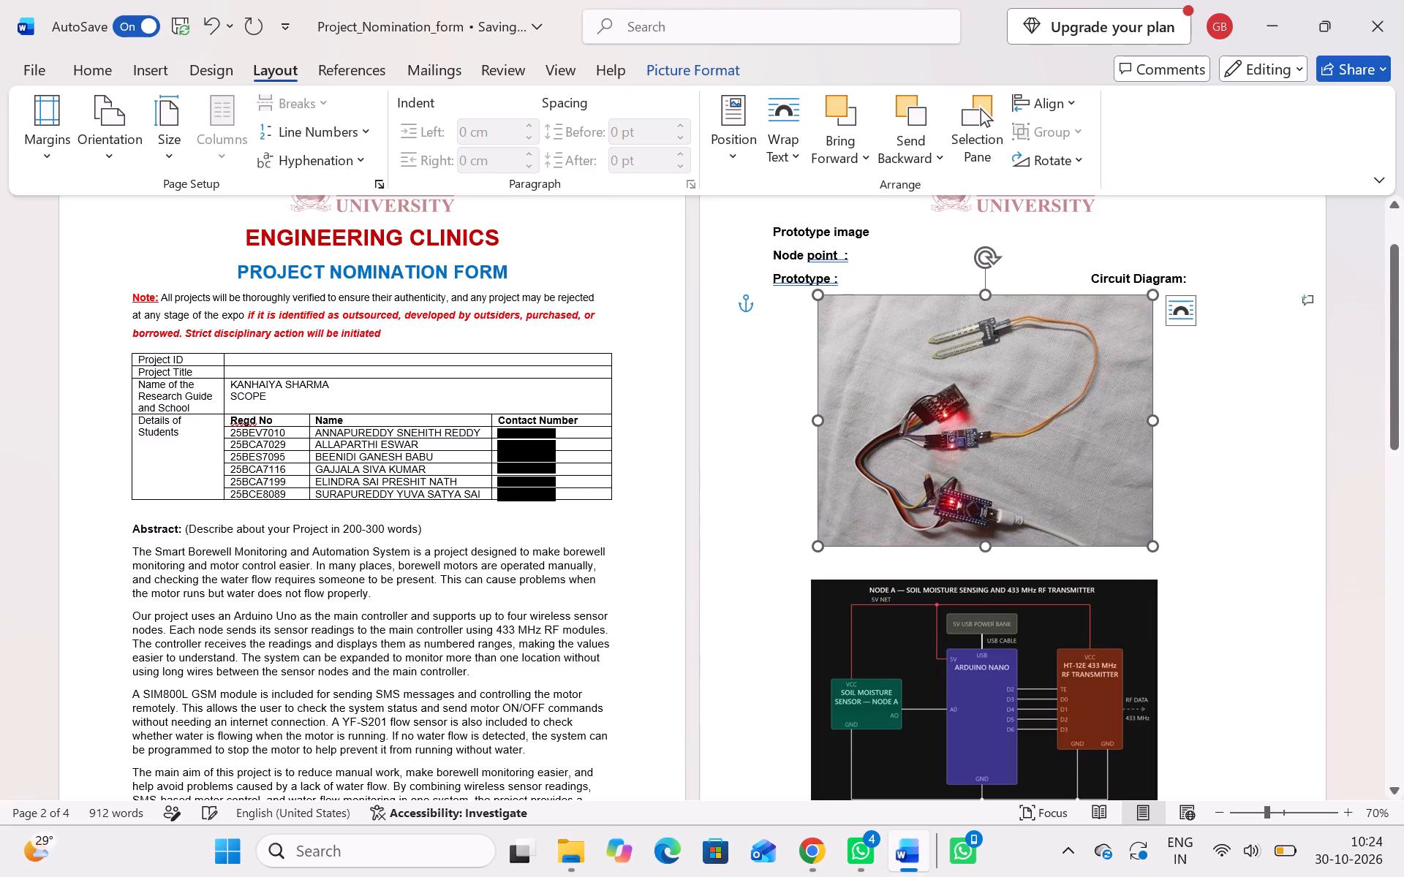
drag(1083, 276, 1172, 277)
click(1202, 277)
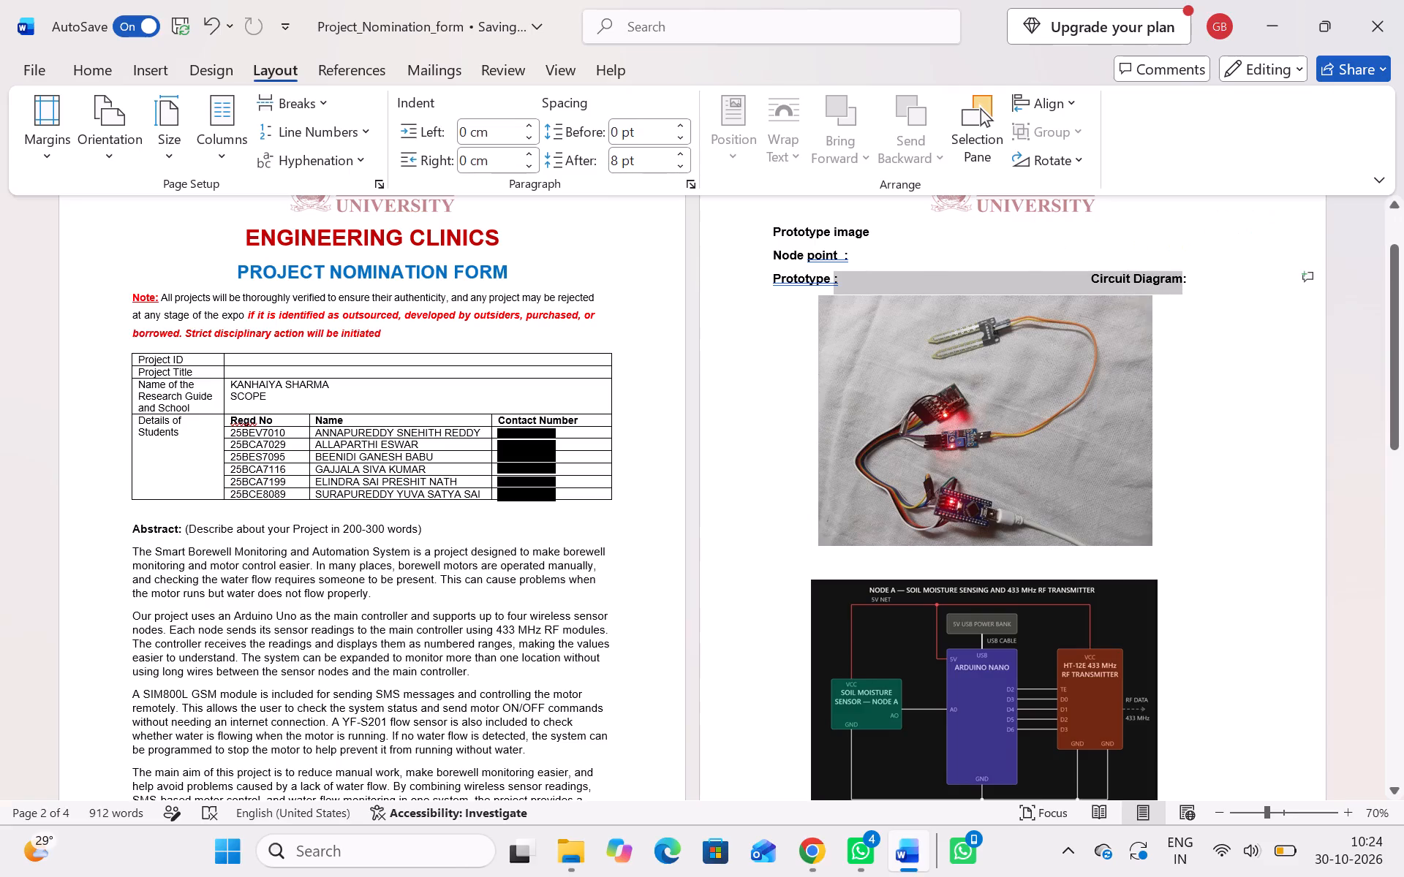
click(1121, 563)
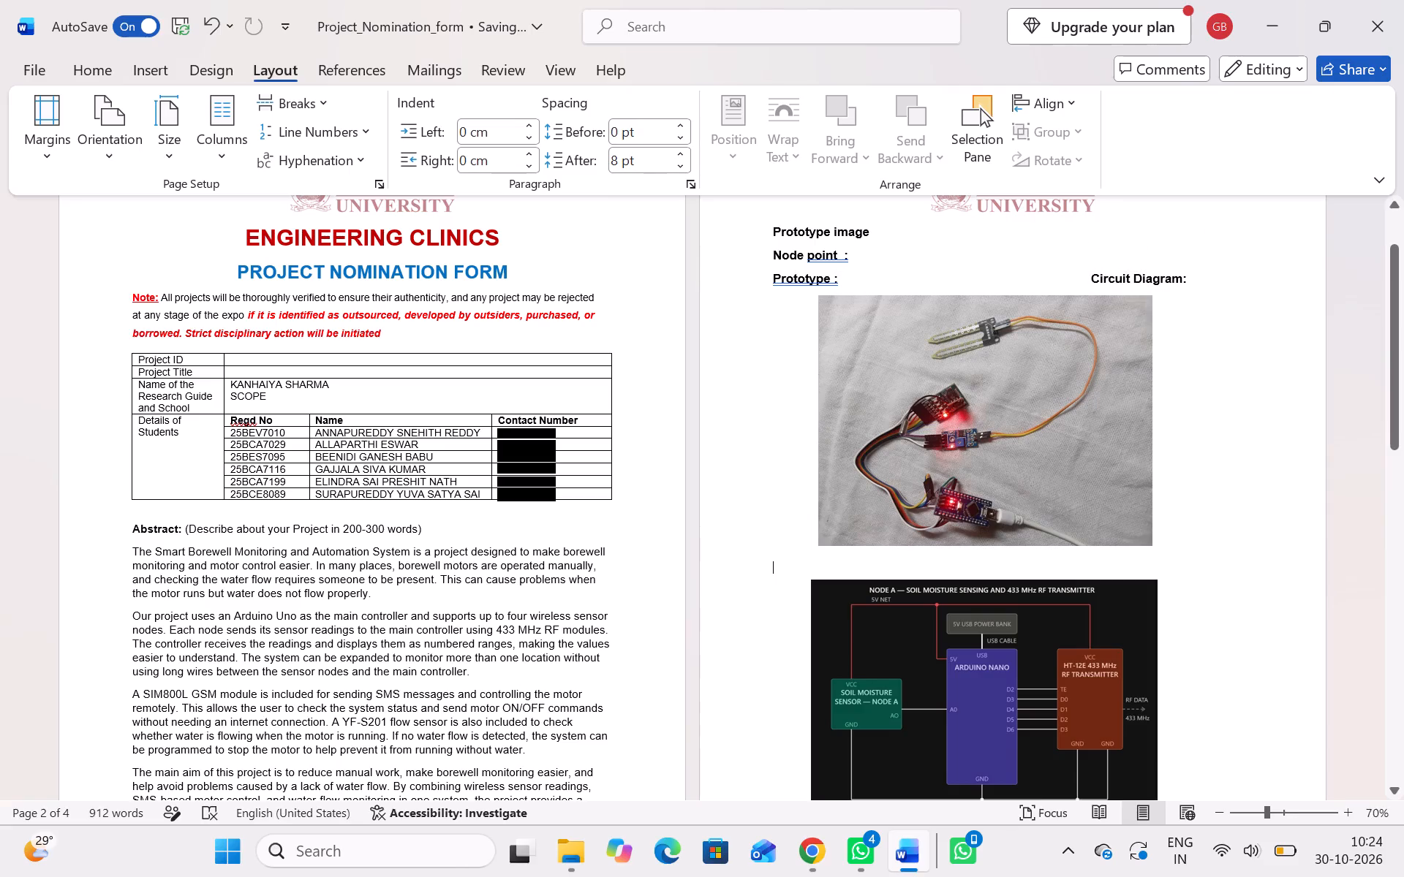
Copy the "Circuit Diagram:" heading from the "Prototype :" line and paste it on the blank line below the prototype photo.
drag(1090, 278, 1186, 276)
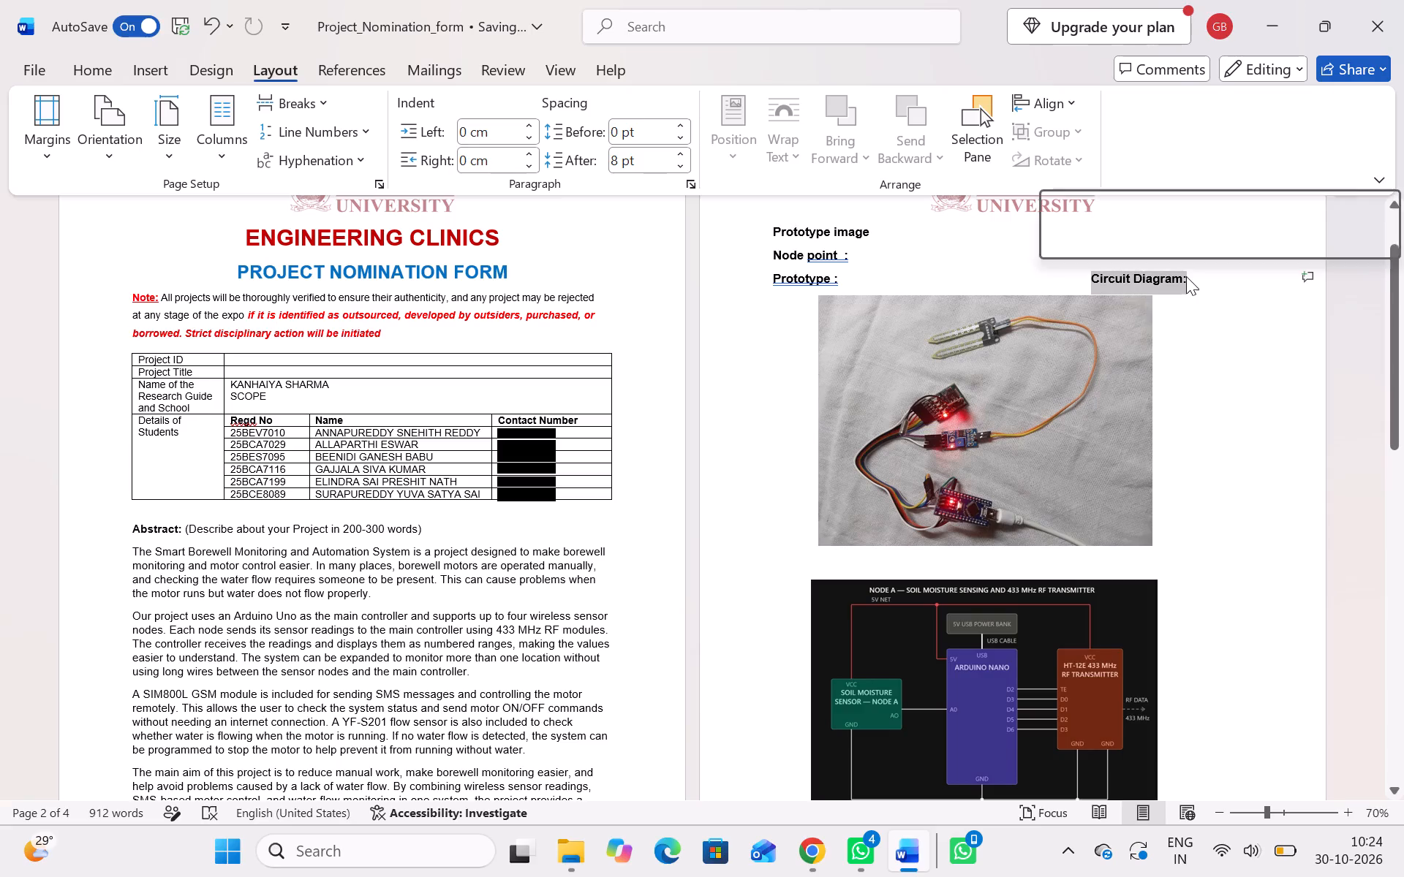
key(ctrl+c)
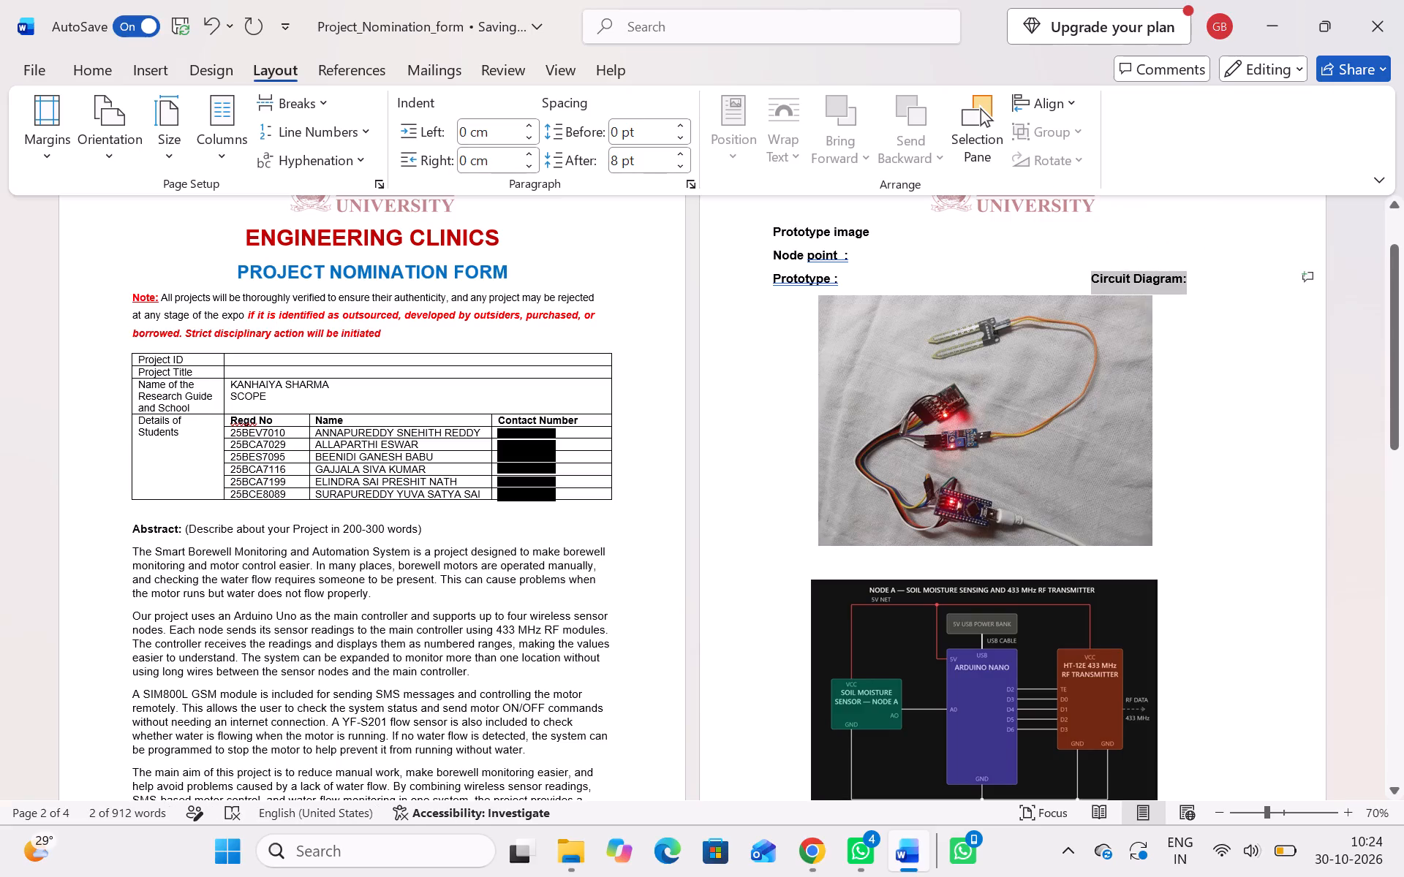
click(811, 572)
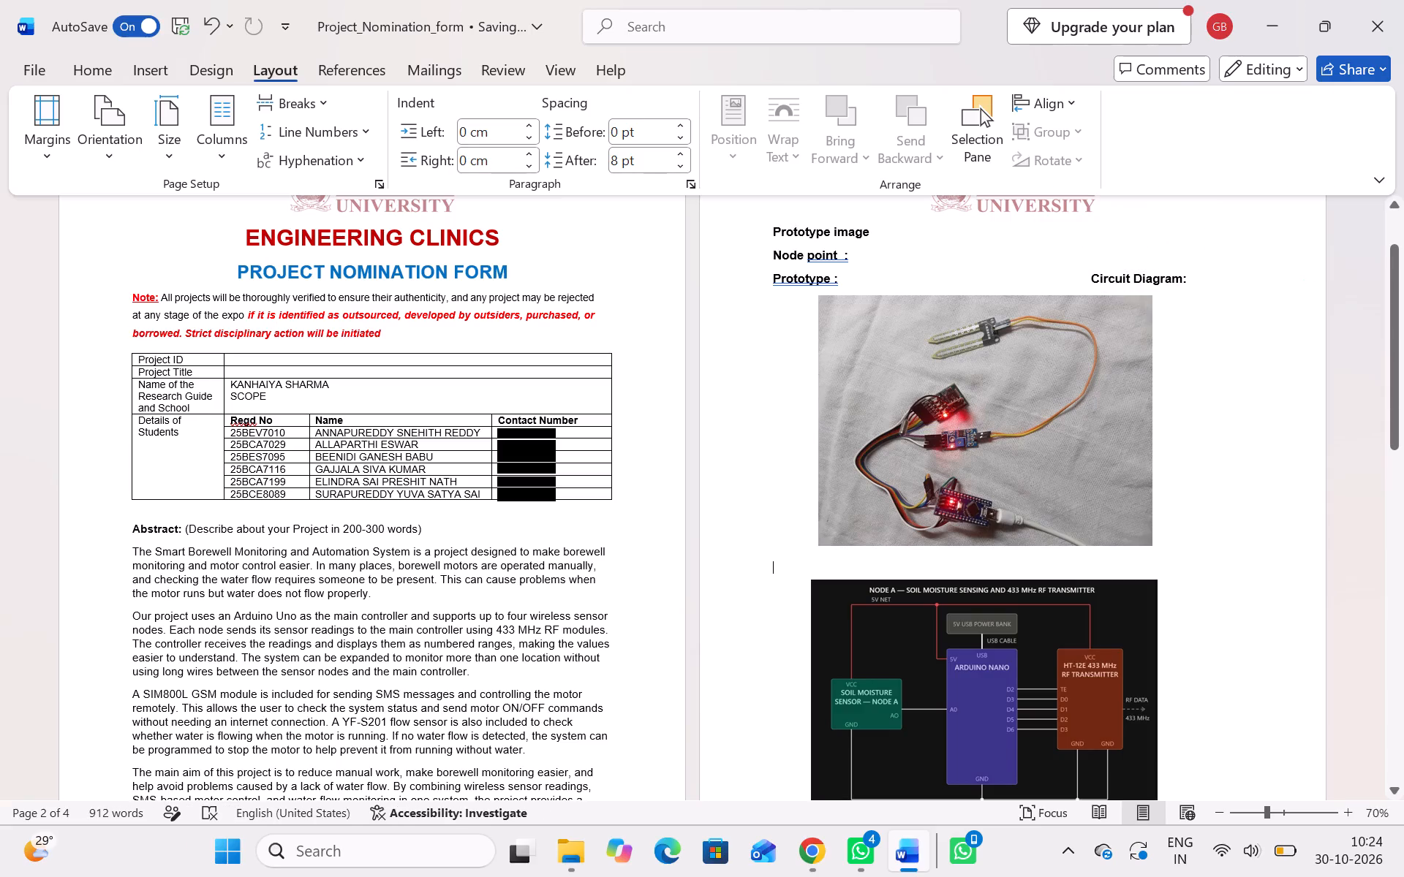
key(ctrl+v)
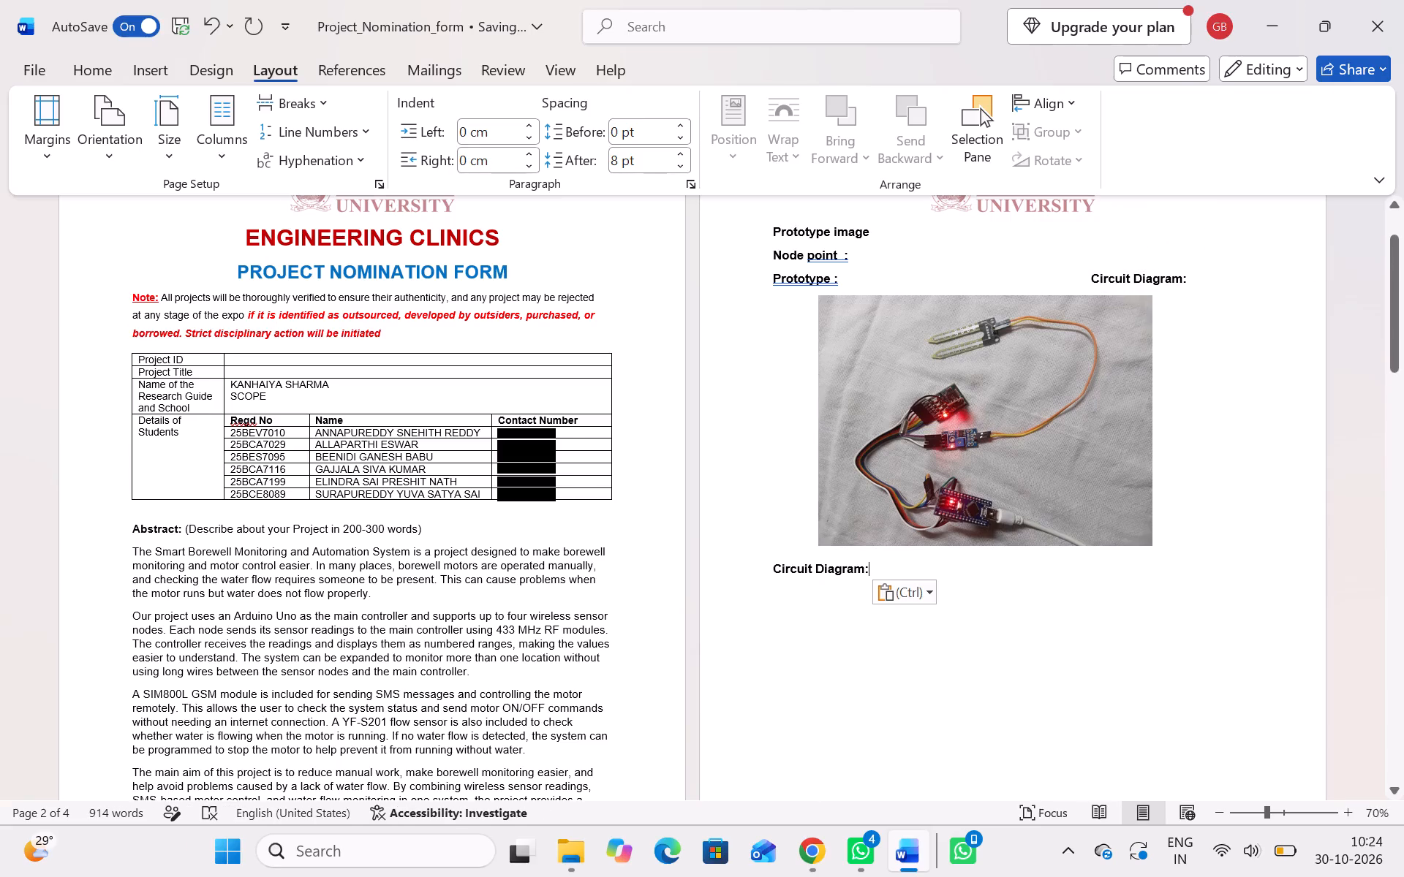
Move the circuit diagram from page 3 back to page 2, directly under the pasted "Circuit Diagram:" heading and aligned with the photo.
scroll(856, 652, down, 4)
click(292, 701)
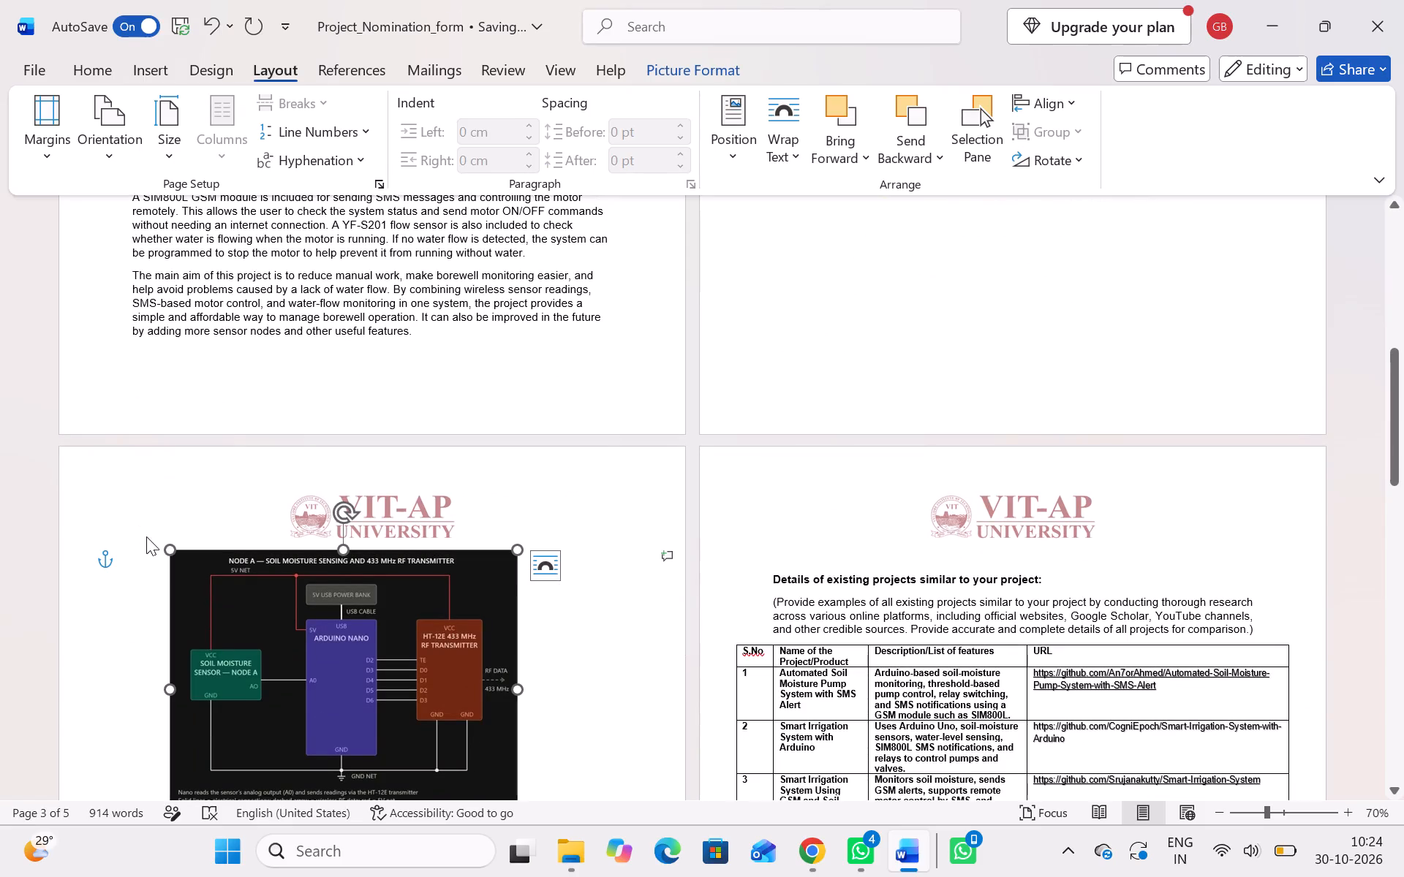
drag(169, 548, 182, 570)
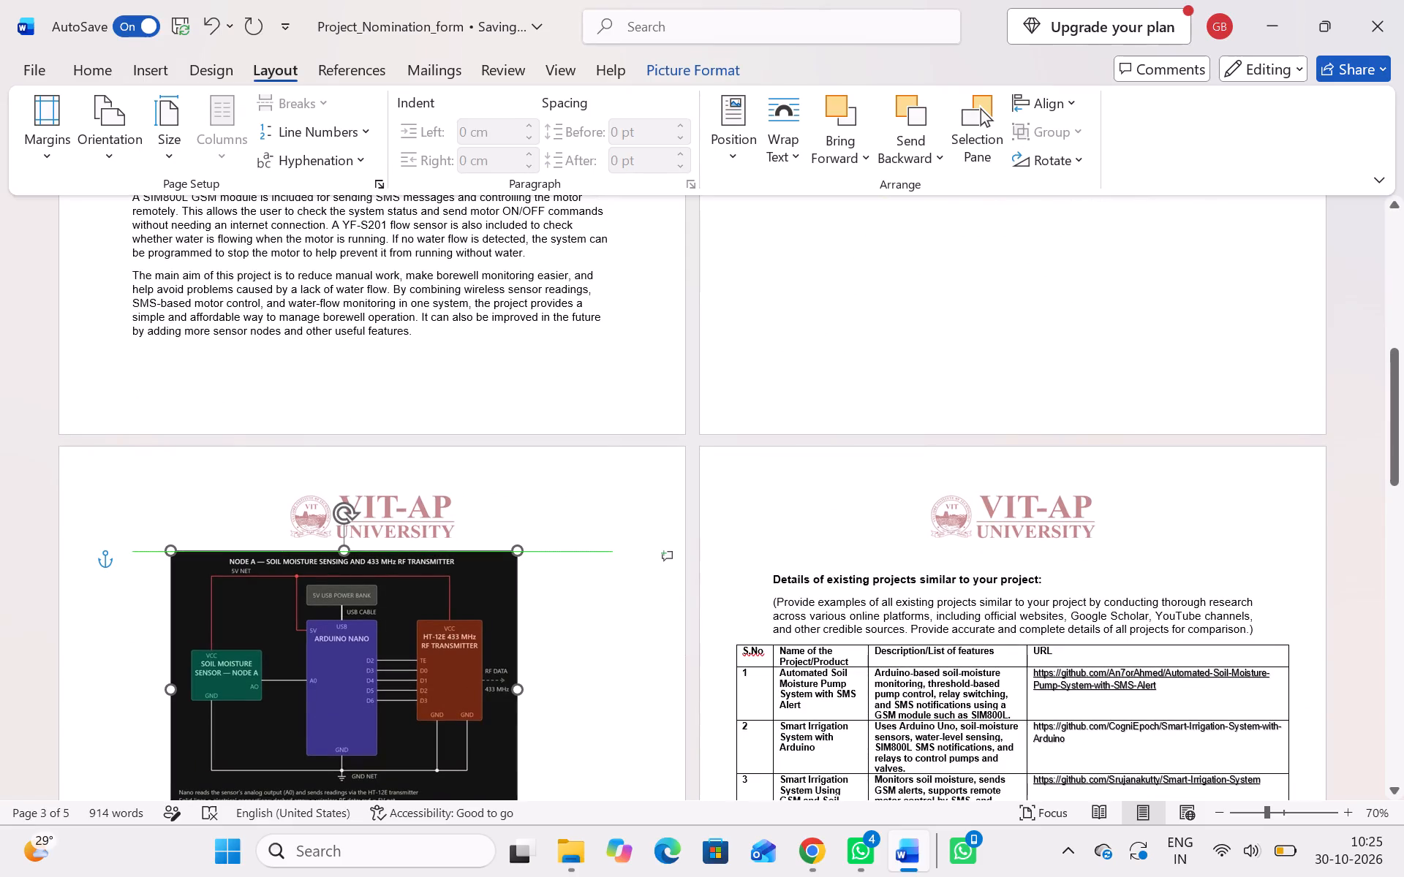
drag(182, 570, 186, 572)
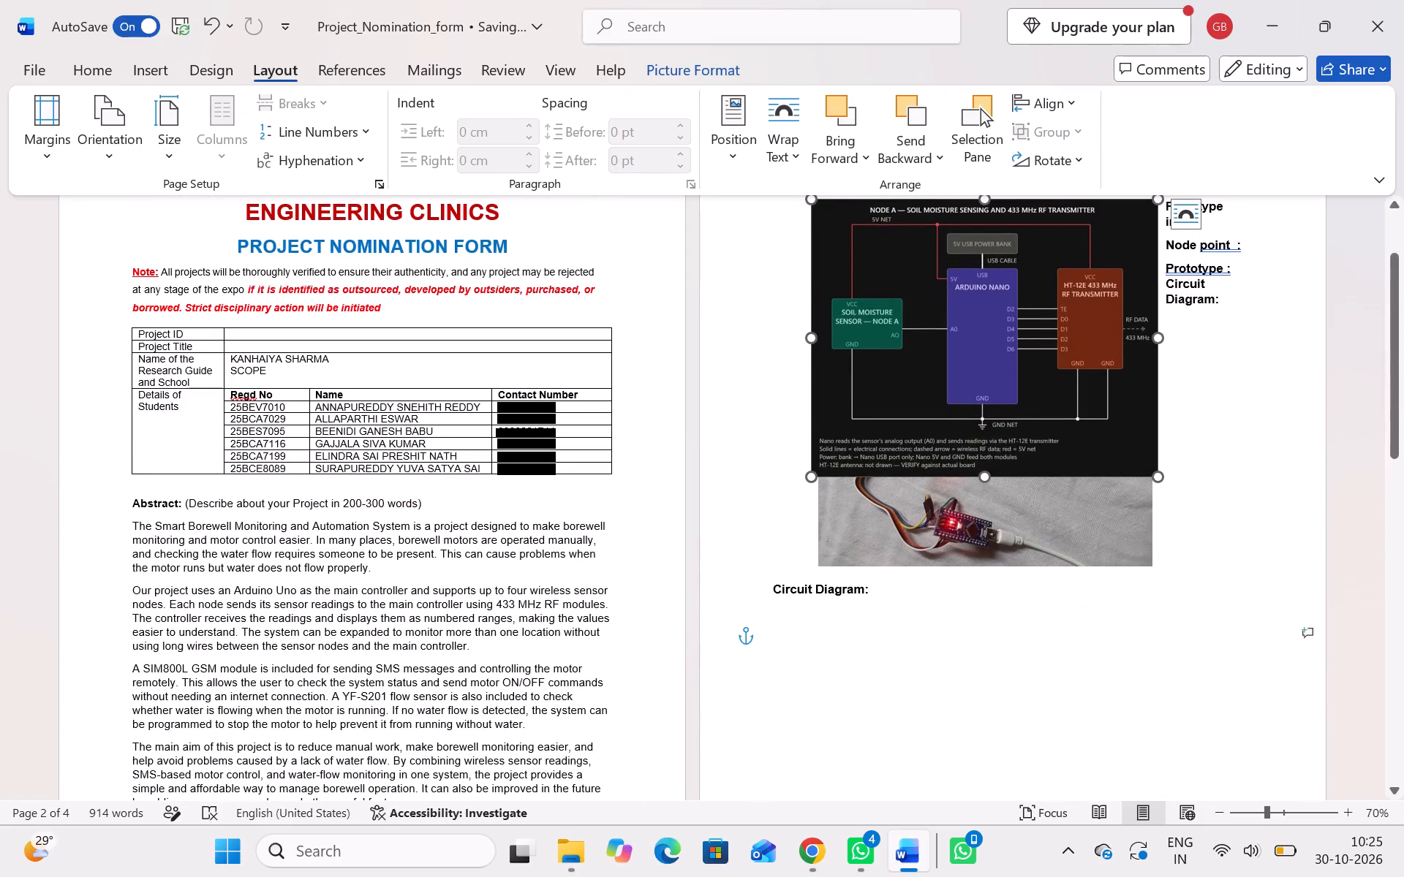
drag(975, 326, 975, 703)
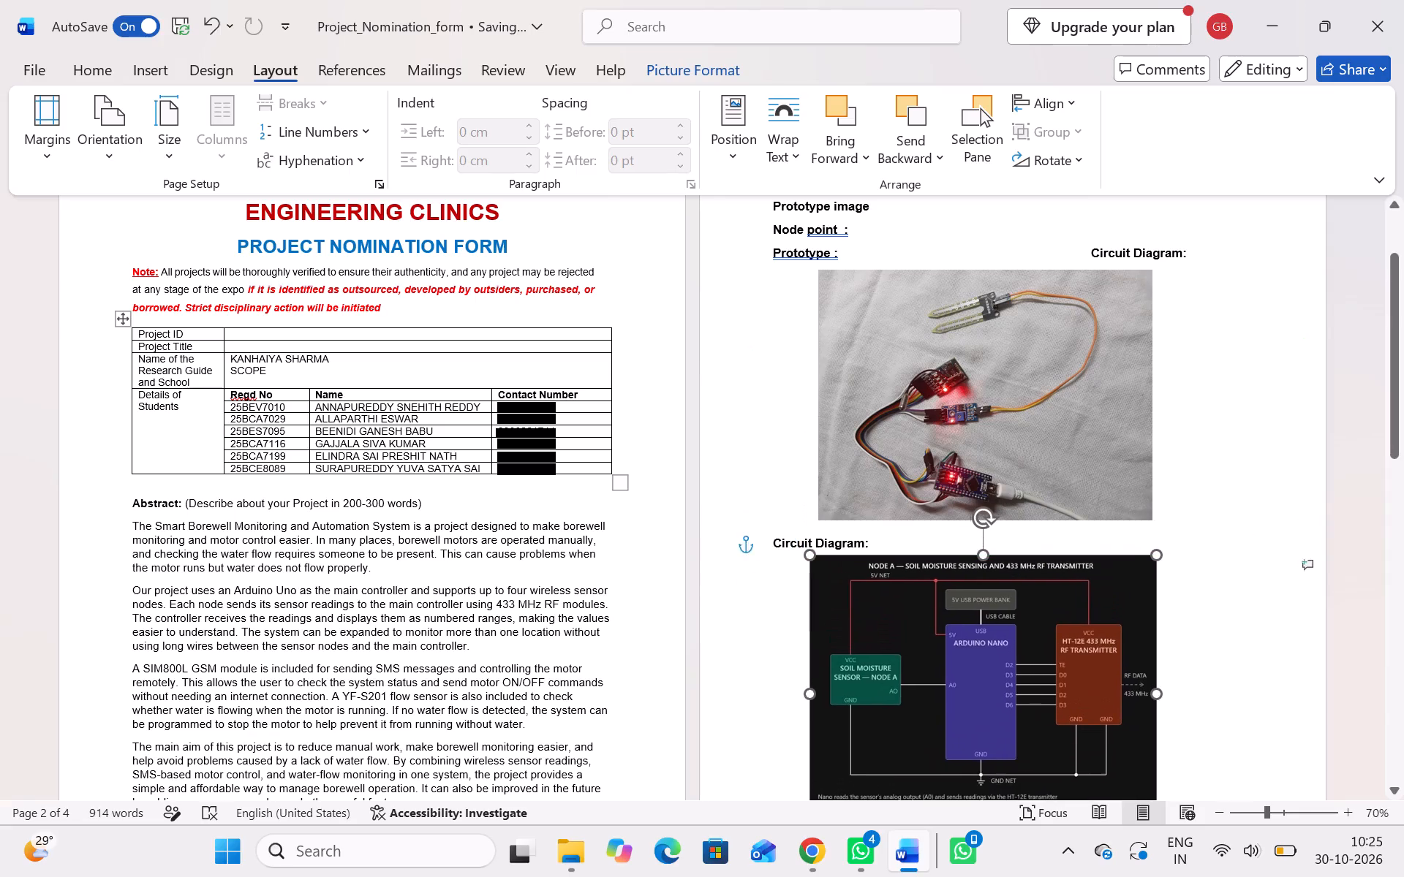
drag(975, 703, 978, 711)
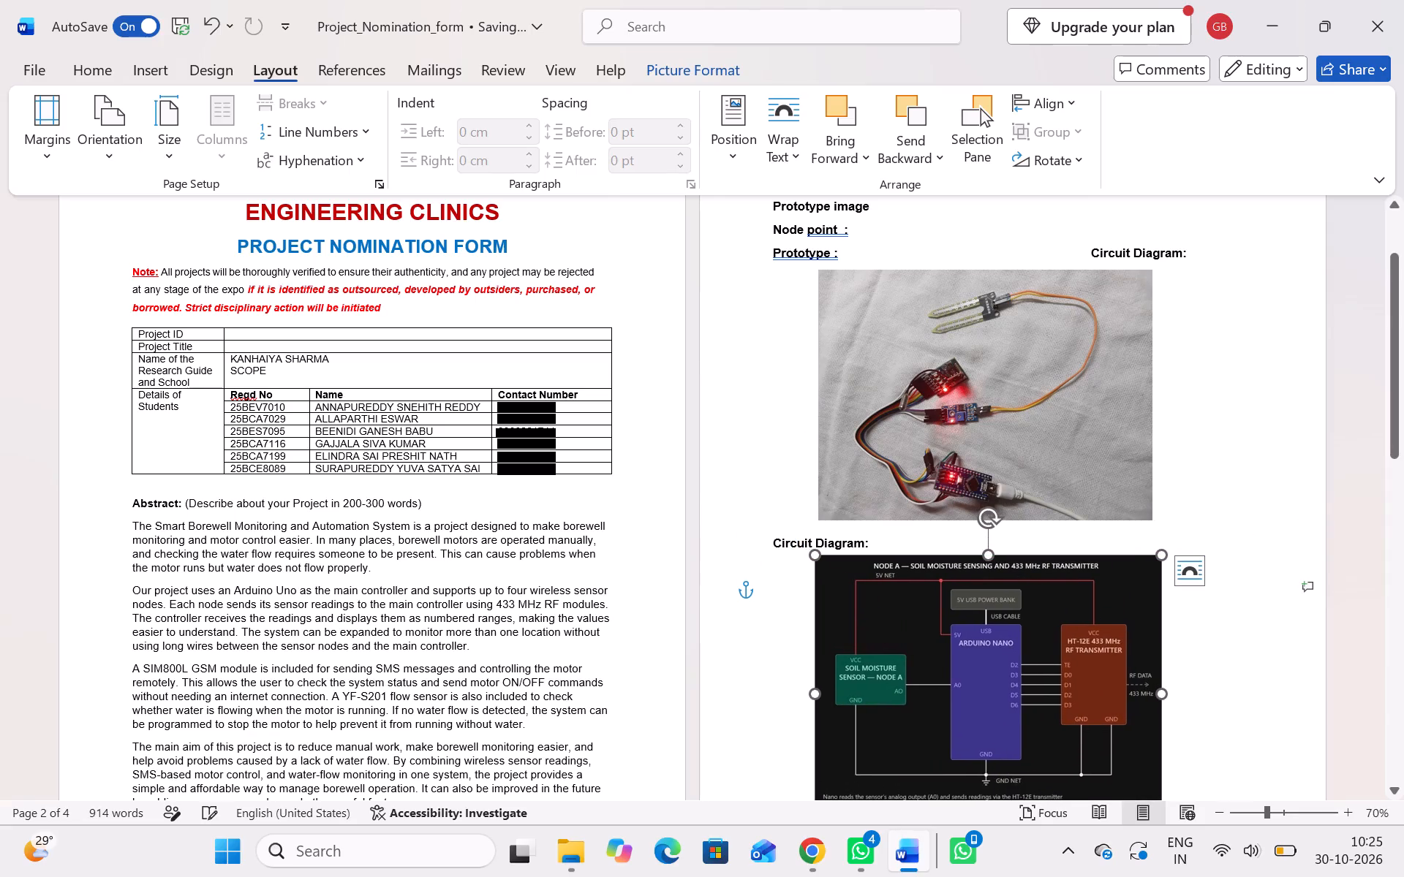
Delete the duplicate "Circuit Diagram:" heading from the "Prototype :" line on page 2.
click(1192, 250)
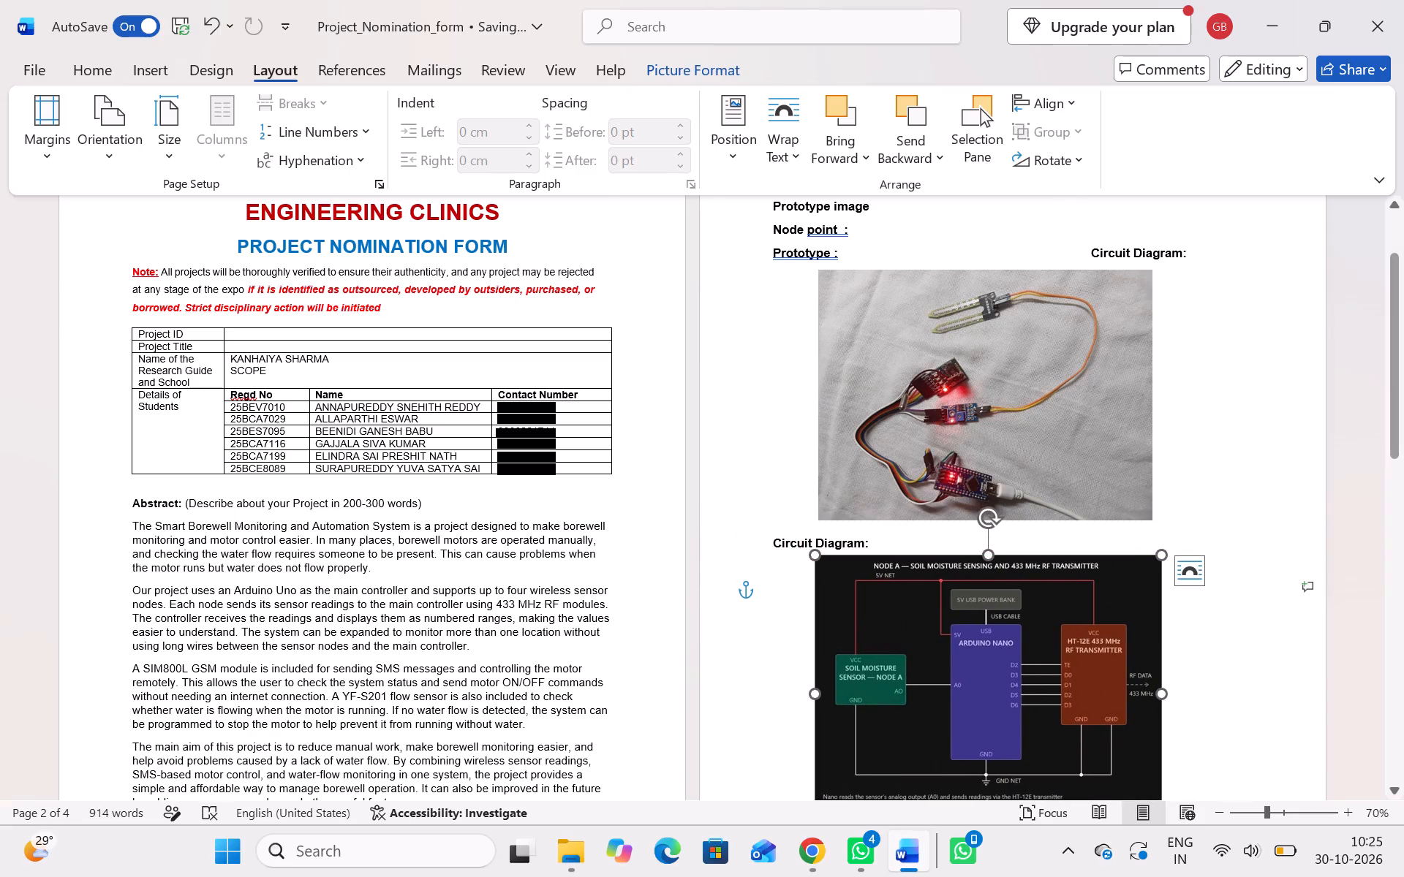
key(BackSpace)
key(BackSpace)
key(BackSpace)
key(BackSpace)
key(BackSpace)
key(BackSpace)
key(BackSpace)
key(BackSpace)
key(BackSpace)
key(BackSpace)
key(BackSpace)
key(BackSpace)
key(BackSpace)
key(BackSpace)
key(BackSpace)
key(BackSpace)
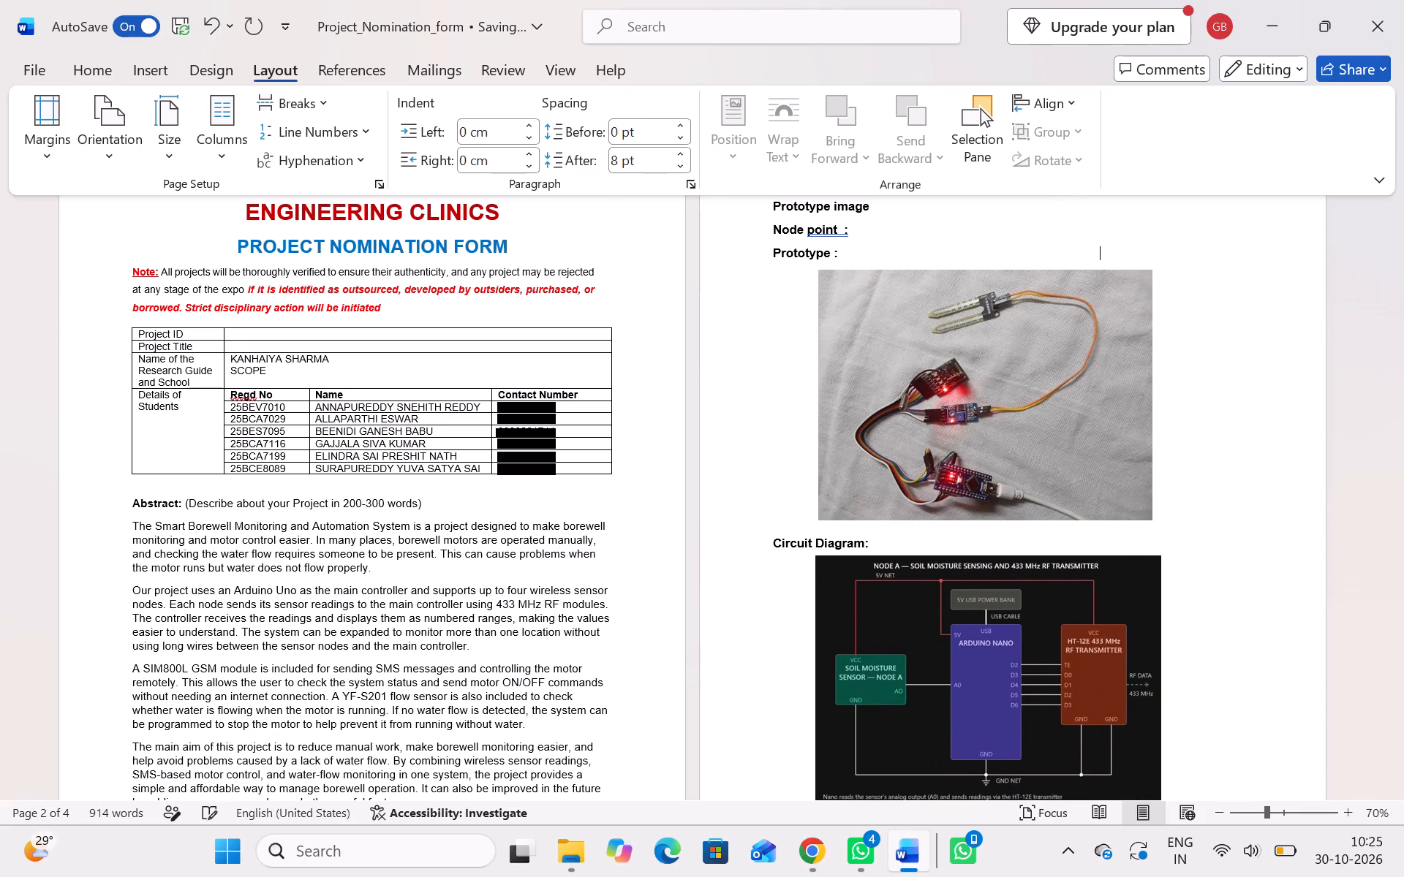
Add blank lines at the end of page 2 to open an empty page before the "Details of existing projects" page.
scroll(1192, 250, down, 4)
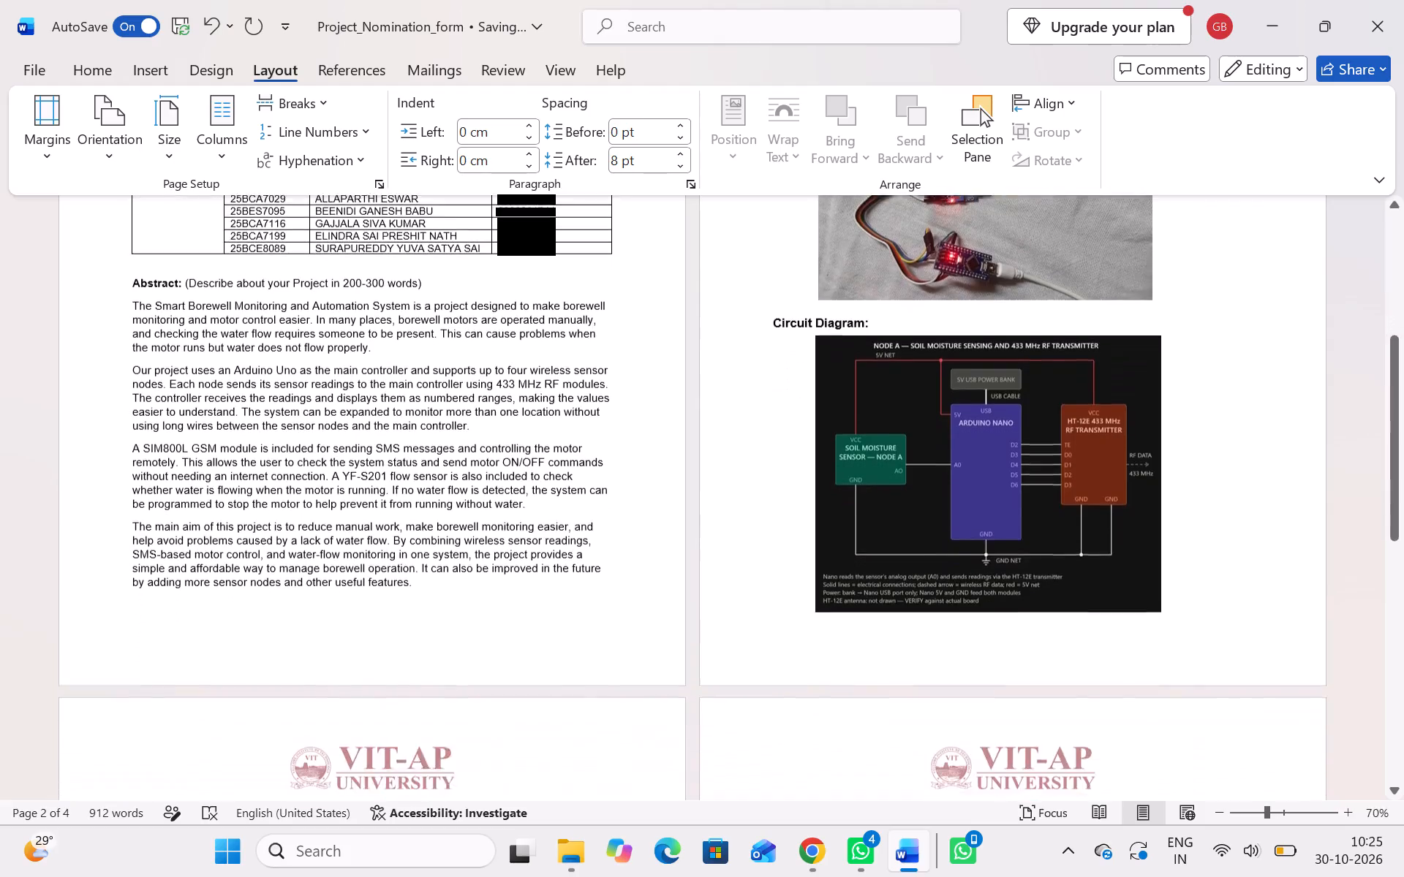
scroll(1192, 250, down, 2)
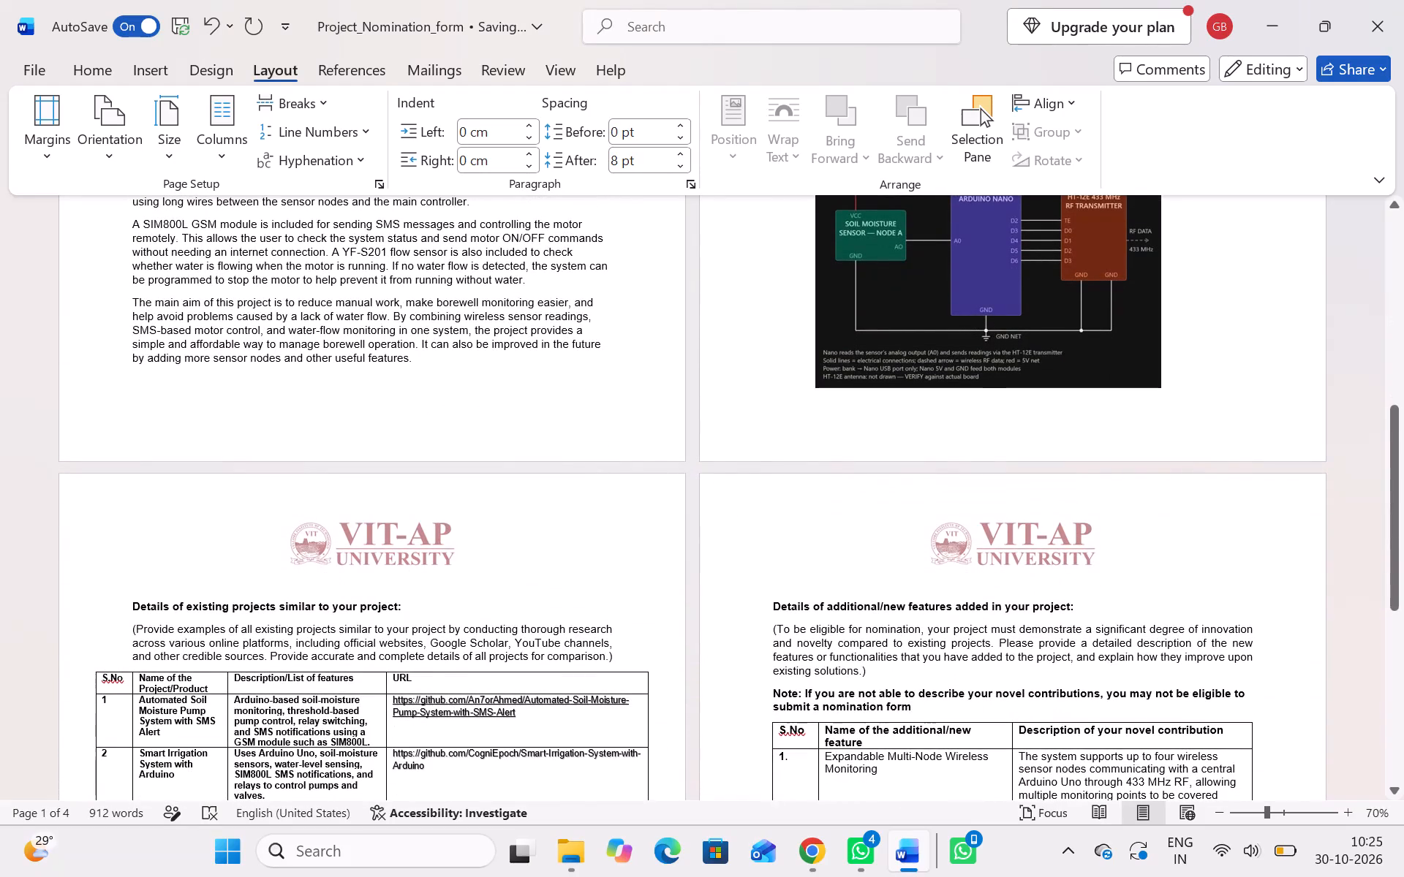
click(1235, 364)
key(Return)
key(Return)
key(Return)
key(Return)
key(Return)
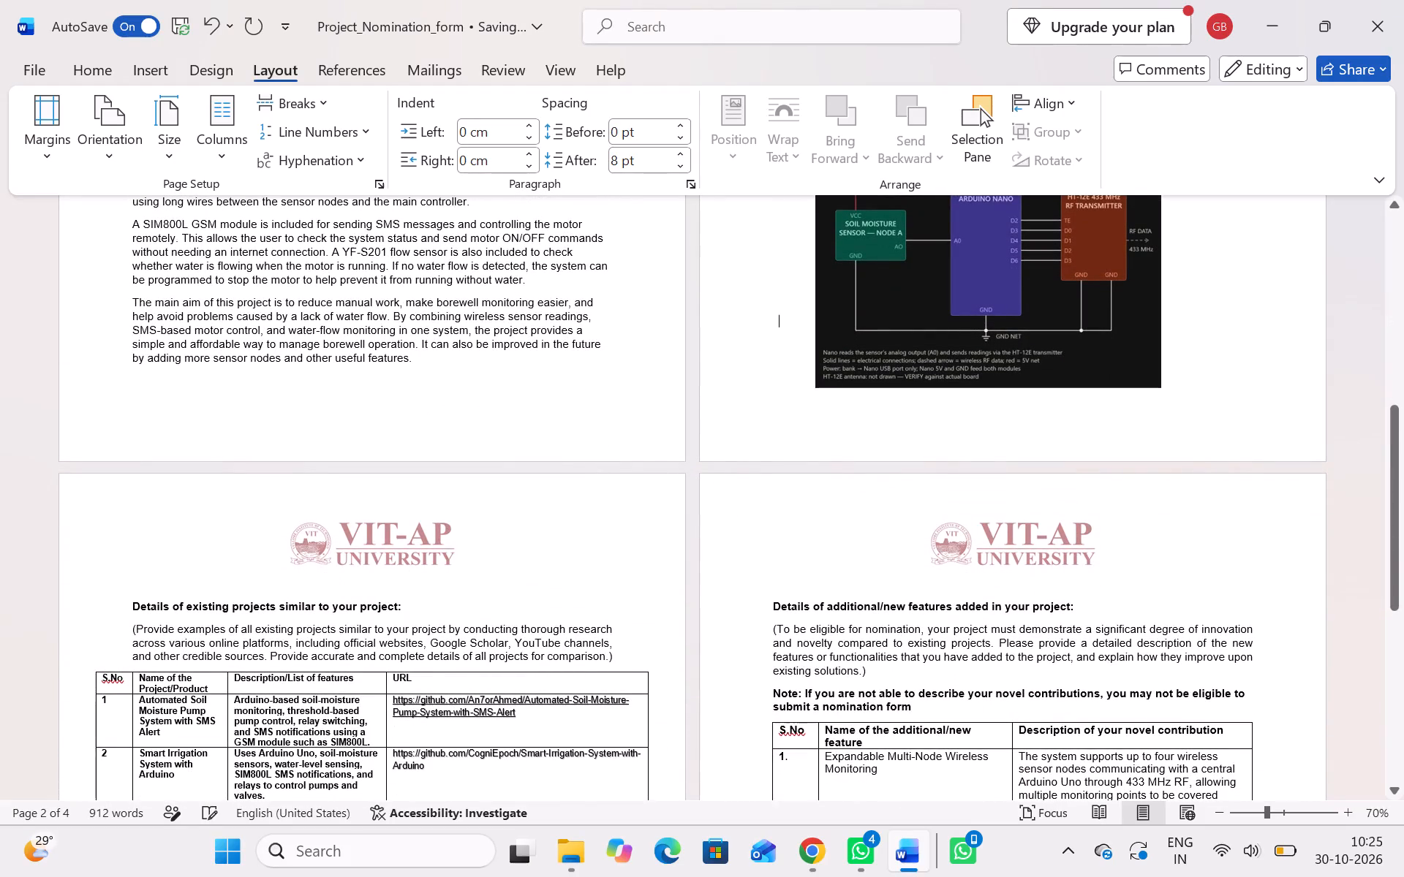
key(Return)
key(Return)
scroll(1235, 364, down, 1)
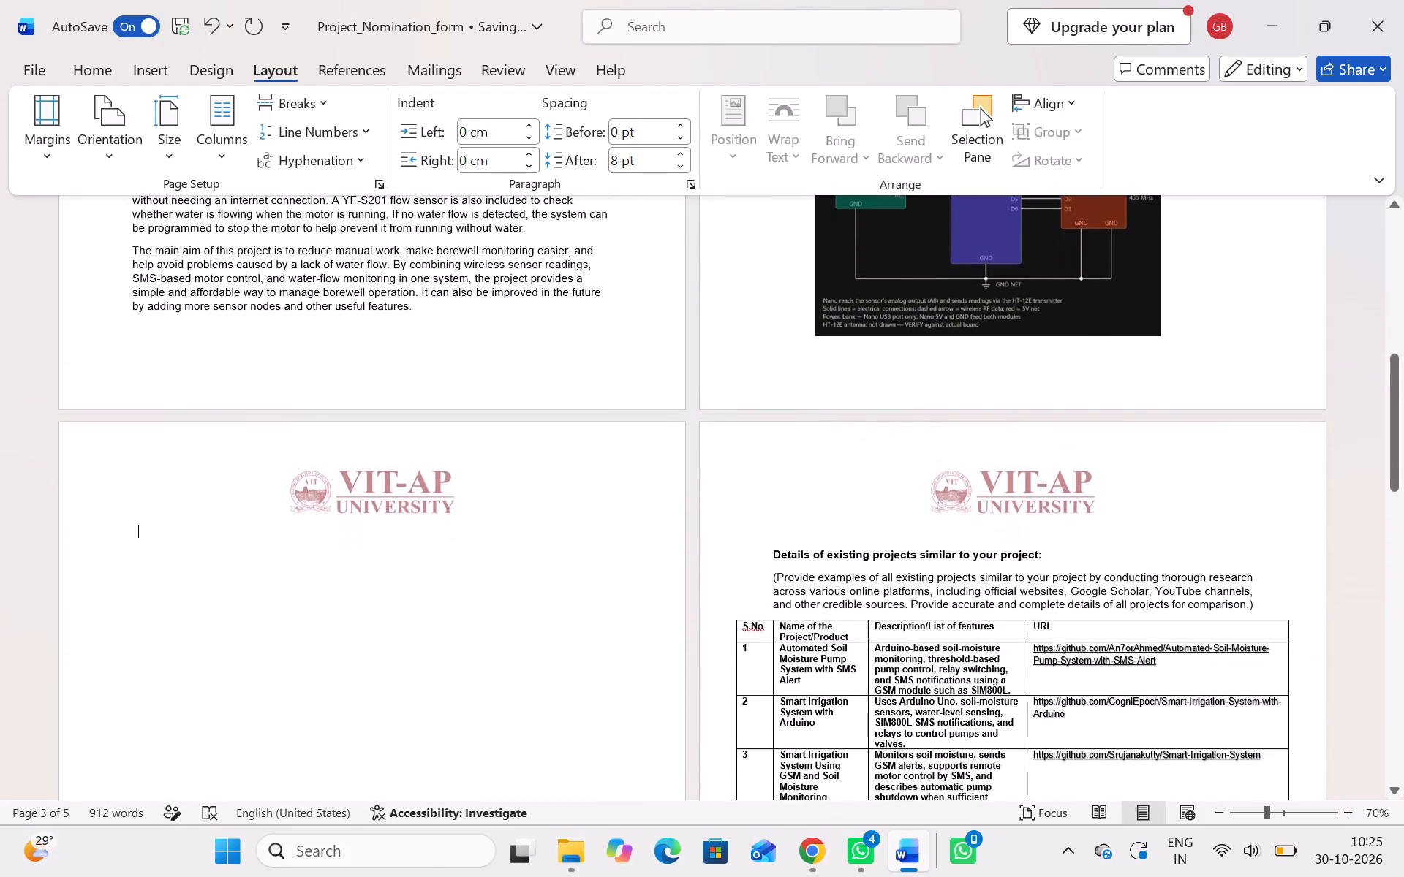
Underline the "Prototype image" heading at the top of page 2.
scroll(1235, 364, up, 6)
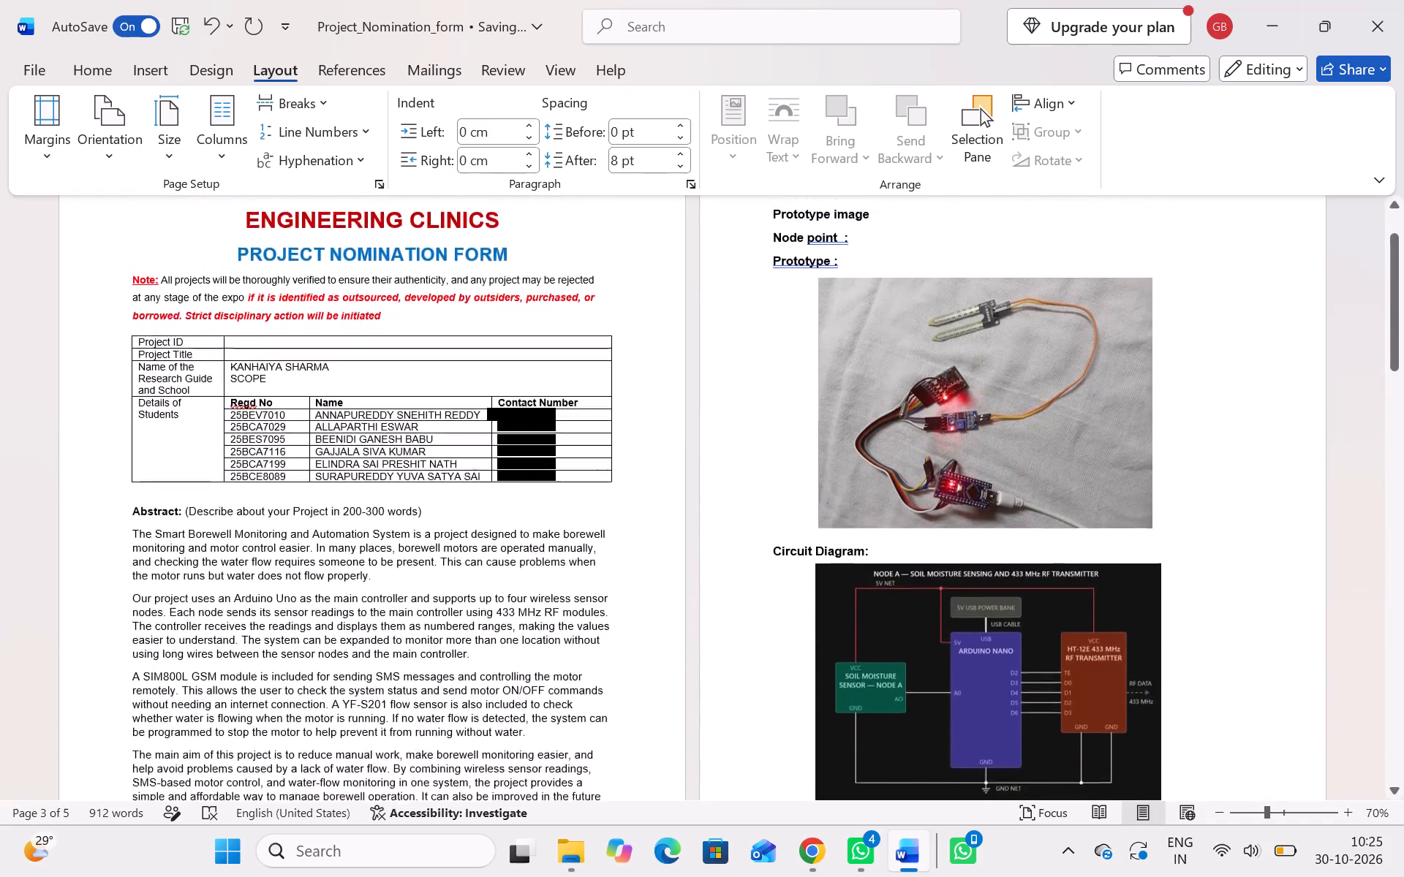
scroll(1235, 364, up, 2)
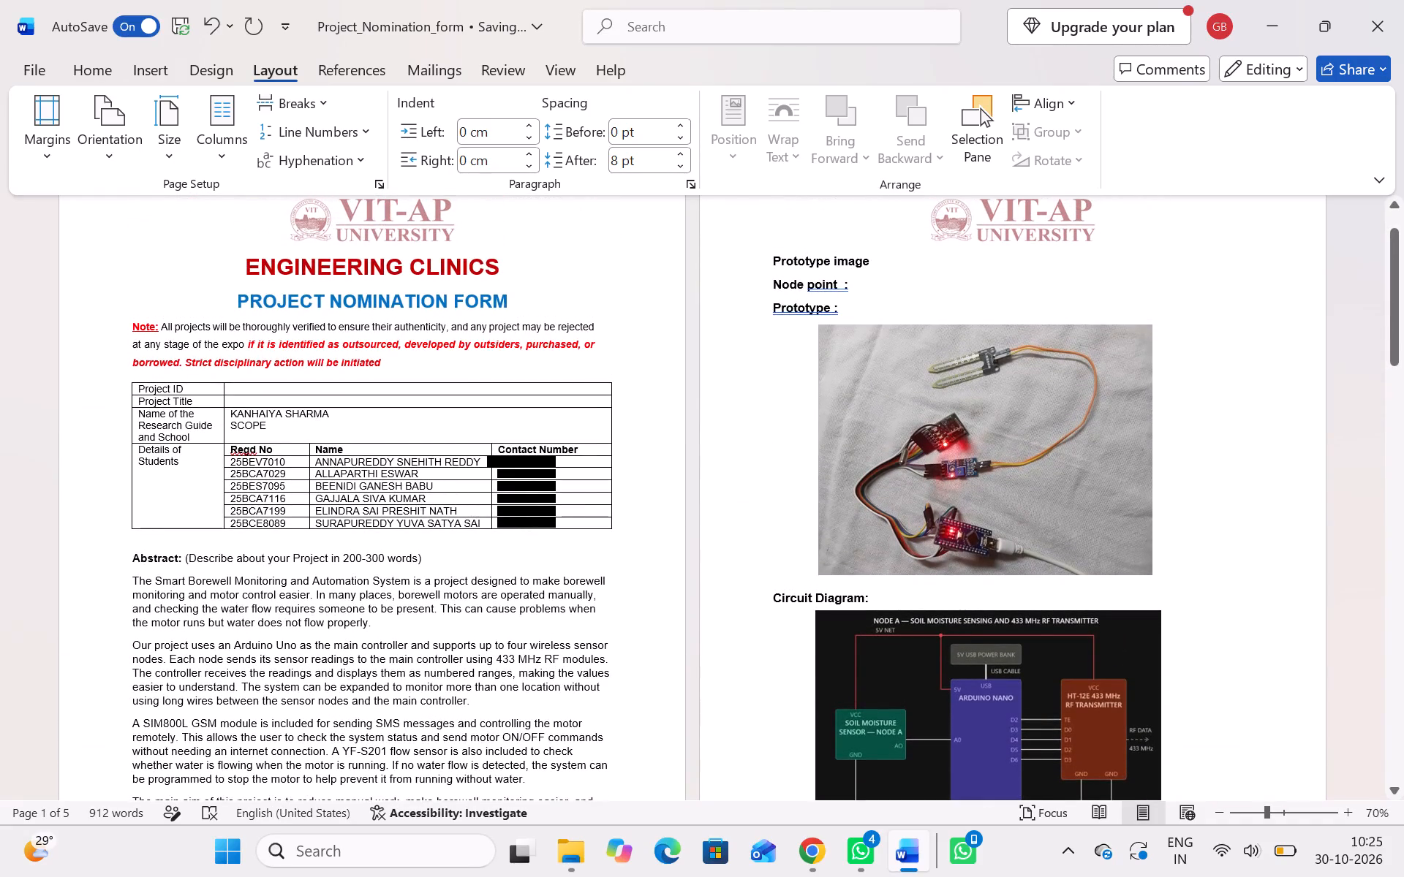
click(872, 258)
drag(869, 259, 753, 261)
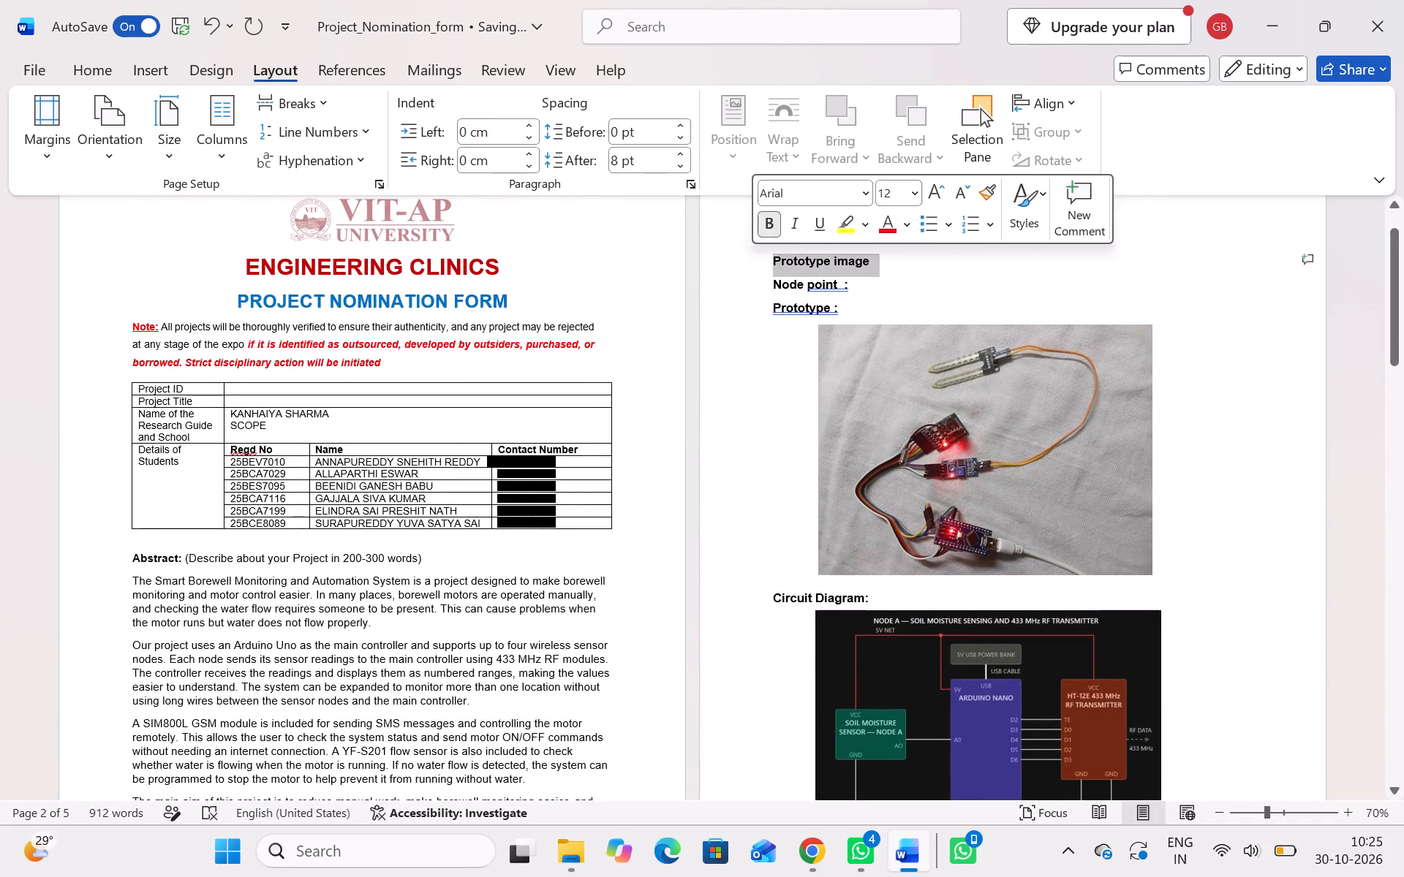
click(97, 74)
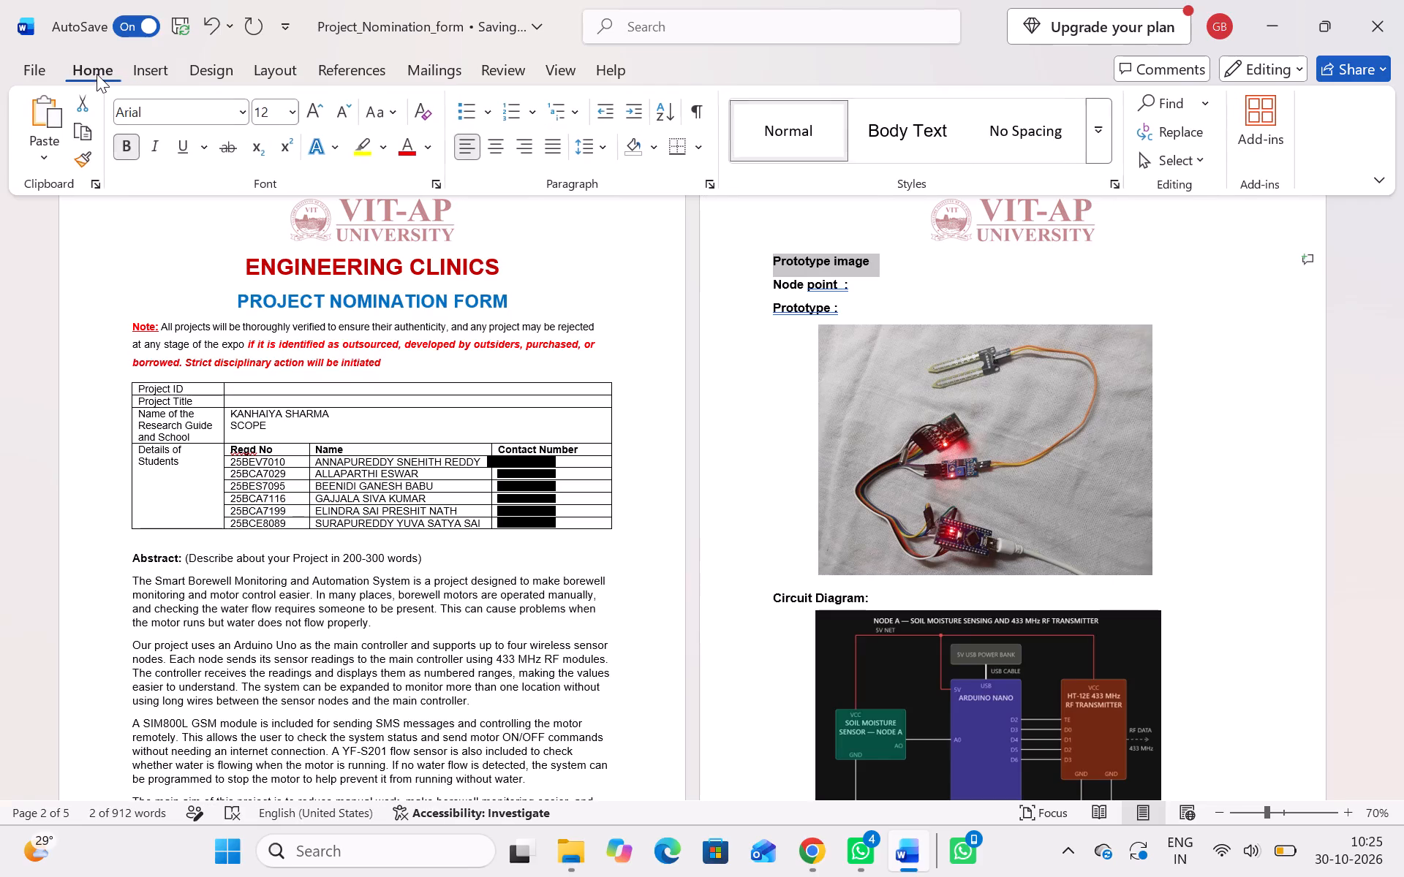
click(178, 144)
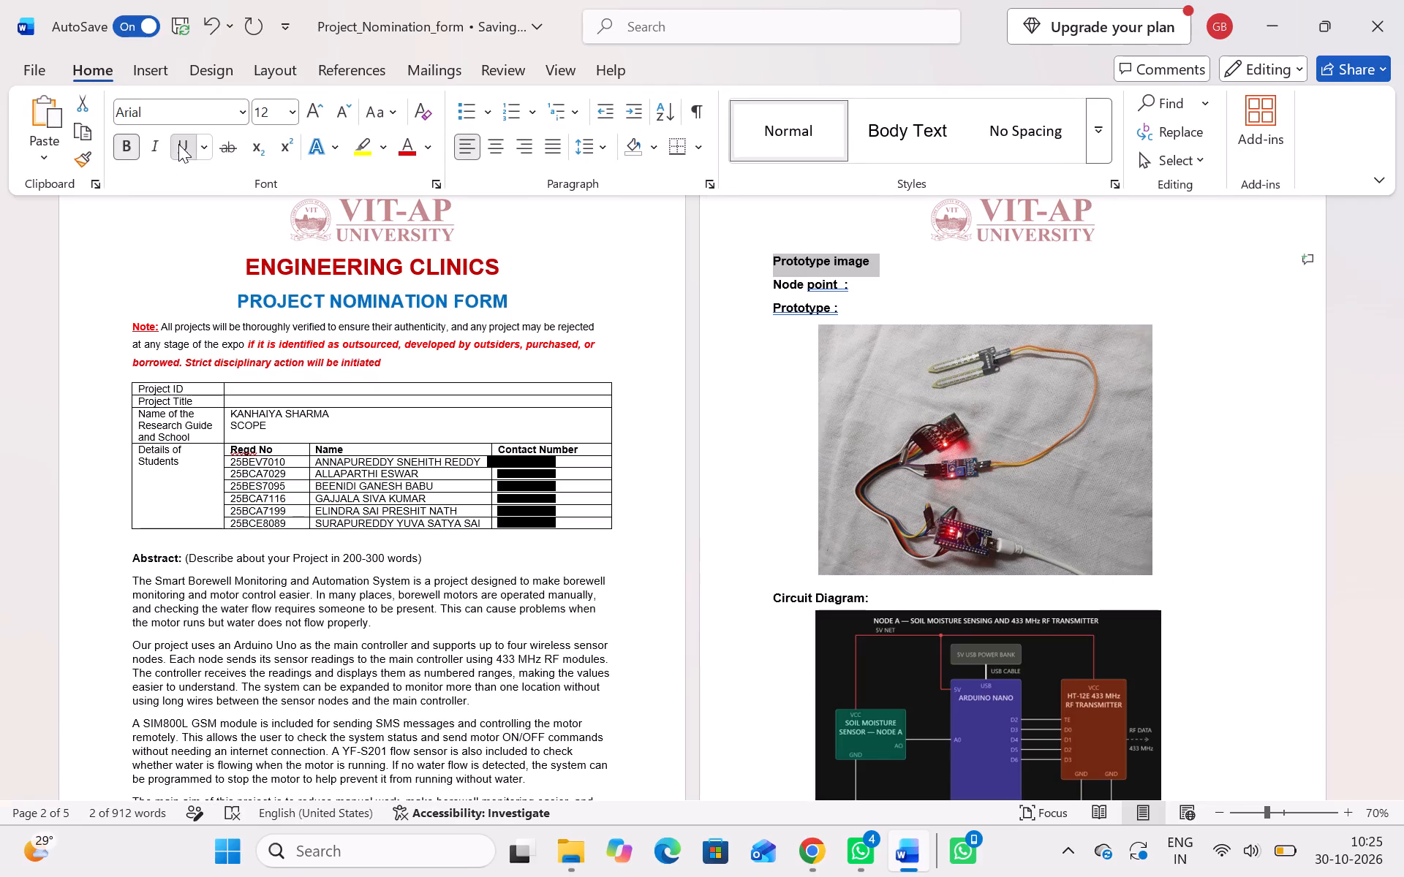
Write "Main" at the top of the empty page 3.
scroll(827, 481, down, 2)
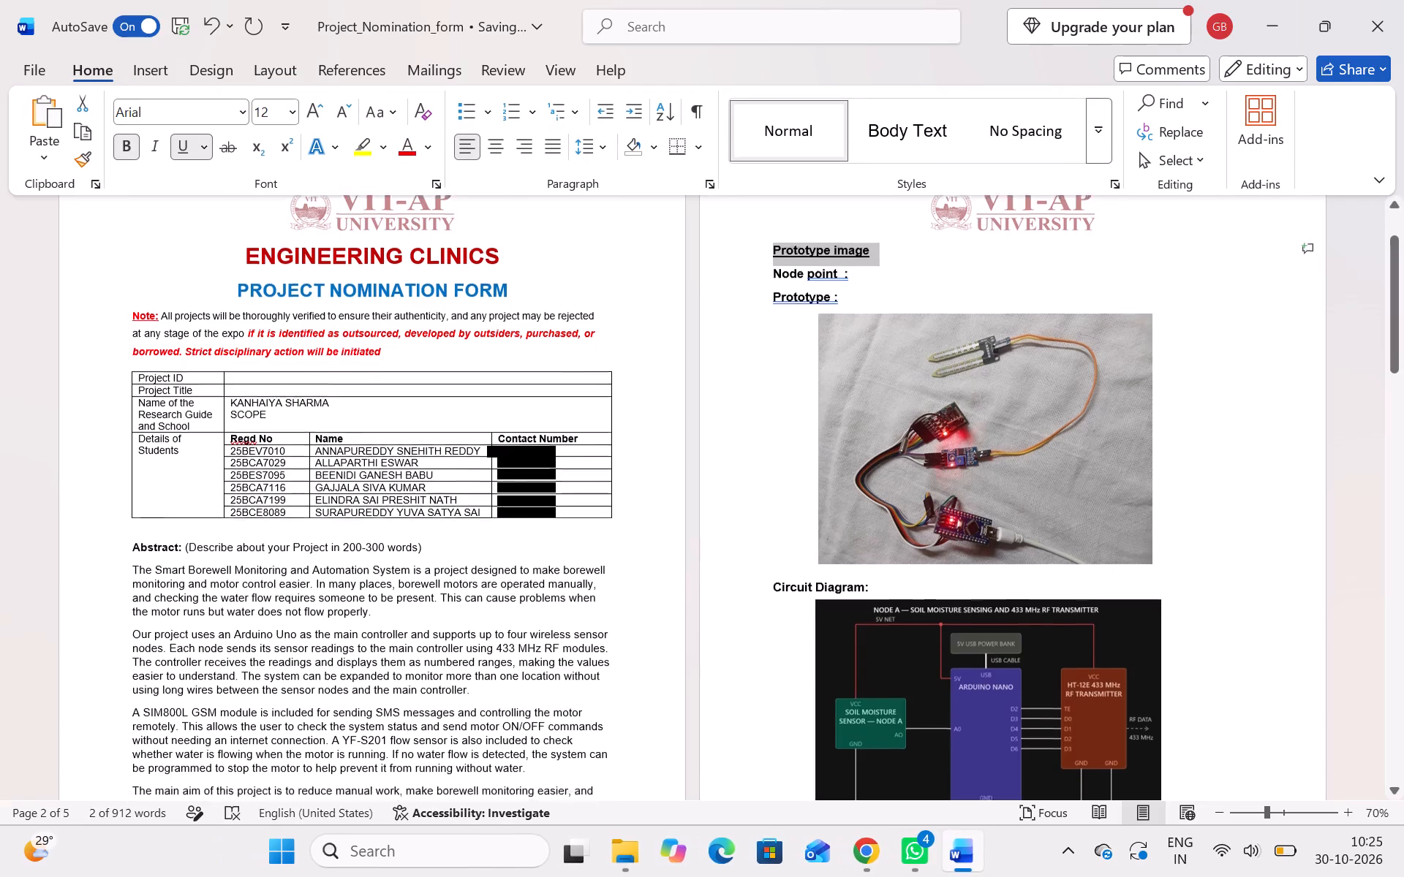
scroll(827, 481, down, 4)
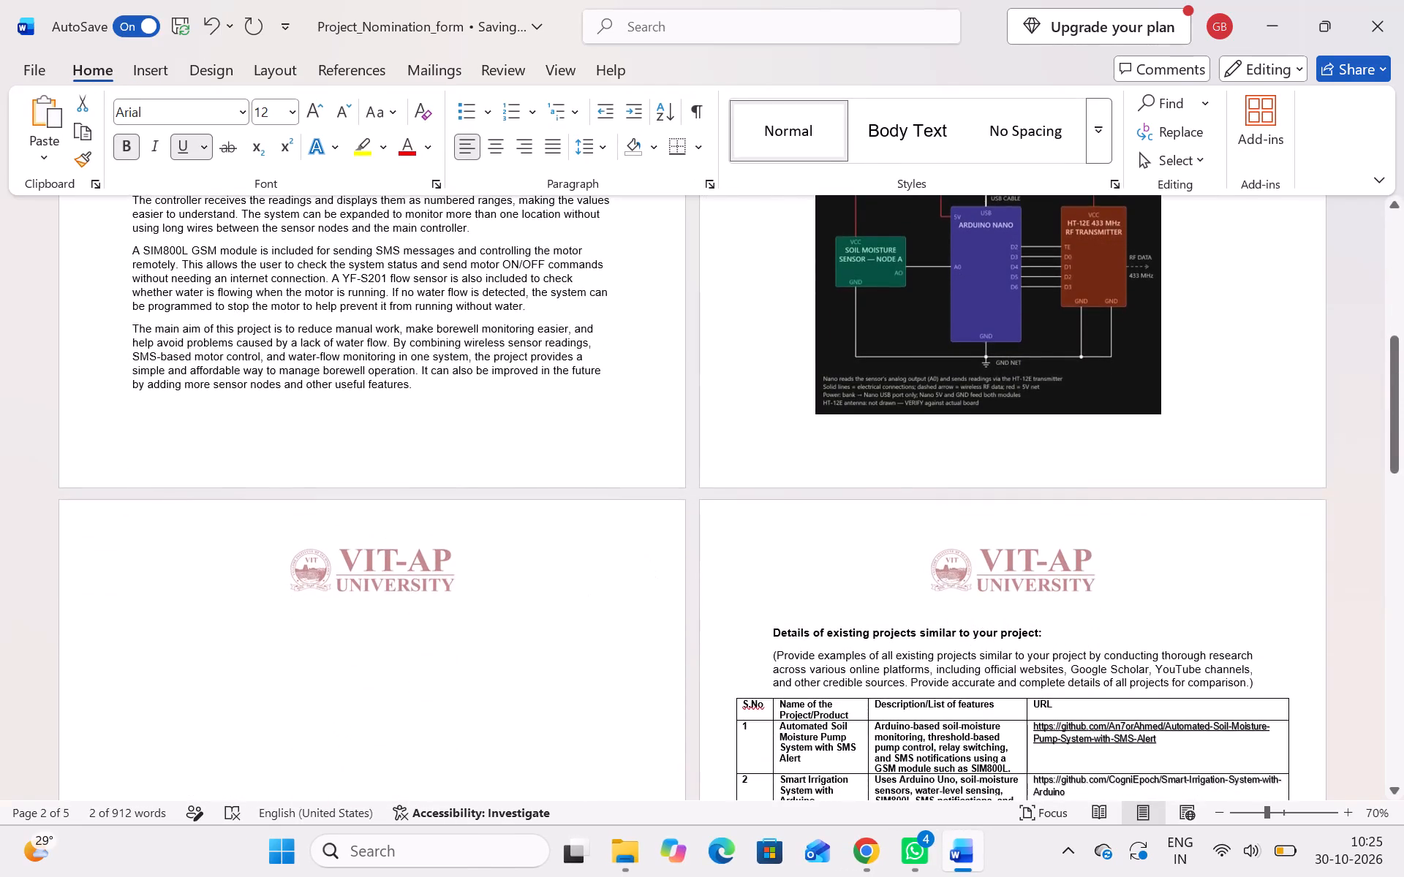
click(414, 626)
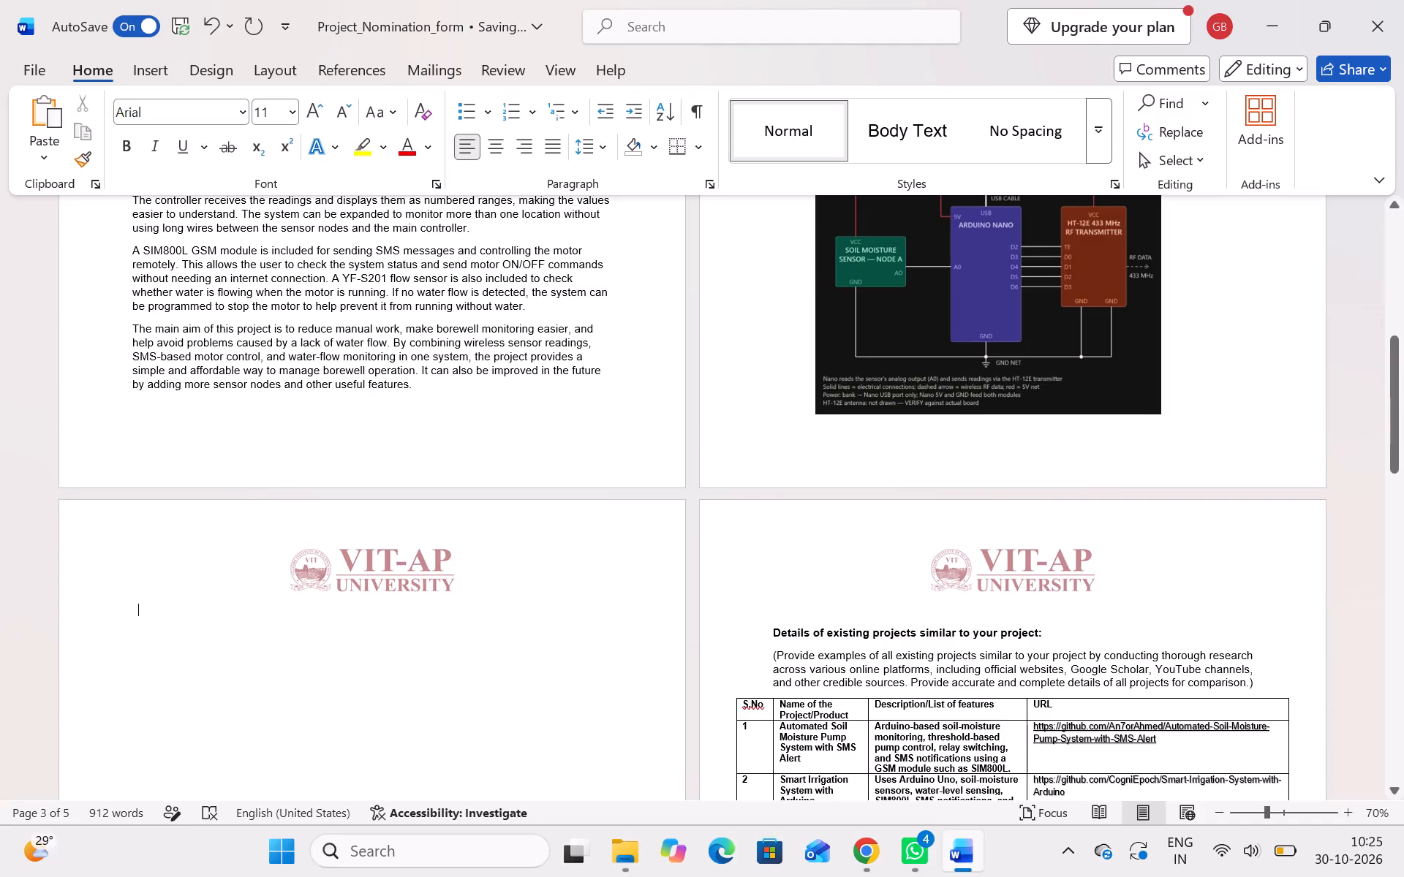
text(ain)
Copy the "Circuit Diagram:" heading above the diagram on page 2.
scroll(457, 532, up, 1)
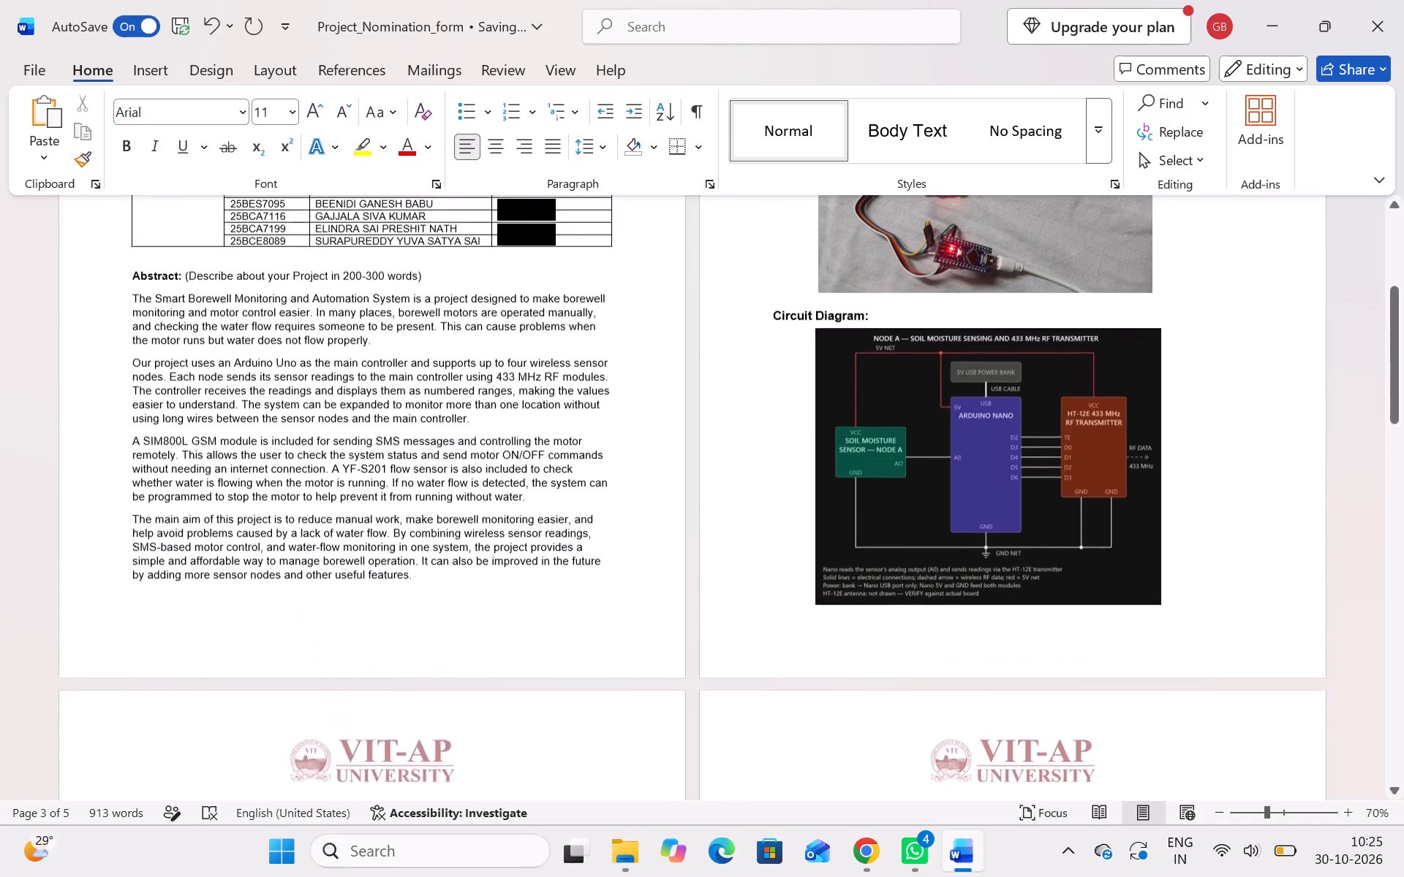
scroll(457, 532, up, 1)
drag(887, 341, 833, 341)
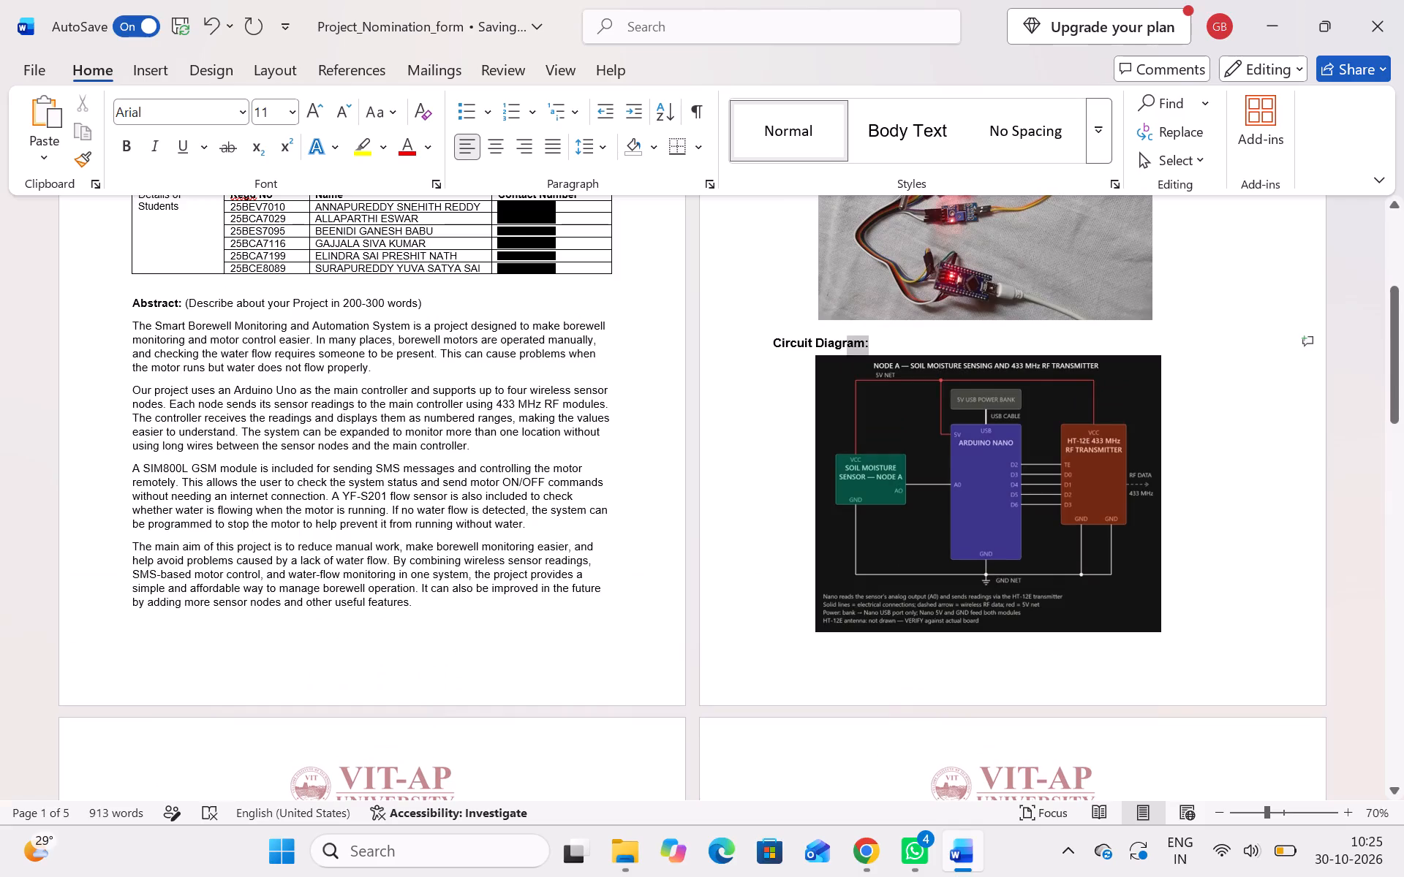
drag(833, 341, 766, 335)
key(ctrl+c)
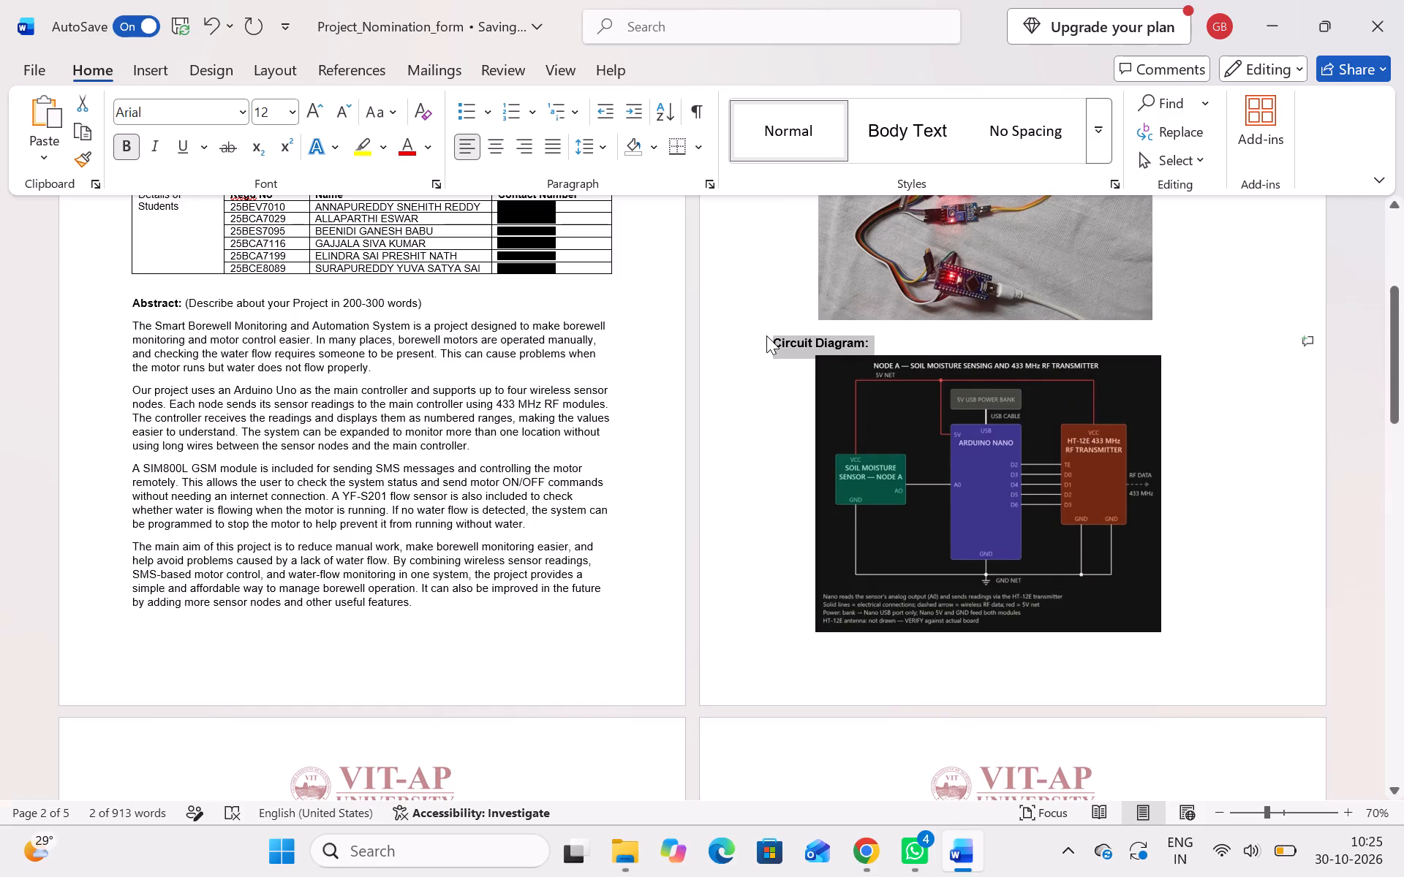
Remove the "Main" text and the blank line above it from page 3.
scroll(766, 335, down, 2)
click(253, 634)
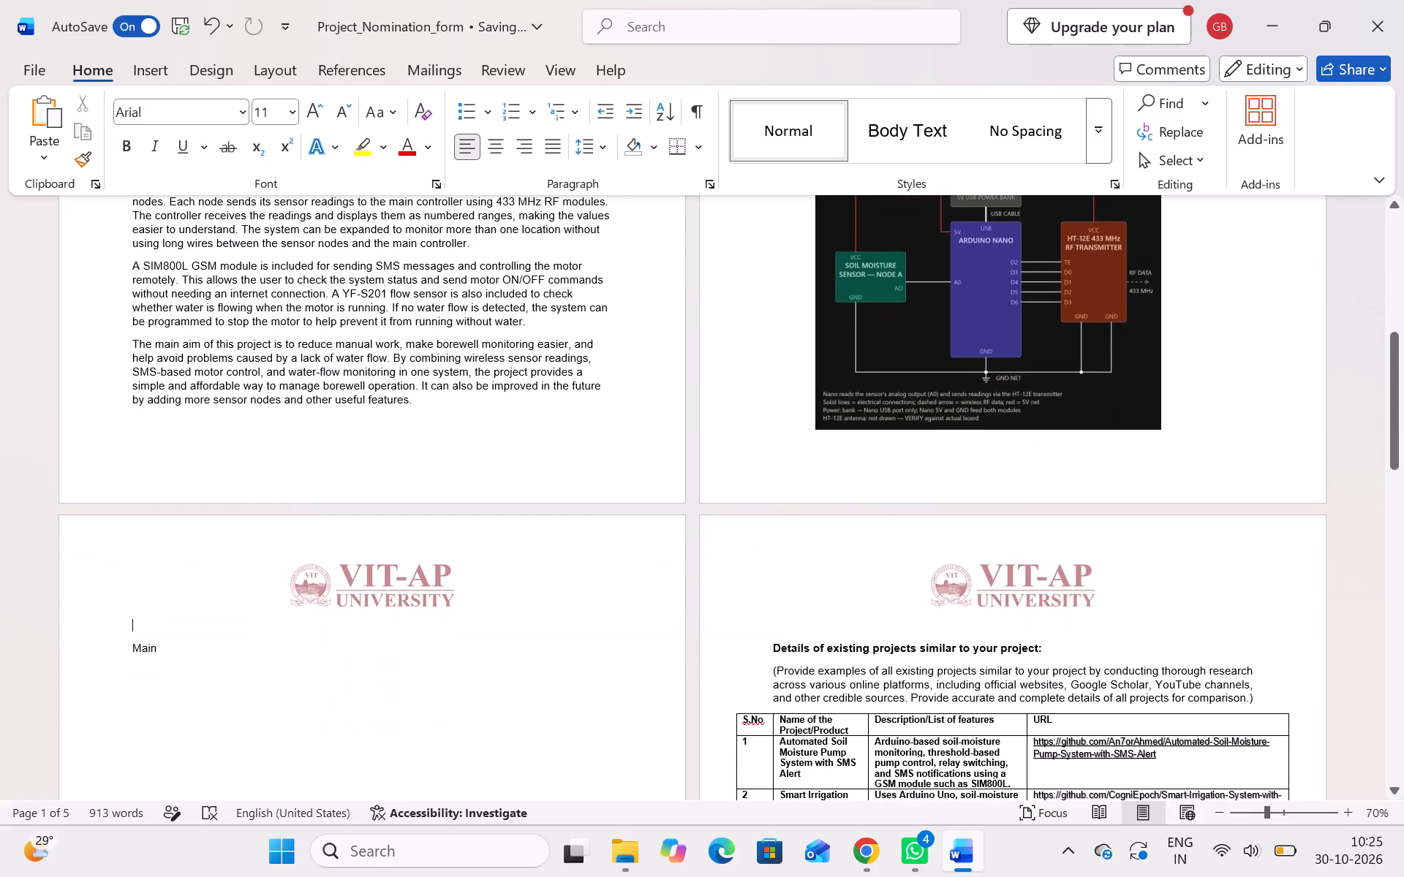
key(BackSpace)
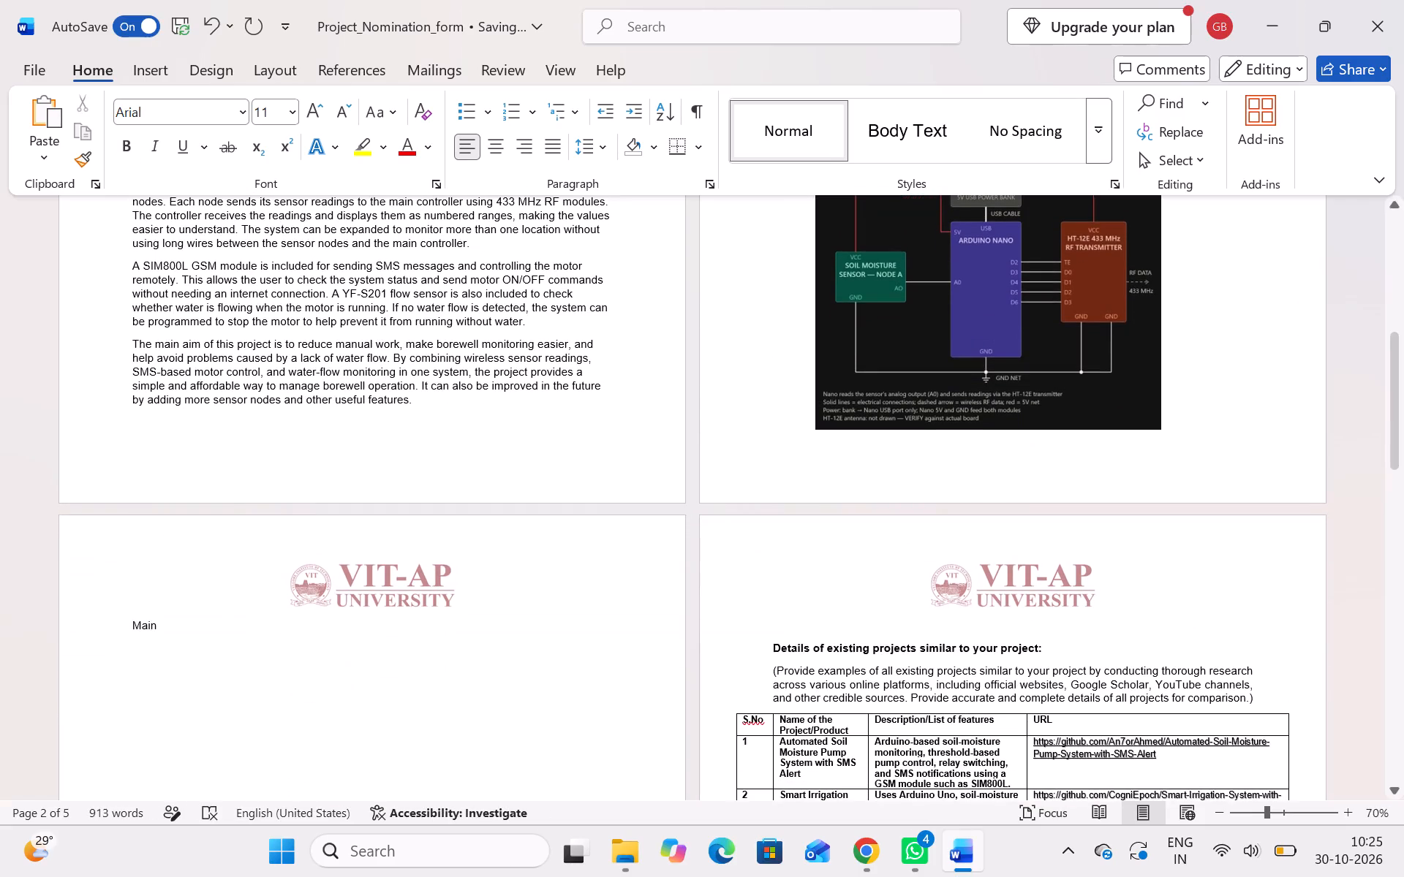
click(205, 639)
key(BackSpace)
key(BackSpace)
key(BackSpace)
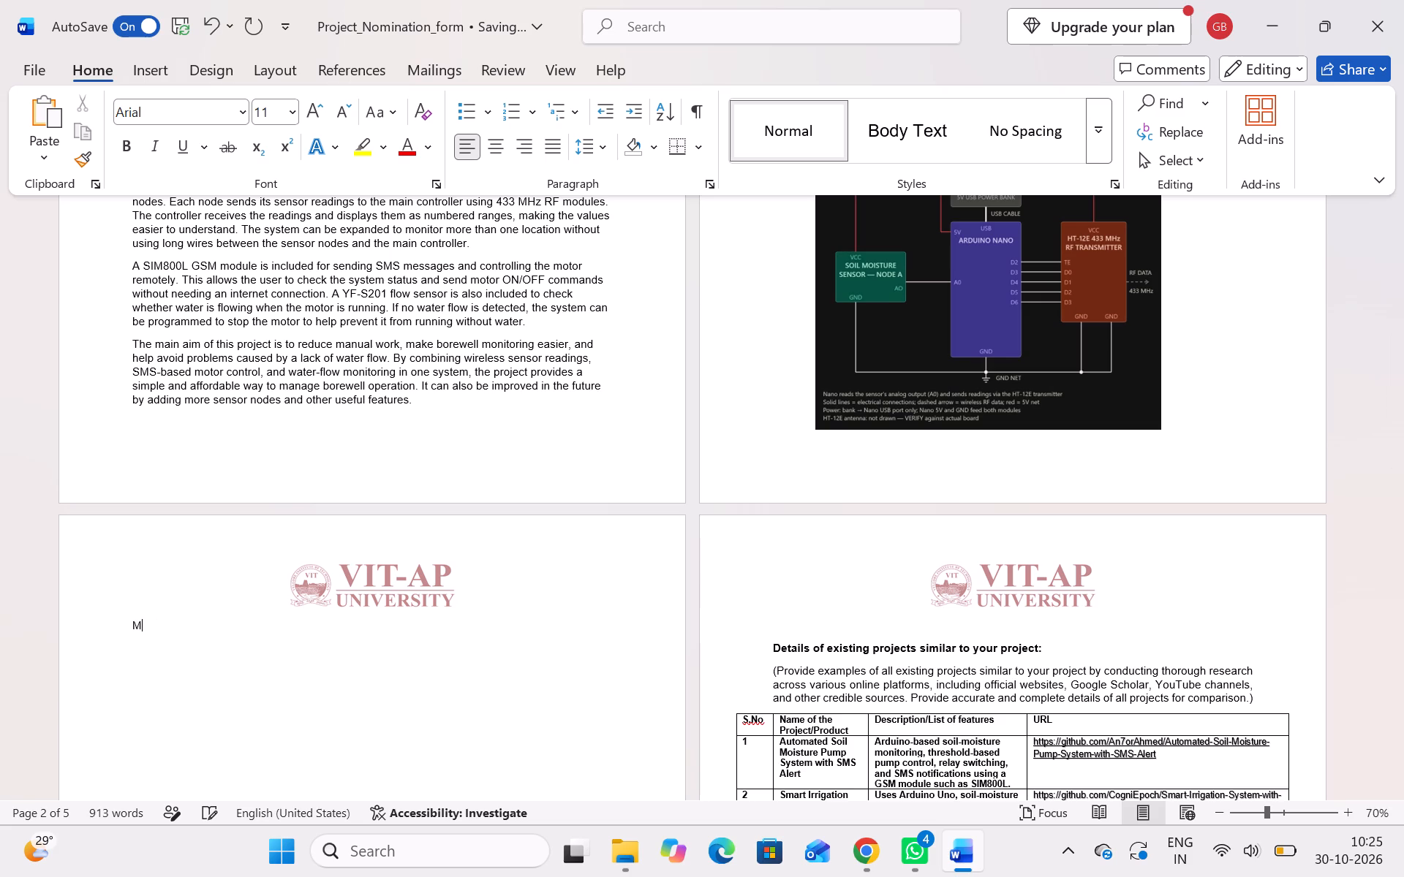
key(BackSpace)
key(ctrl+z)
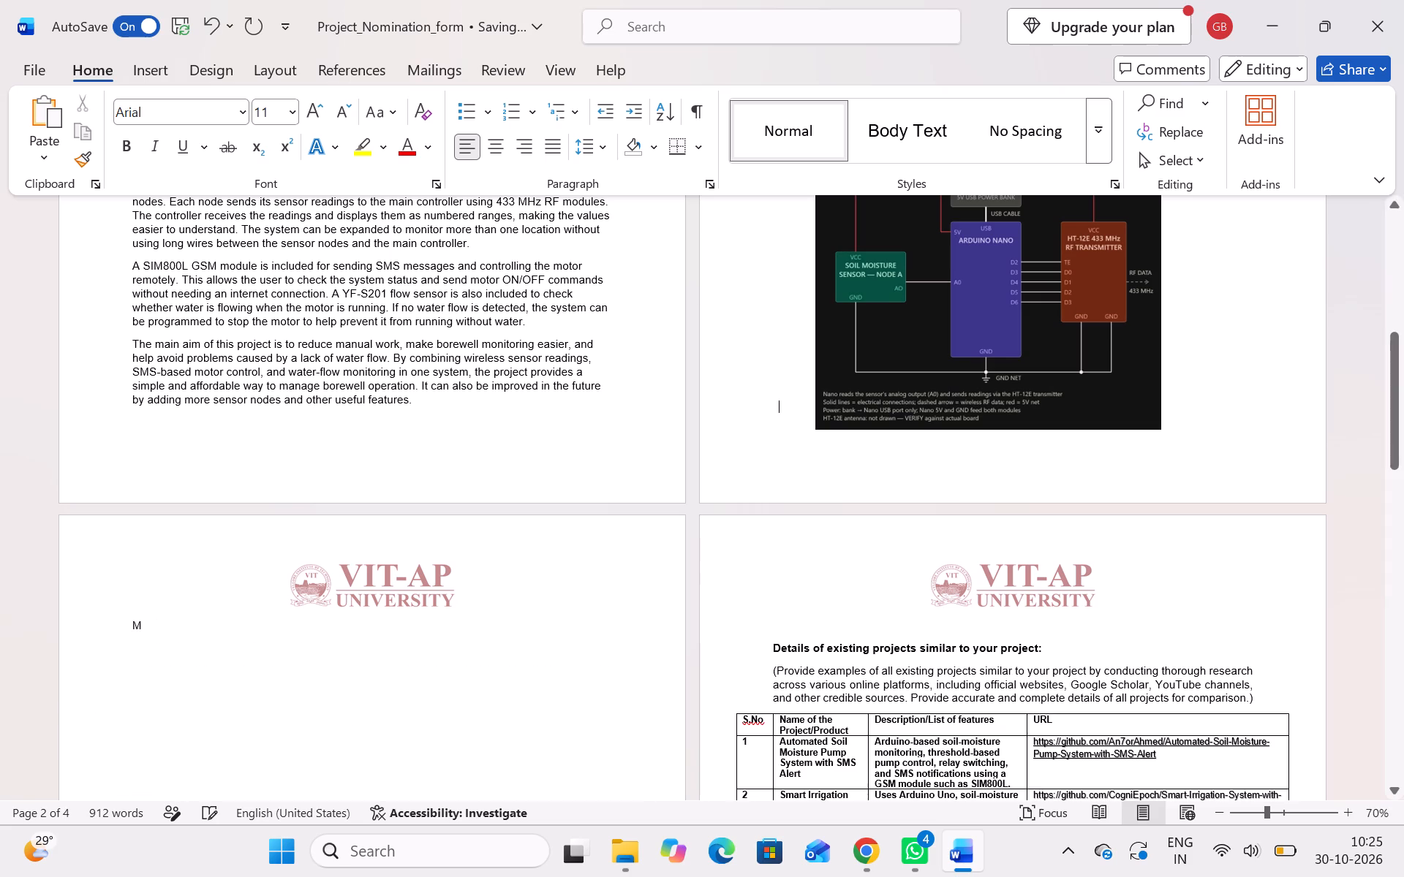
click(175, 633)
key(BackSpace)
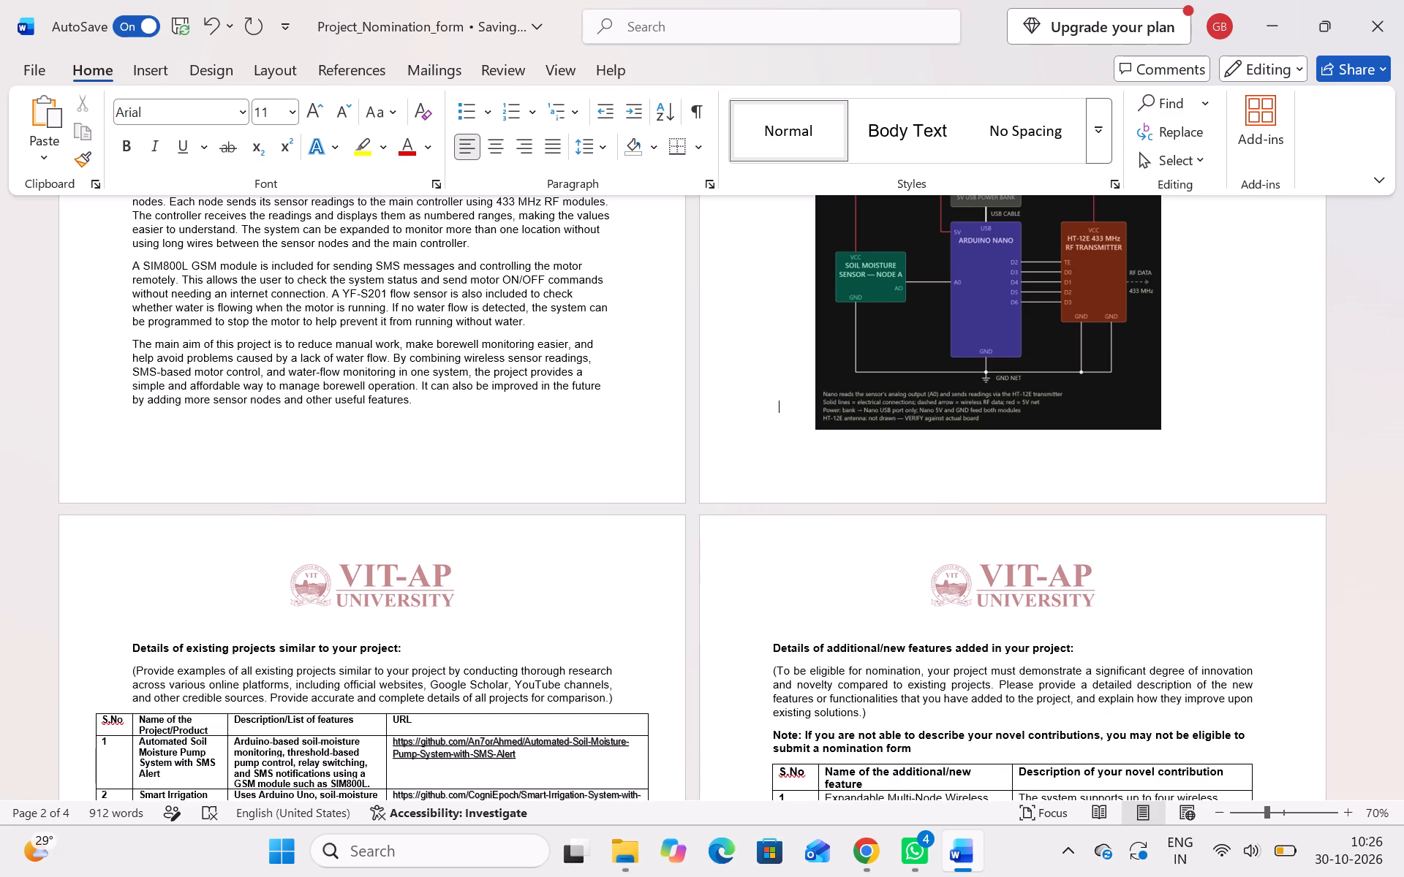
Paste the copied "Circuit Diagram:" heading onto a new page 3 and erase its words, keeping the bold 12 pt formatting for a new heading.
key(Return)
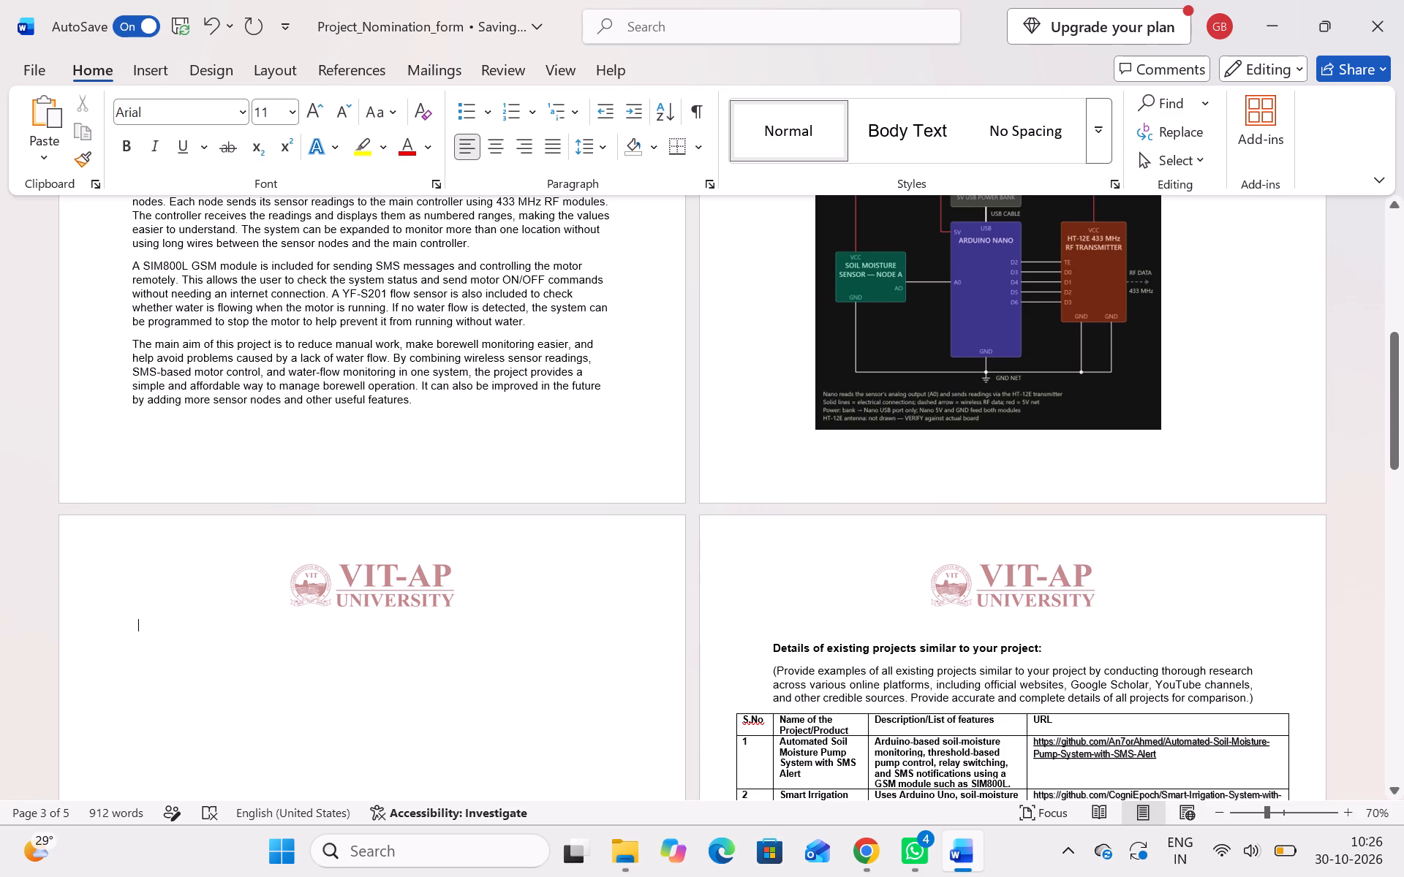
key(ctrl+v)
key(BackSpace)
key(BackSpace)
key(BackSpace)
key(BackSpace)
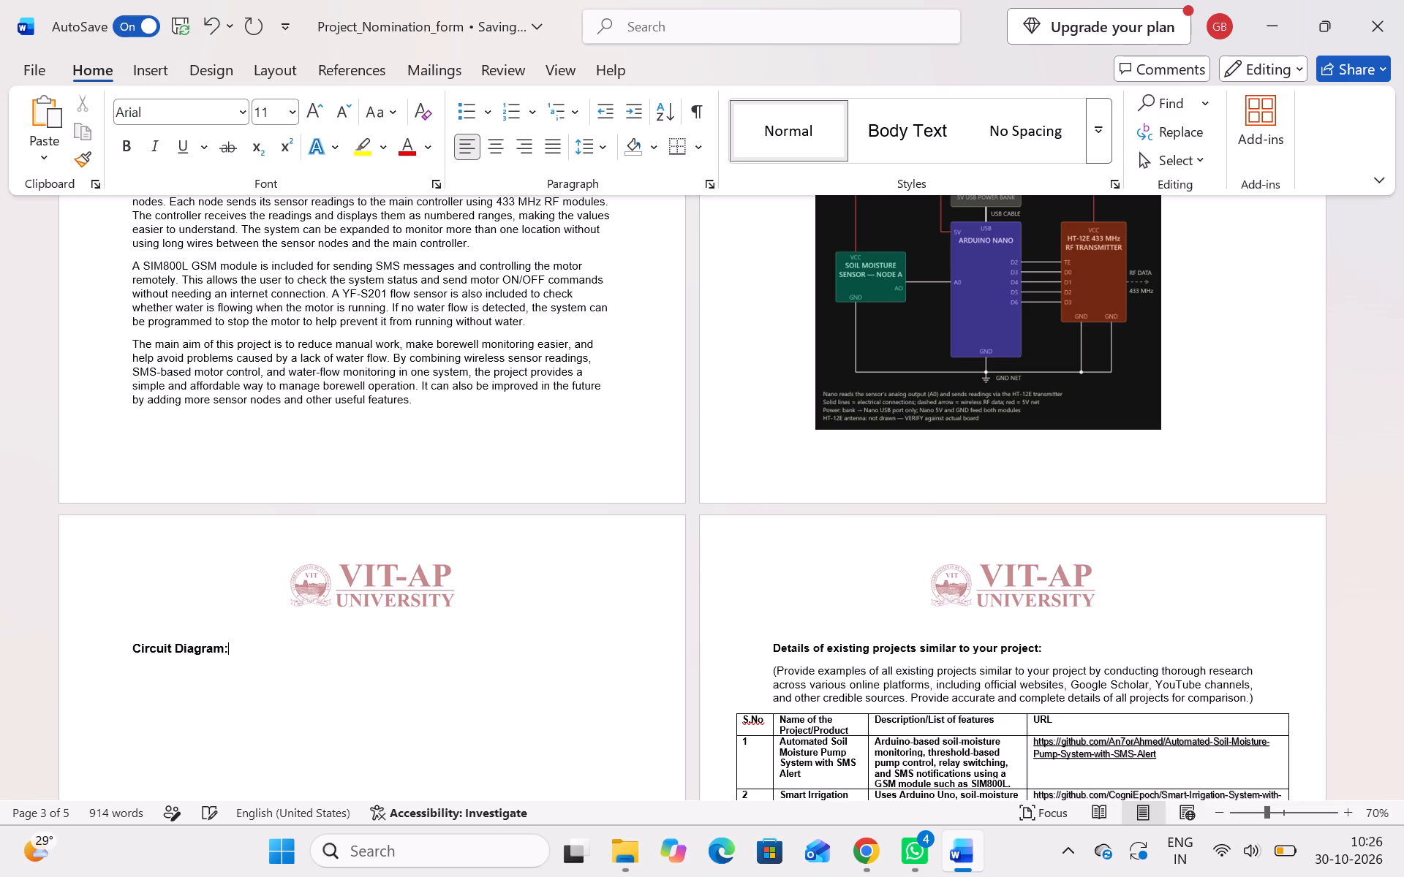
key(BackSpace)
key(BackSpace)
key(BackSpace)
key(BackSpace)
key(BackSpace)
key(BackSpace)
key(BackSpace)
key(BackSpace)
key(BackSpace)
key(BackSpace)
key(BackSpace)
key(BackSpace)
key(BackSpace)
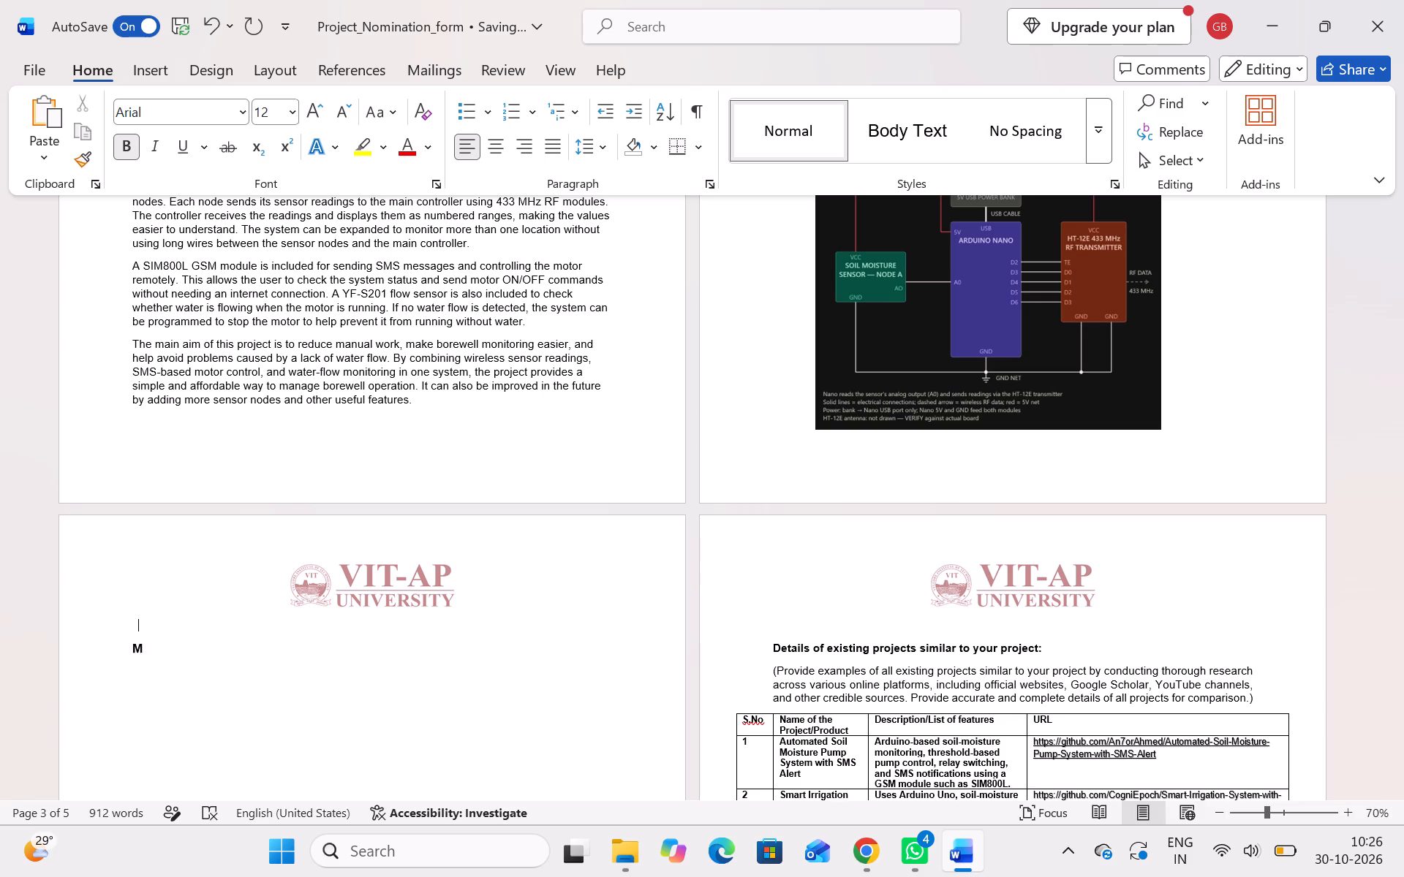
Write the bold heading "Main Controller:" at the top of page 3 and leave a blank line below it.
text(ain)
key(space)
key(c)
key(shift+colon)
key(Return)
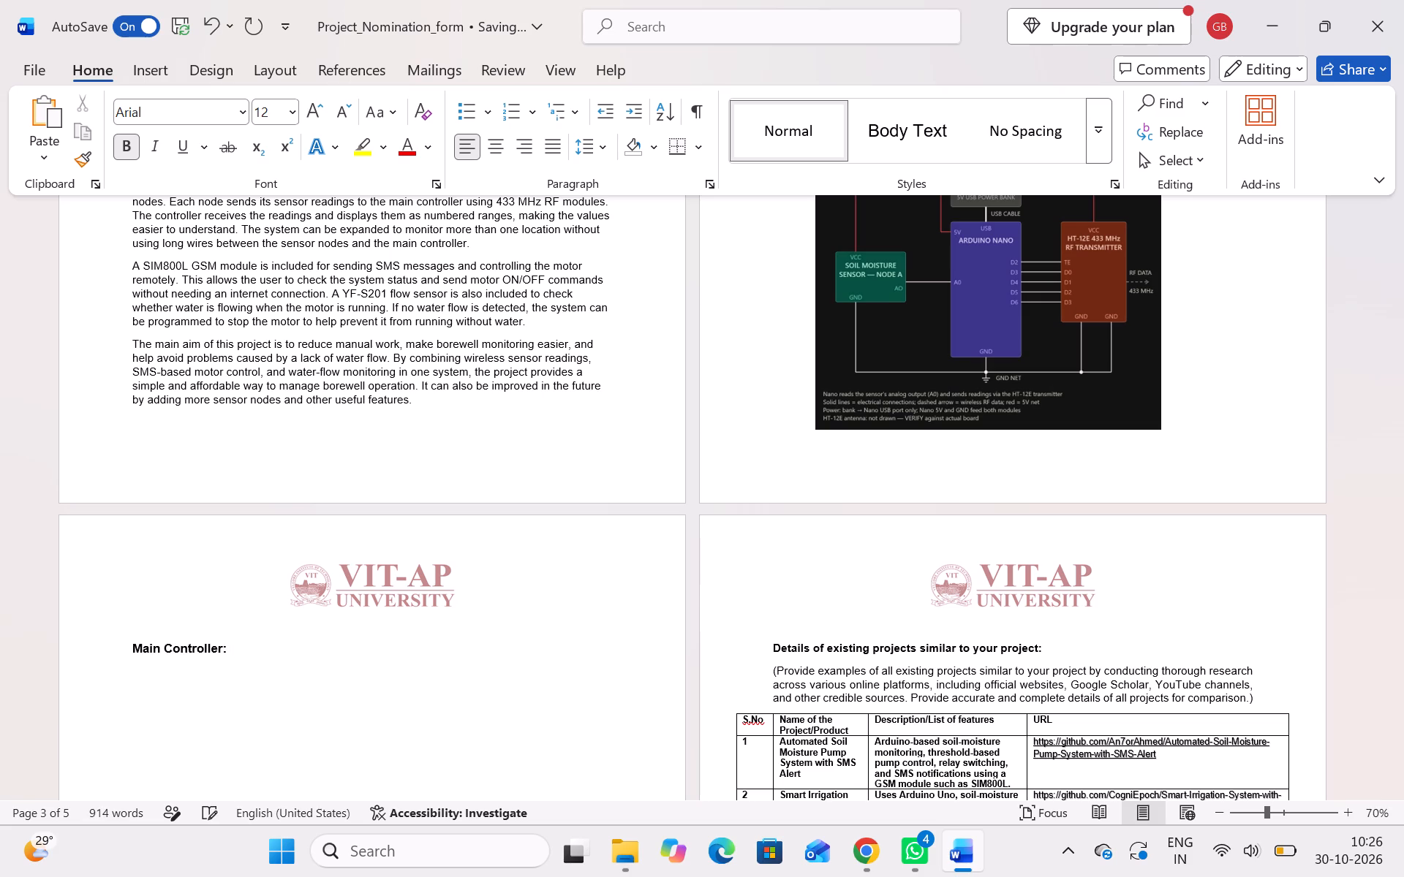
key(Return)
Write the bold subheading "Prototype :" on page 3, directly under "Main Controller:" with no blank line between them.
text(rototyp)
text(e)
key(space)
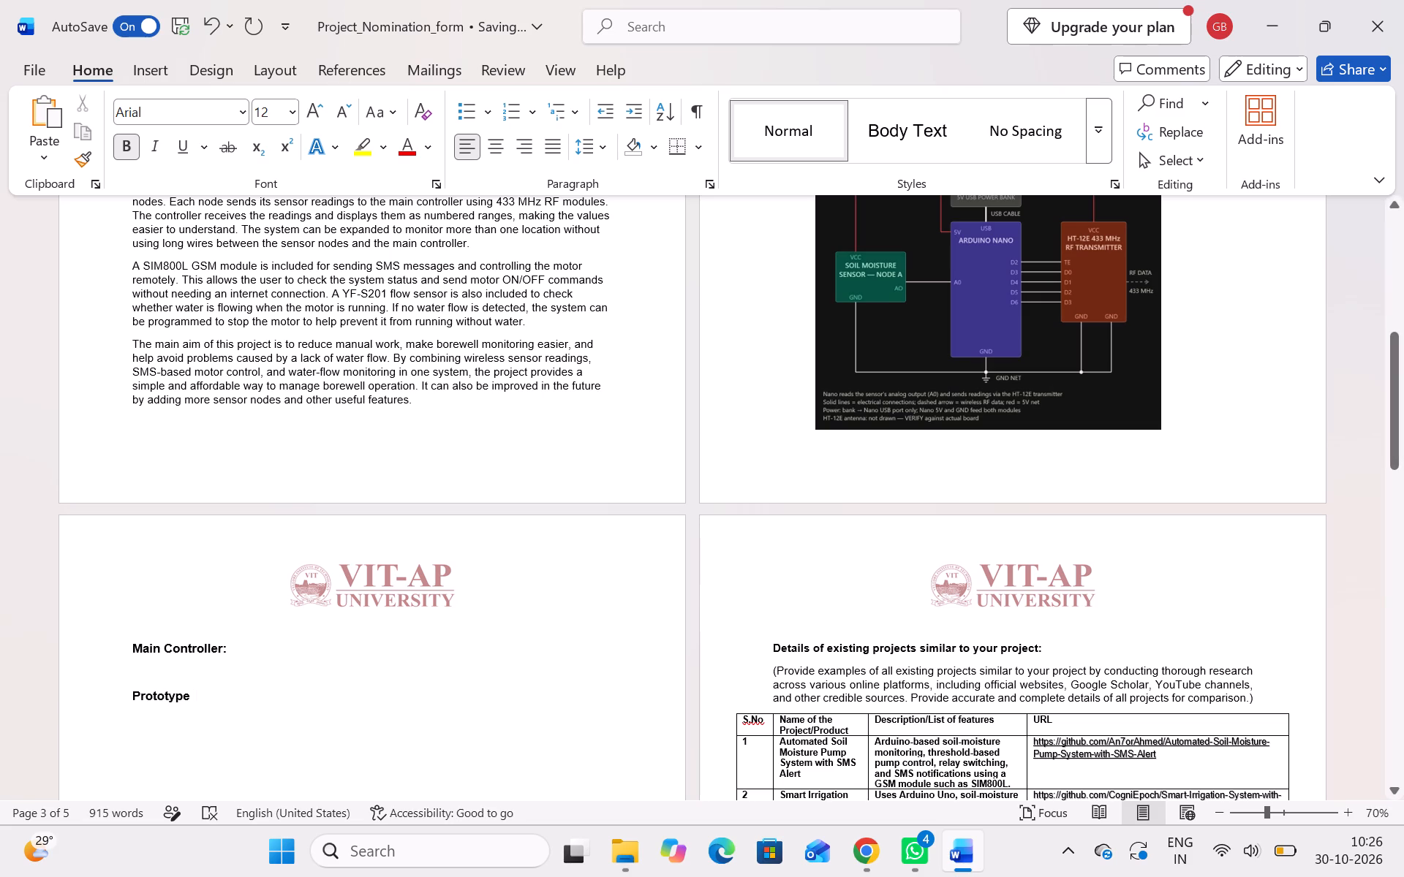
click(134, 672)
key(BackSpace)
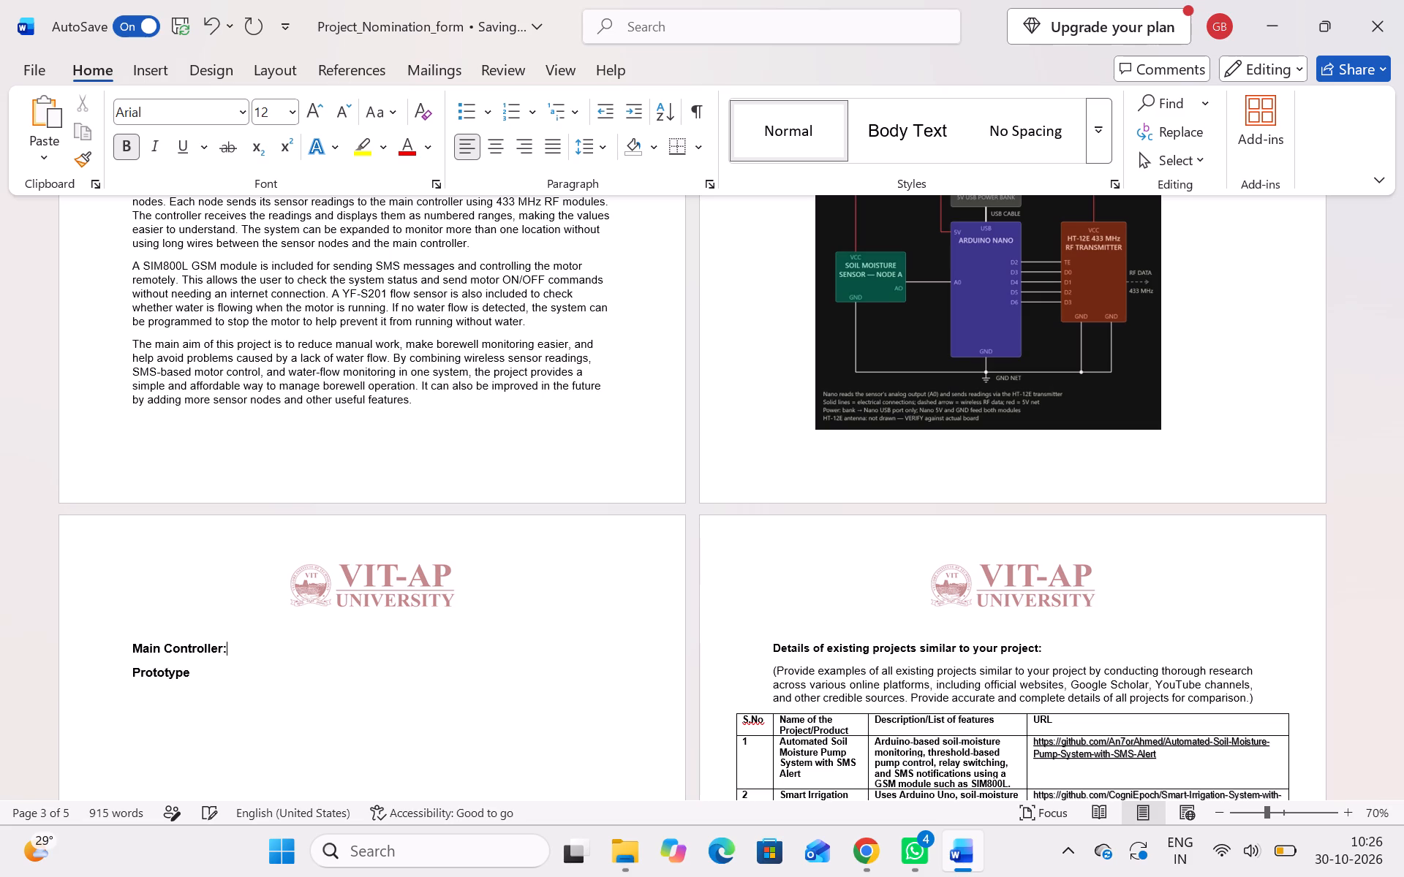
key(Down)
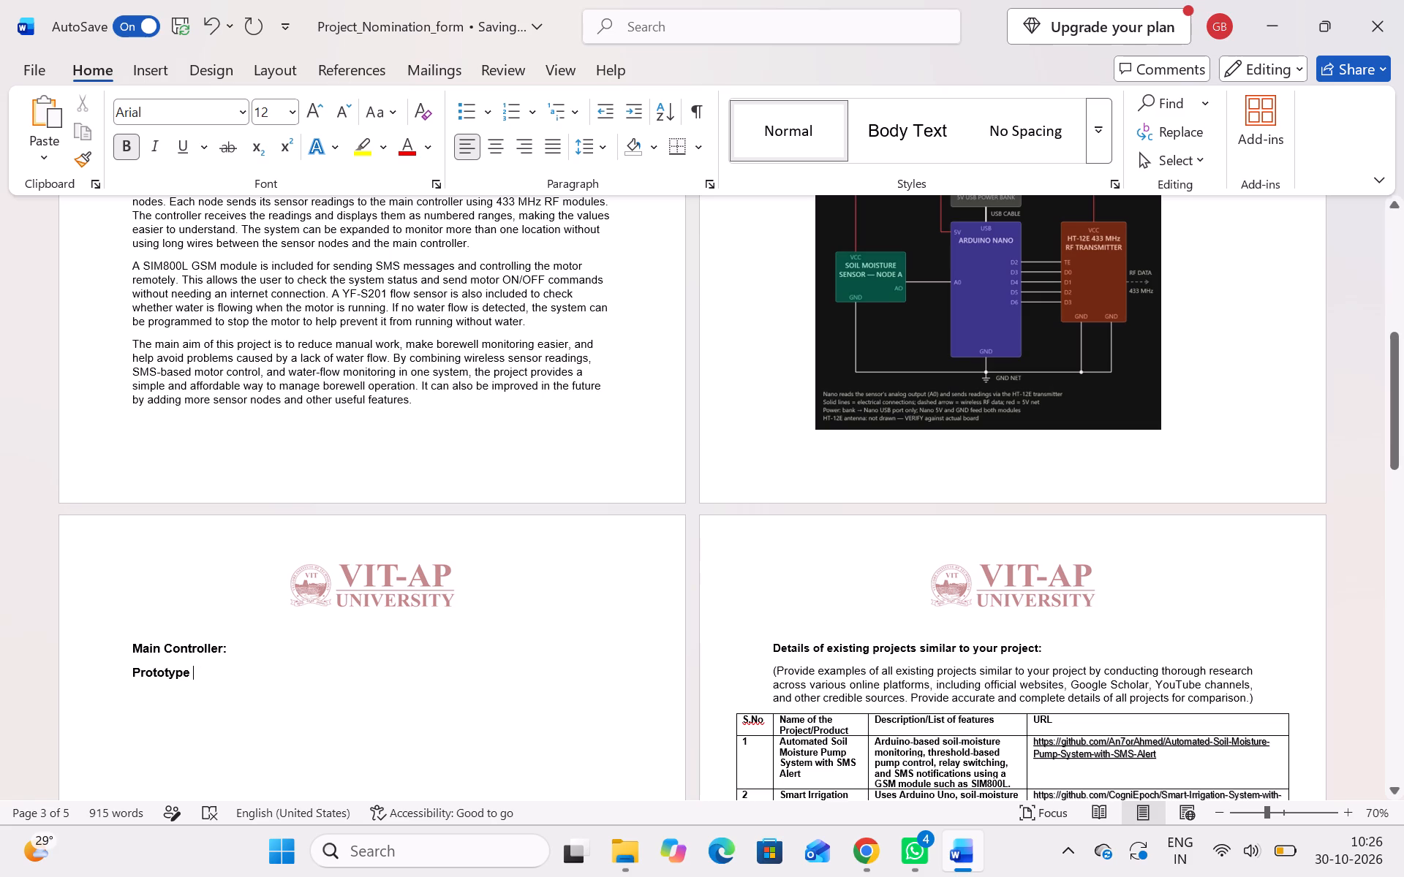
key(shift+colon)
Remove the bracketed instruction paragraph under "Details of existing projects similar to your project:" on page 4.
scroll(448, 718, down, 2)
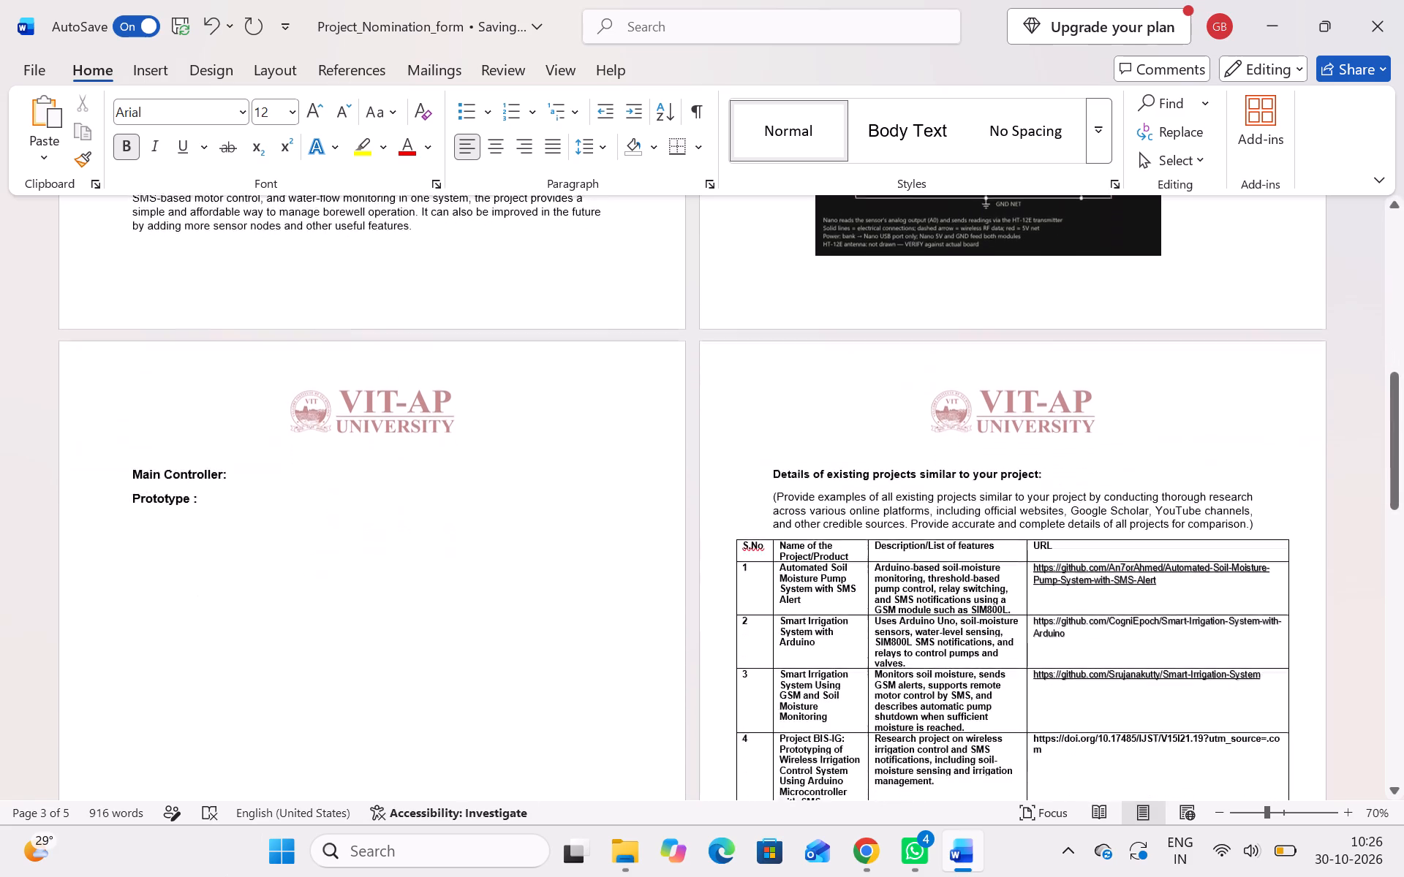
scroll(448, 718, down, 3)
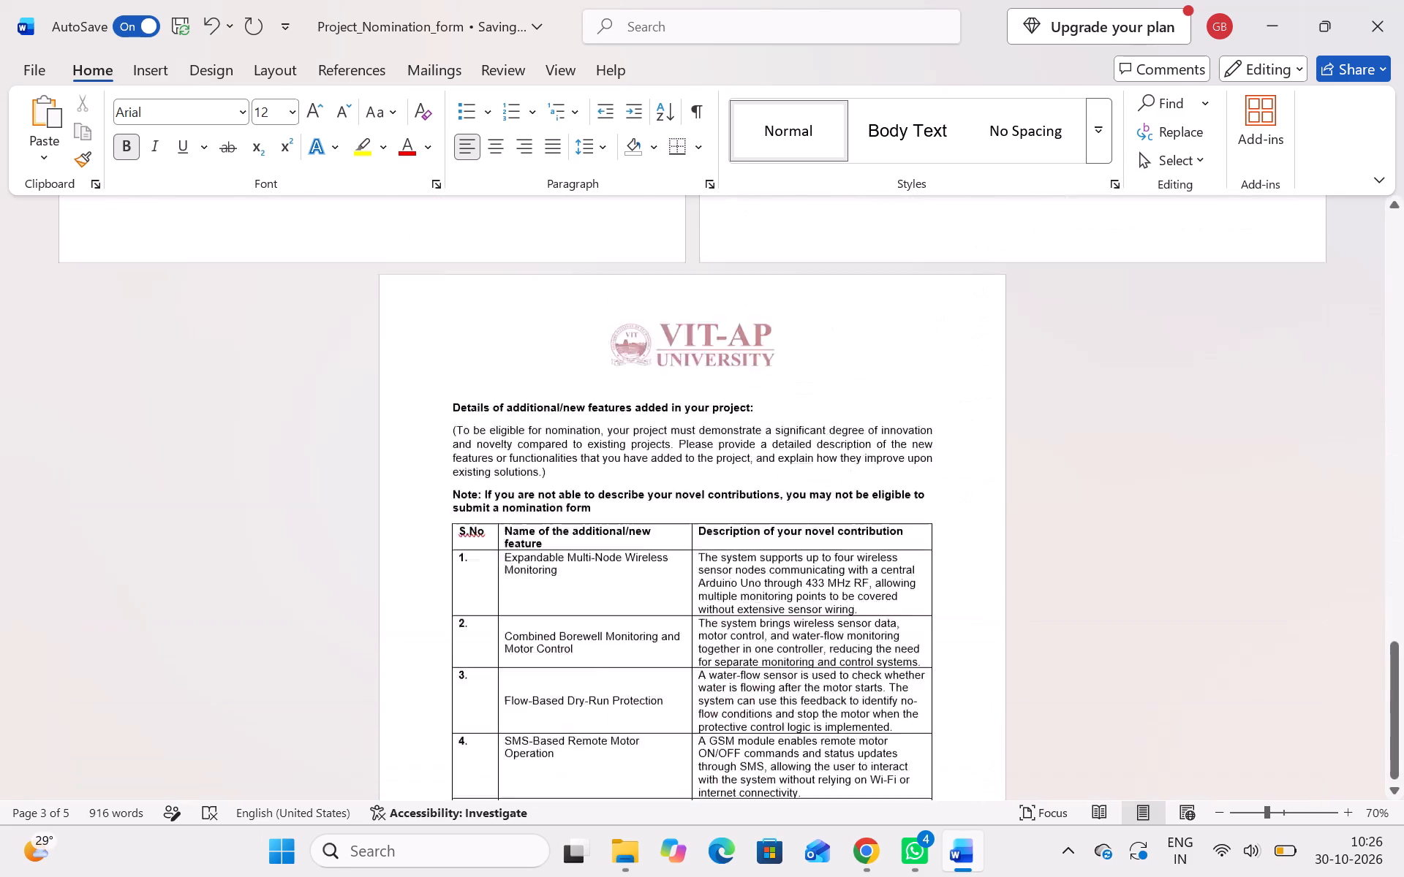
scroll(448, 718, down, 1)
scroll(448, 718, up, 6)
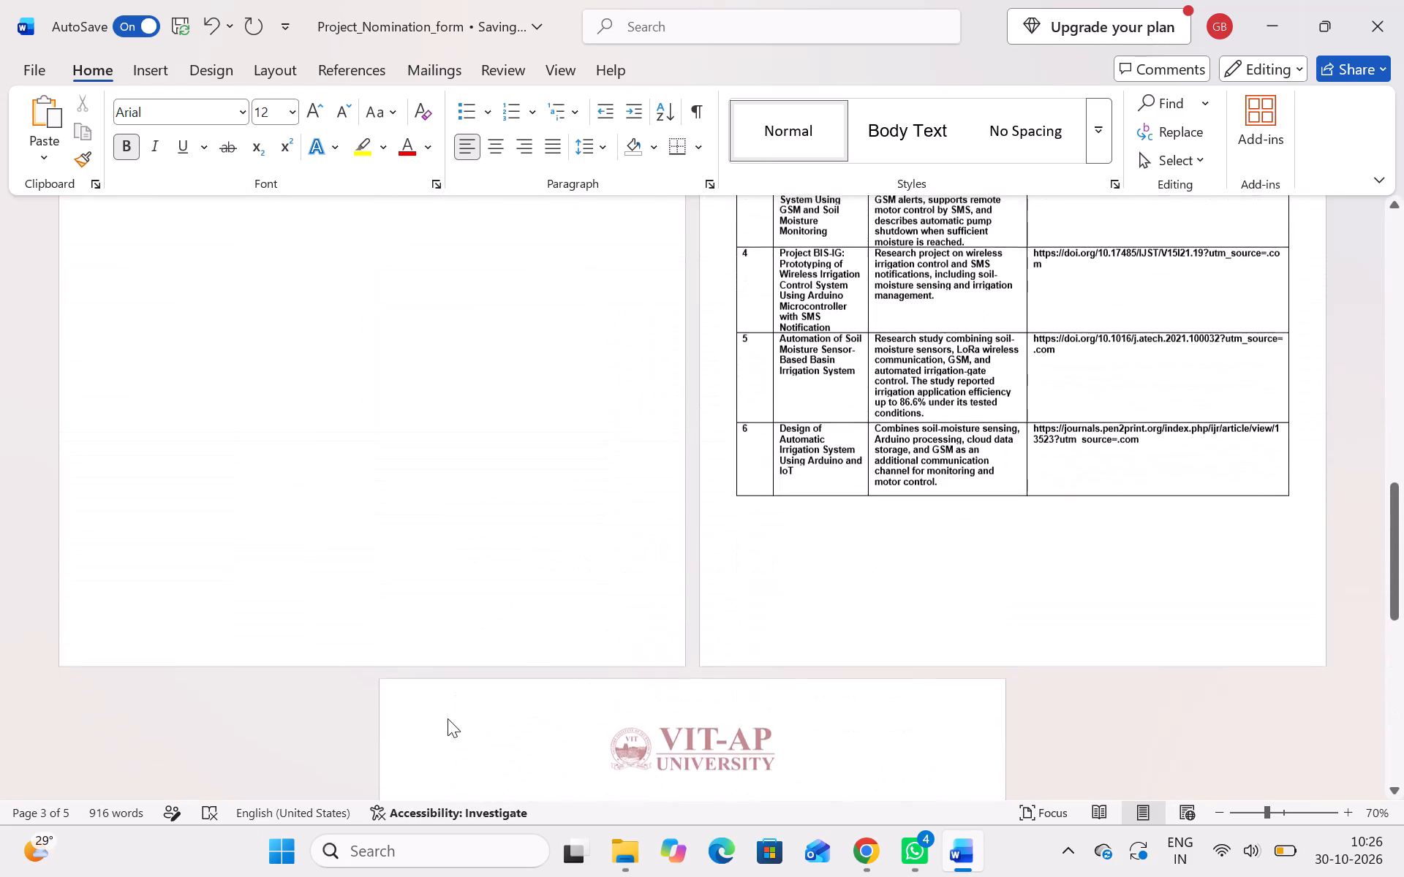
scroll(448, 718, up, 4)
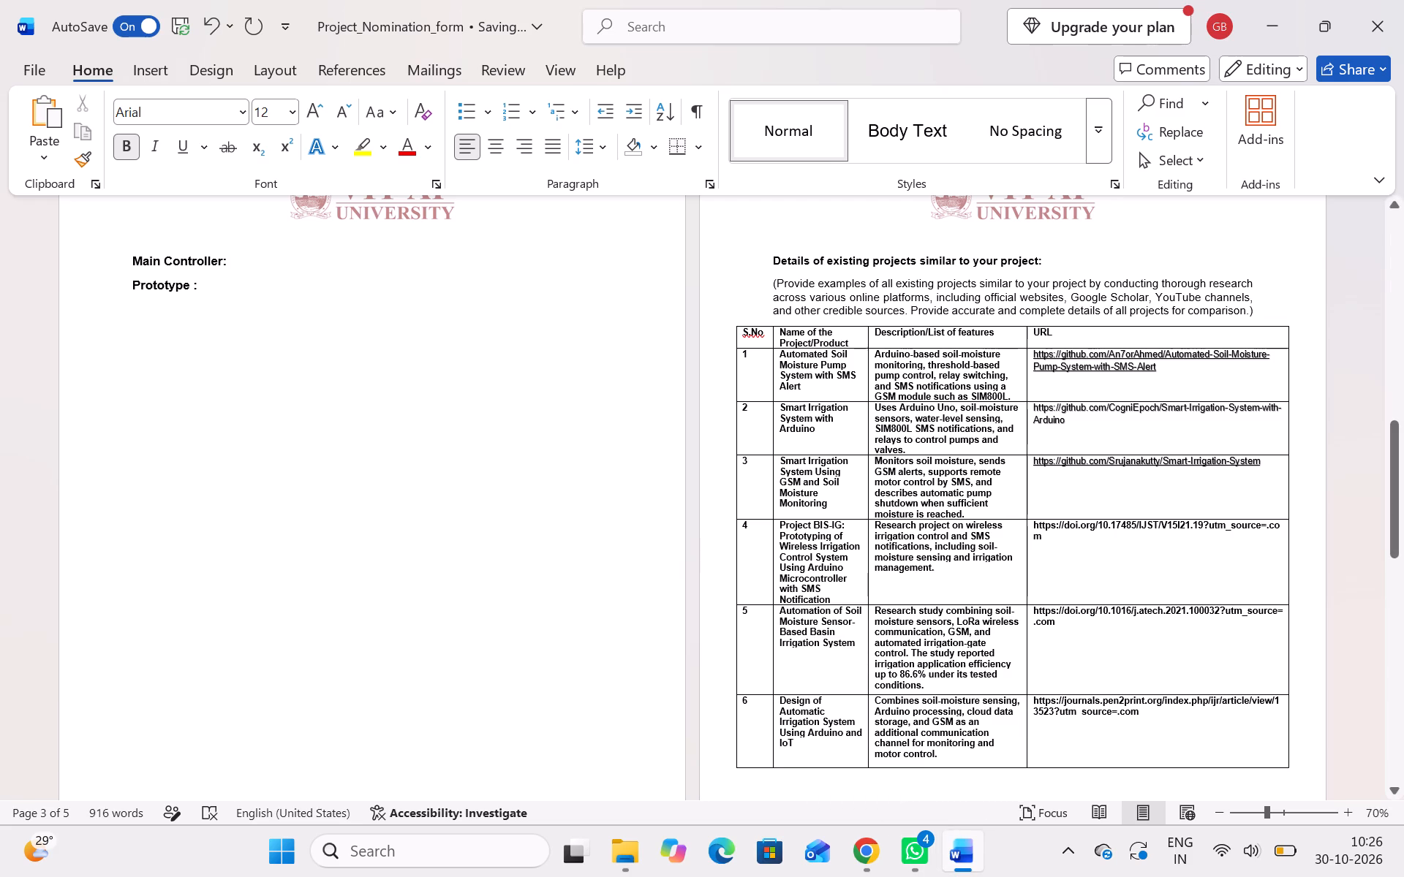
drag(772, 278, 1258, 307)
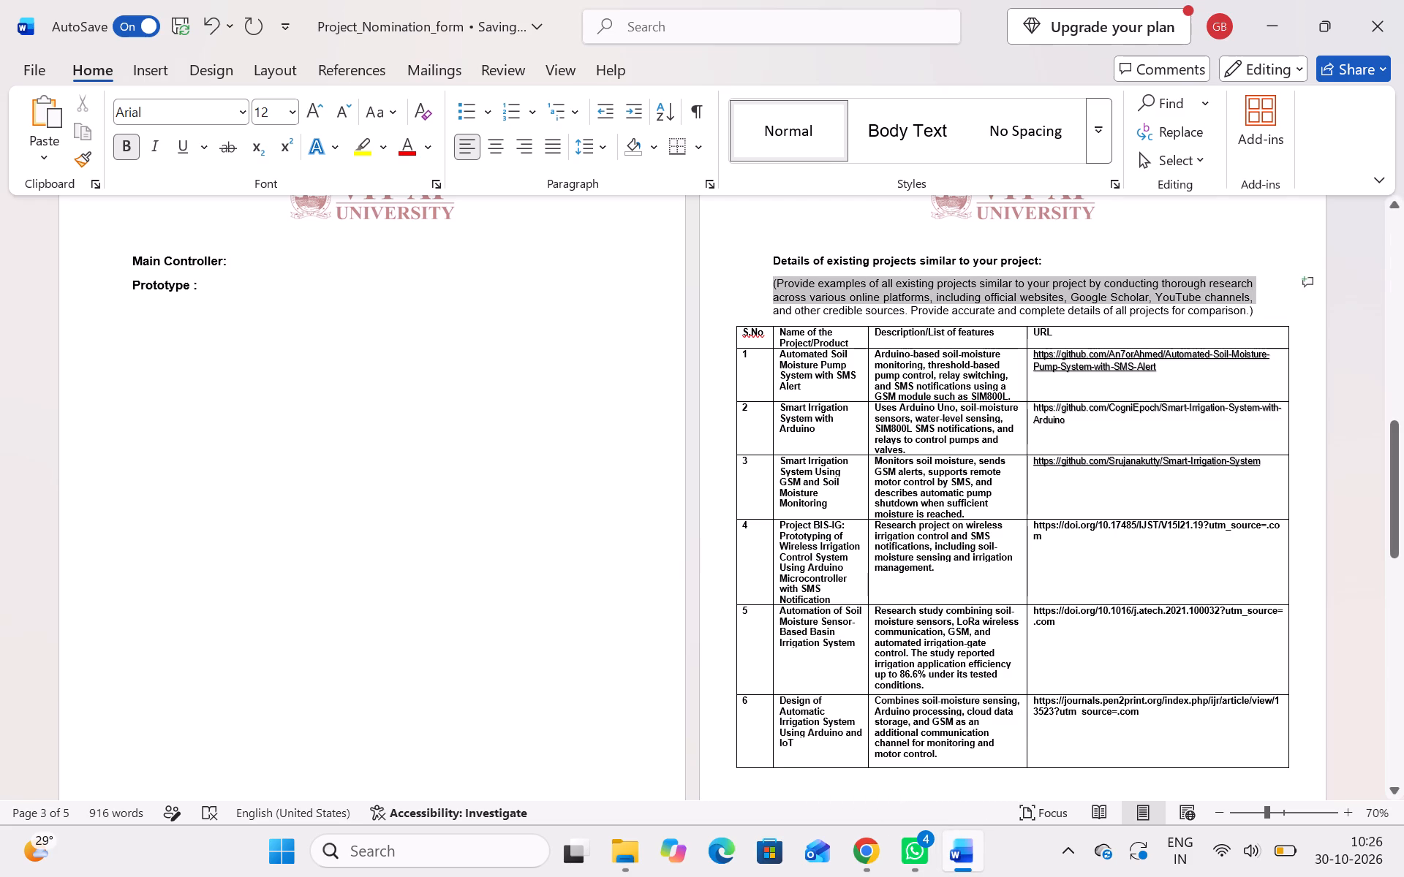
Delete the bracketed instruction paragraph and its leftover blank line between "Details of existing projects similar to your project:" and the table.
drag(1258, 307, 1266, 316)
key(BackSpace)
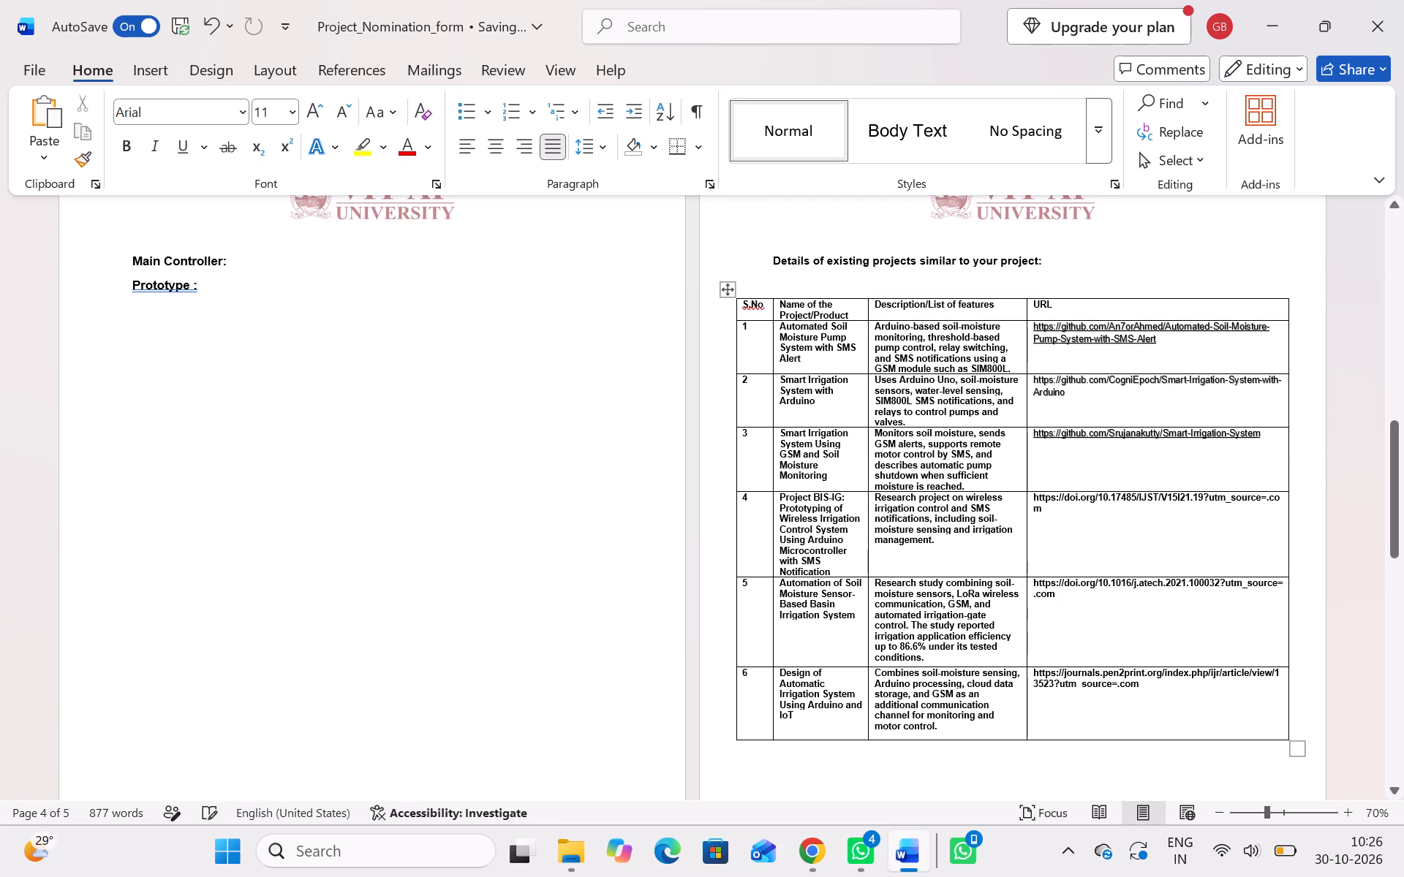
key(BackSpace)
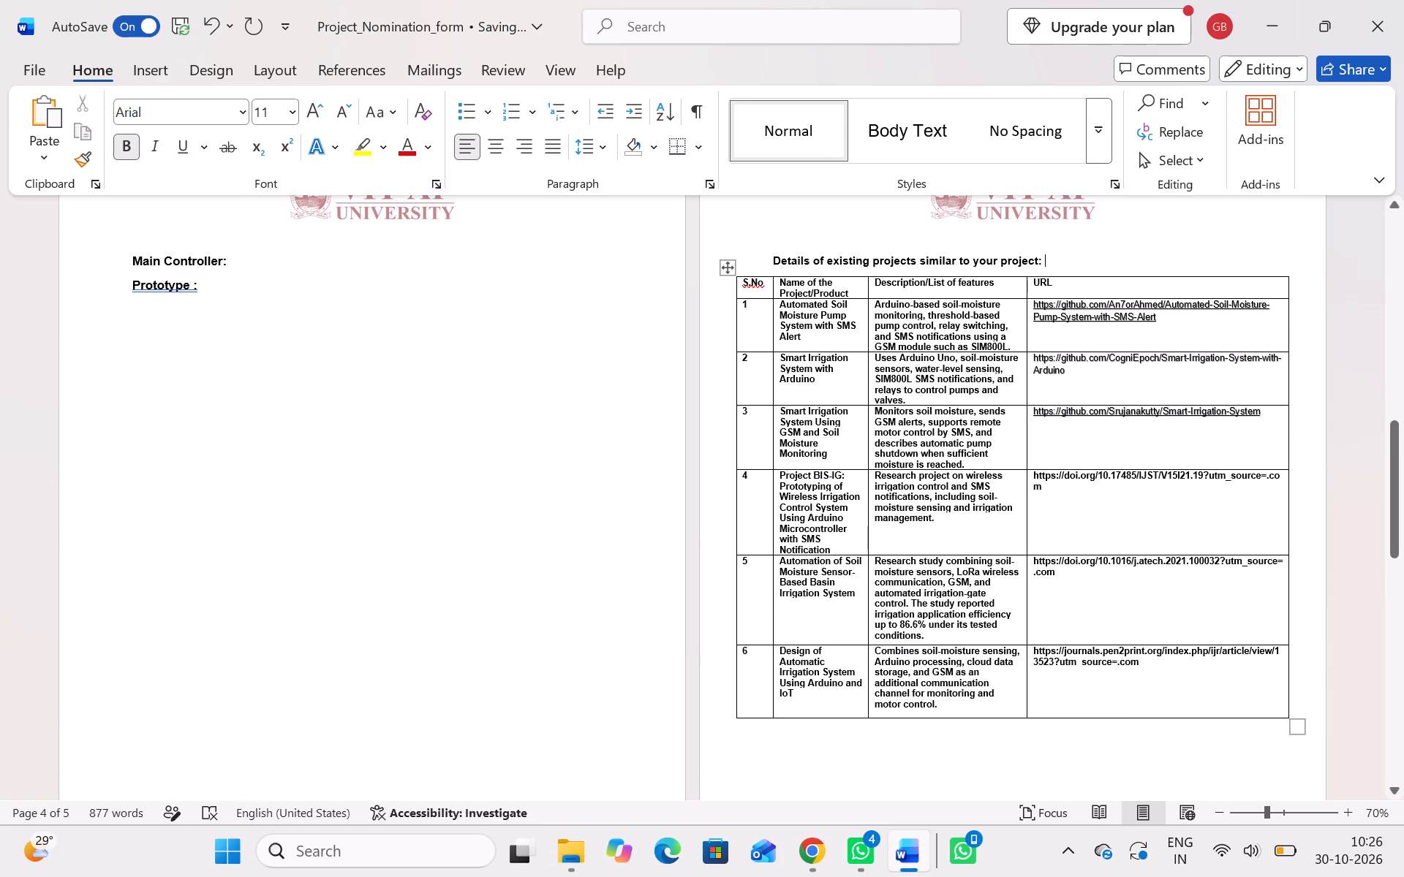
Add two blank lines before "Details of additional/new features added in your project:" to move that heading onto page 5, above its own content.
scroll(1128, 428, down, 3)
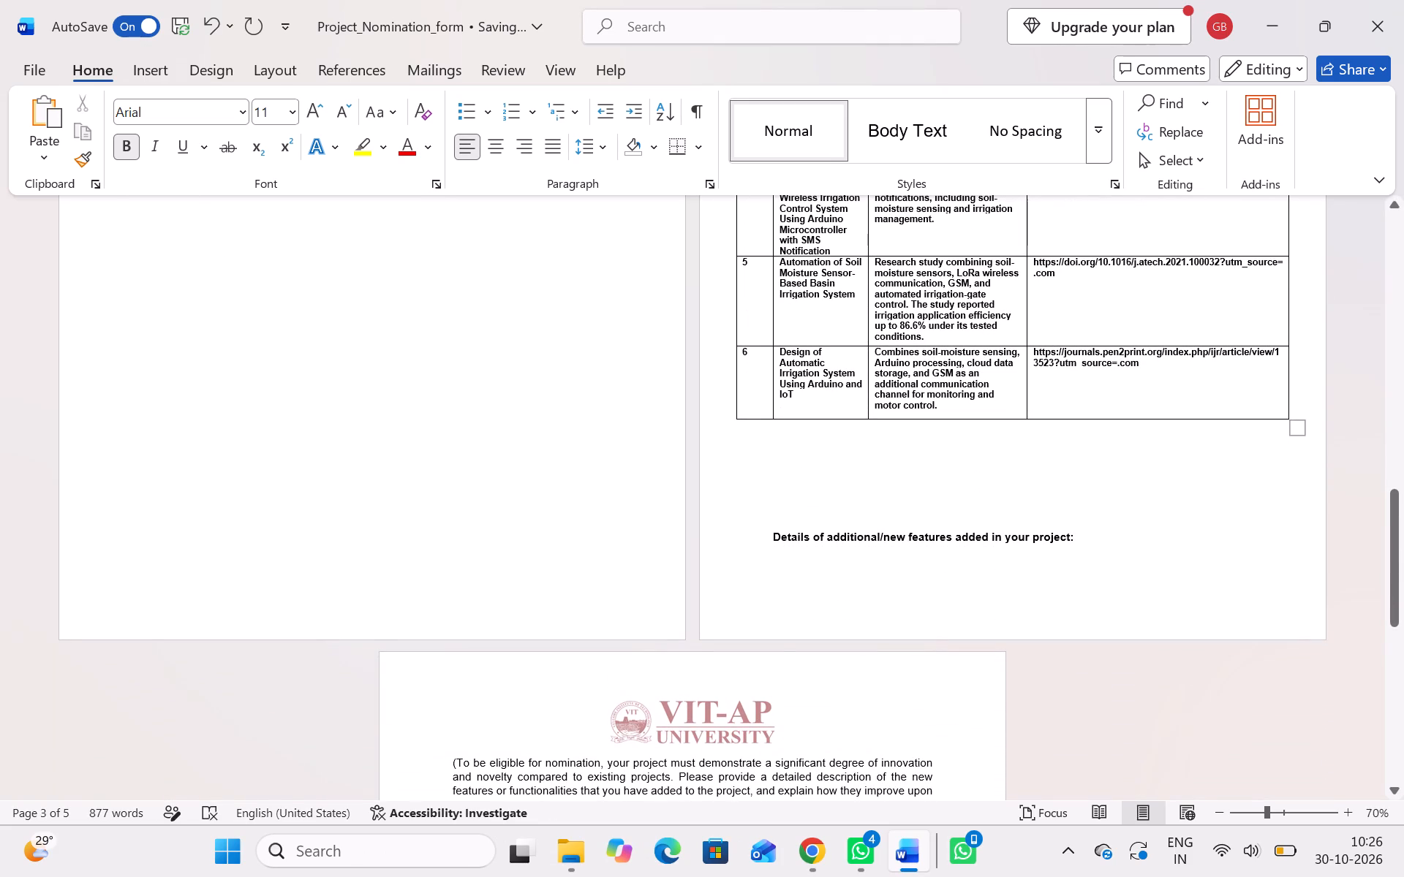
click(929, 511)
key(Return)
key(Return)
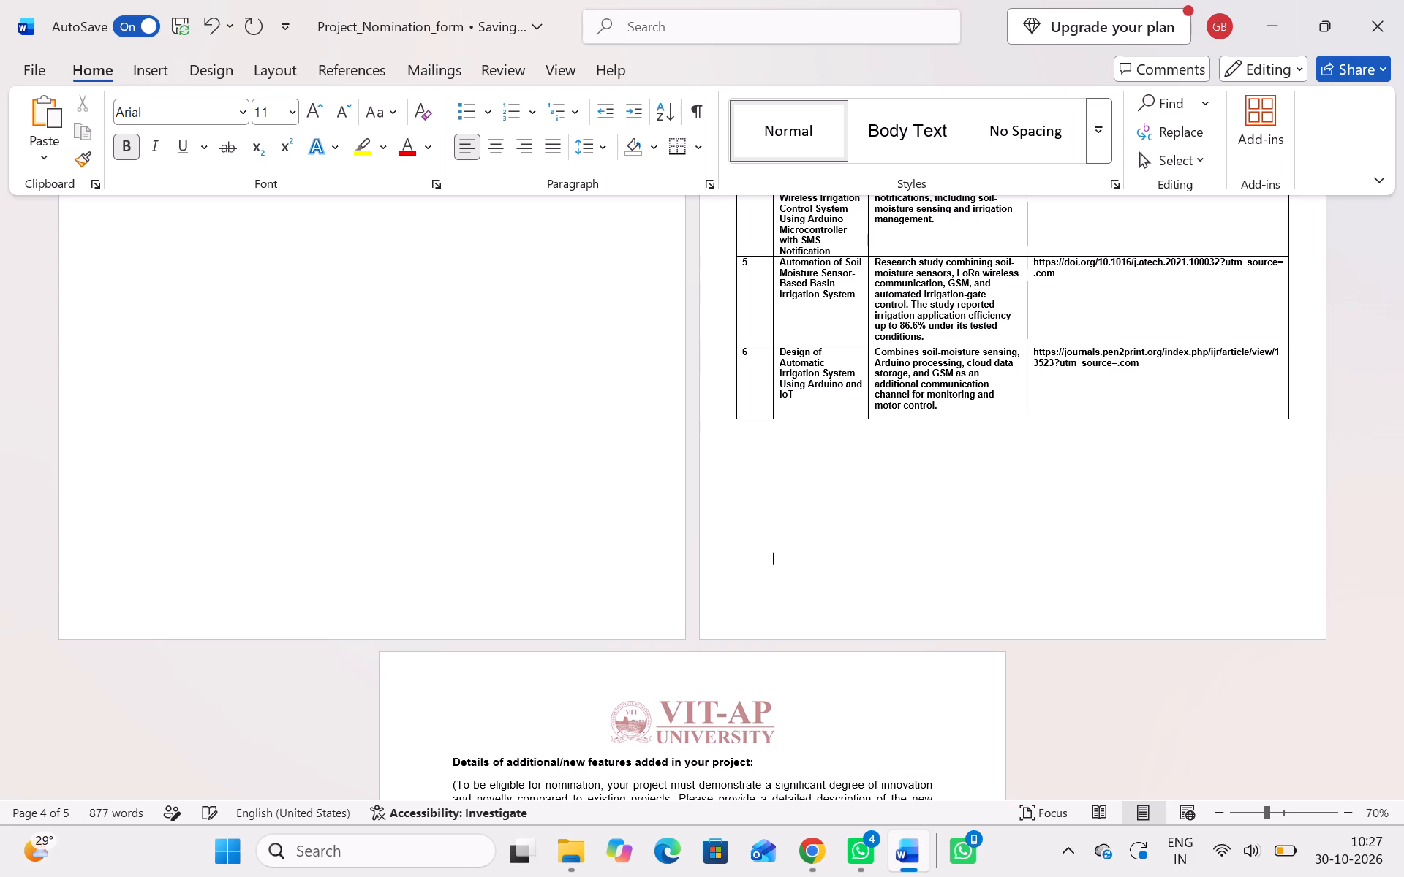
Delete the eligibility instructions, the bold "Note:" paragraph and the leftover blank line between the page 5 heading and its features table.
scroll(929, 511, down, 4)
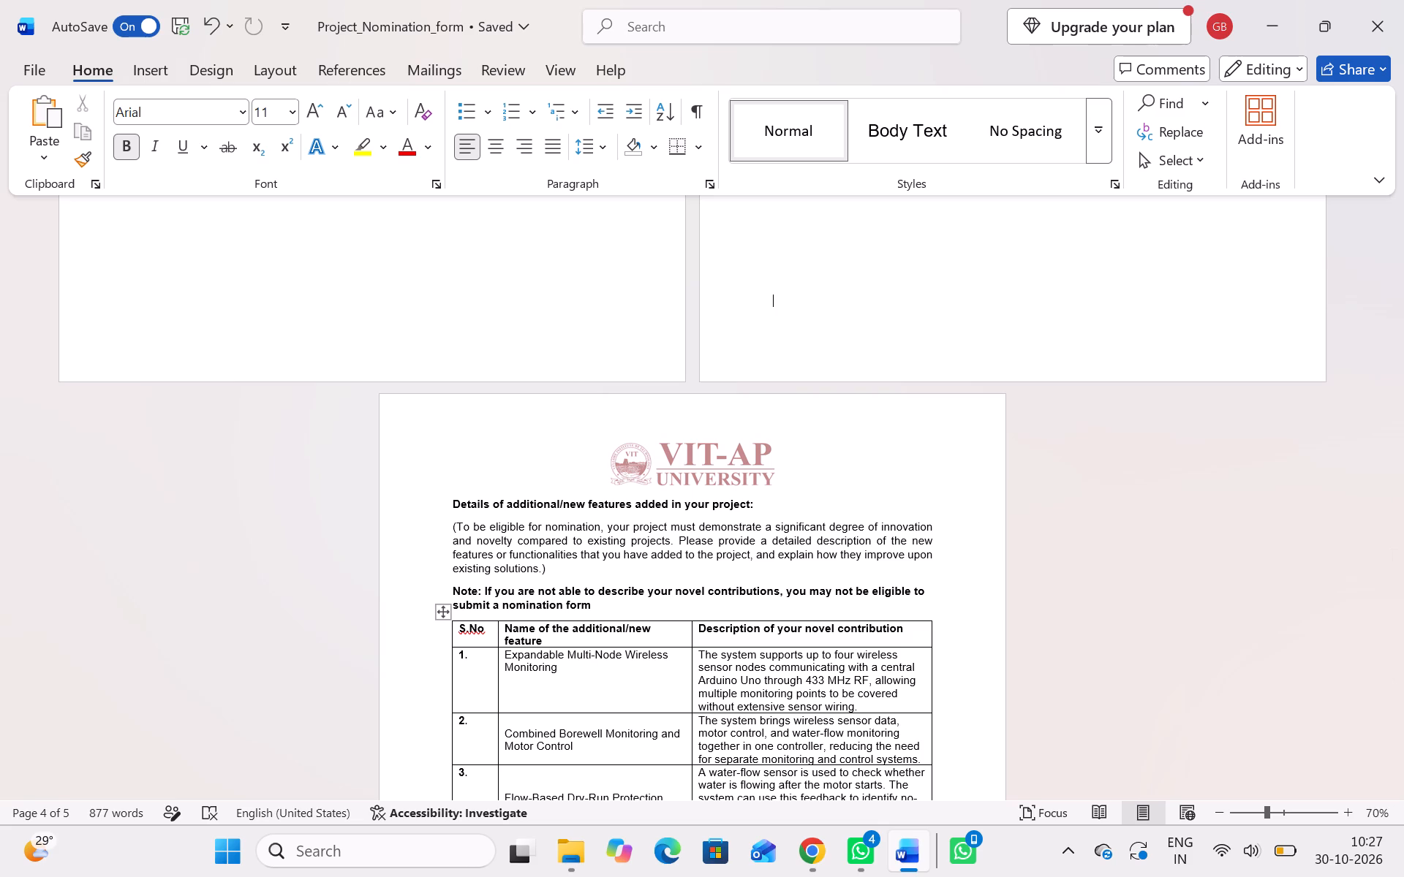
drag(591, 605, 449, 528)
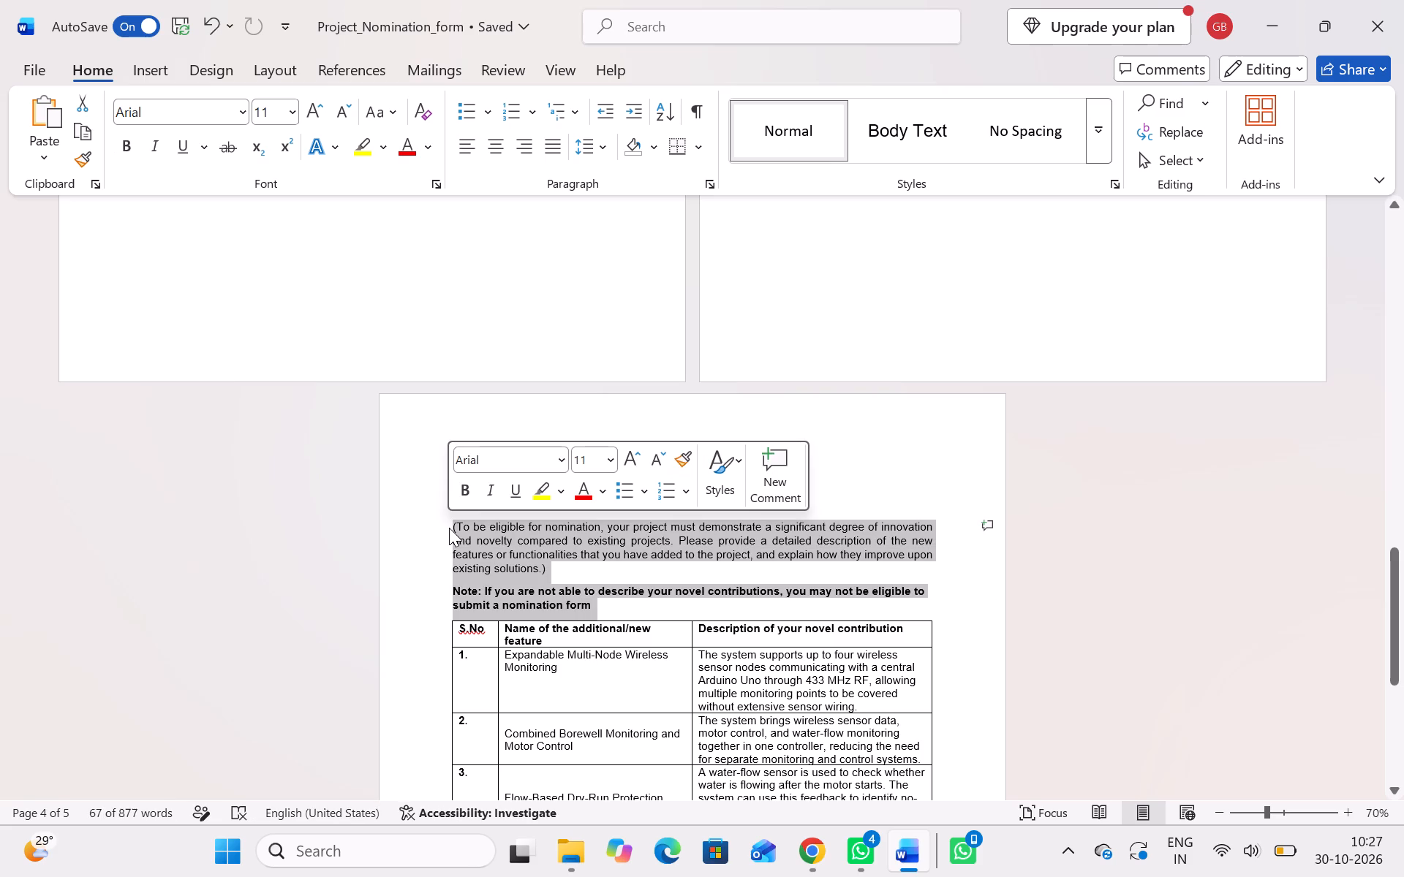
key(BackSpace)
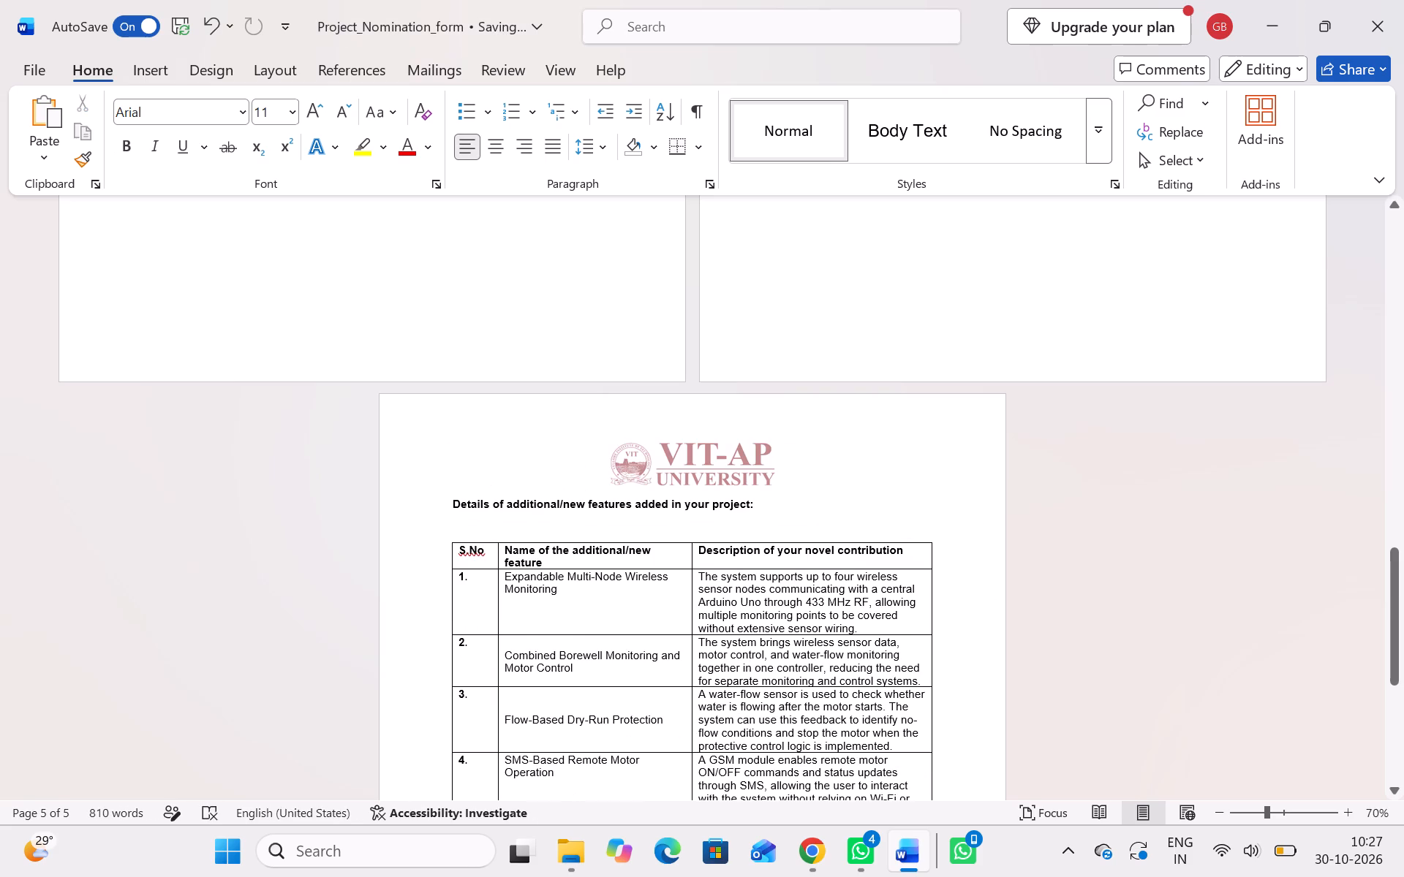
key(BackSpace)
scroll(449, 528, down, 4)
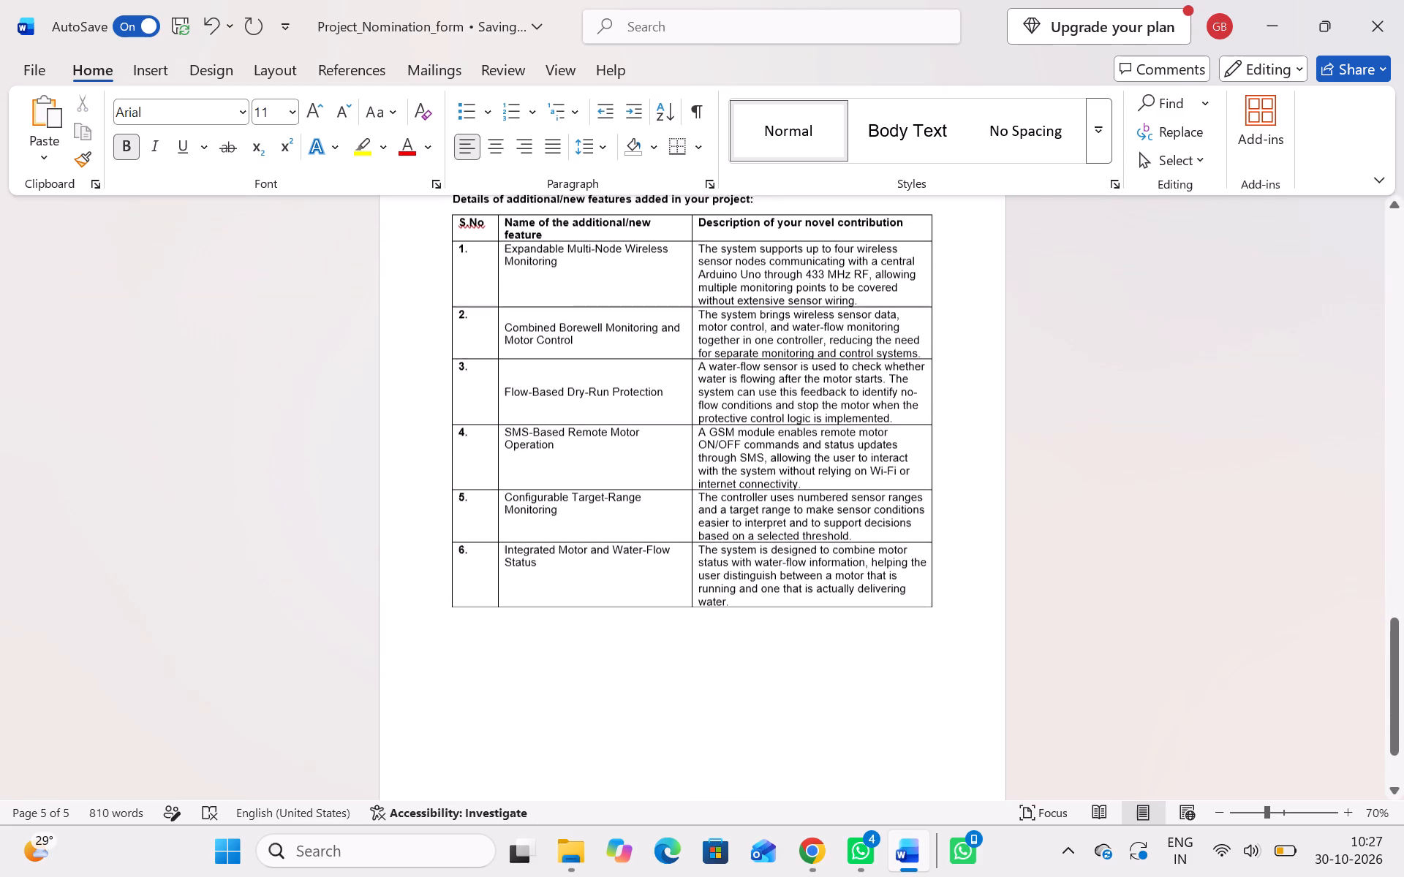
Start a new line below the "Prototype :" subheading on page 3.
click(466, 229)
scroll(466, 229, up, 4)
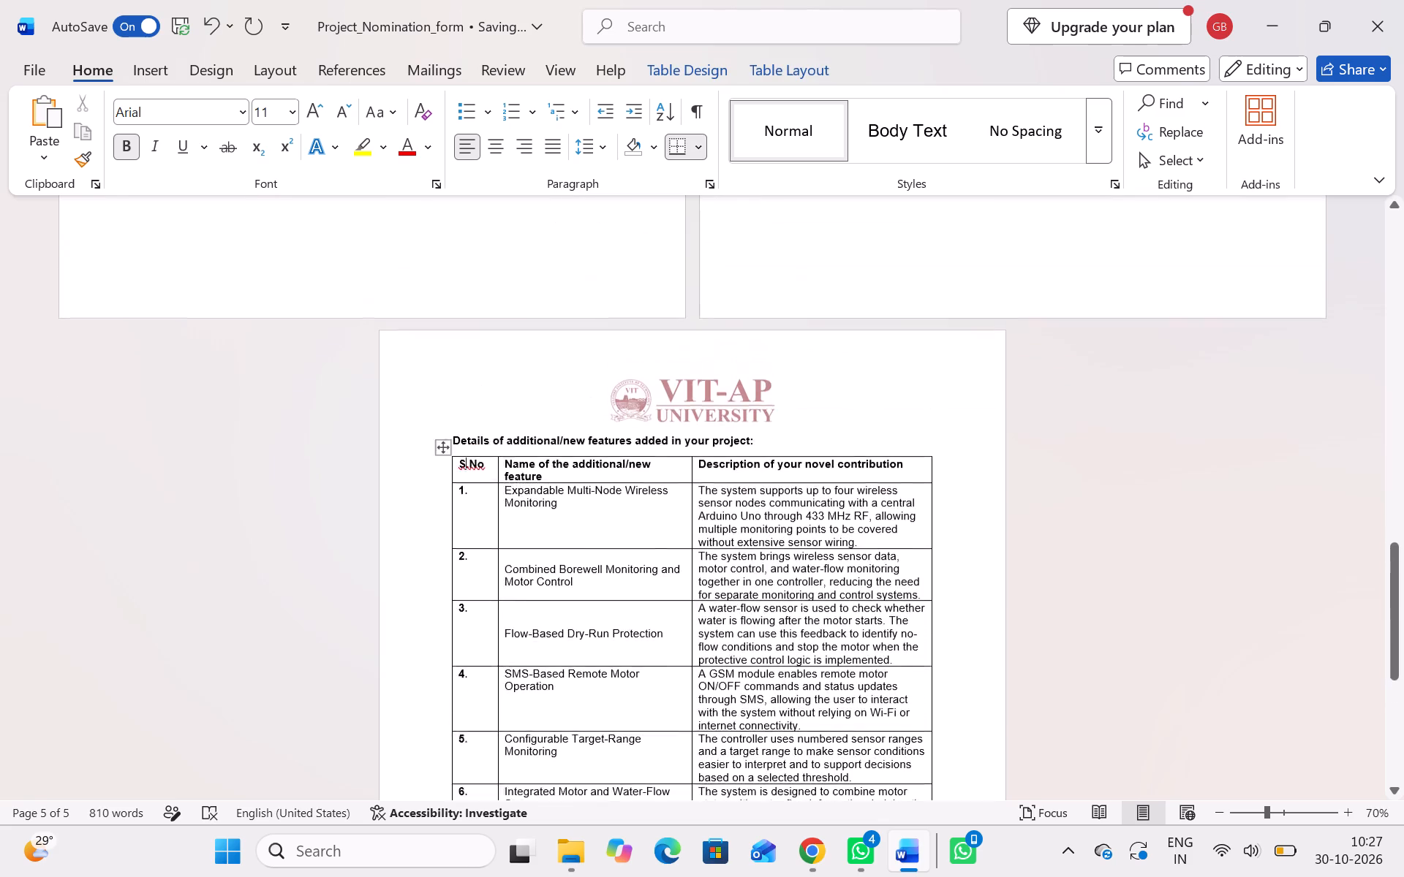
scroll(466, 229, up, 7)
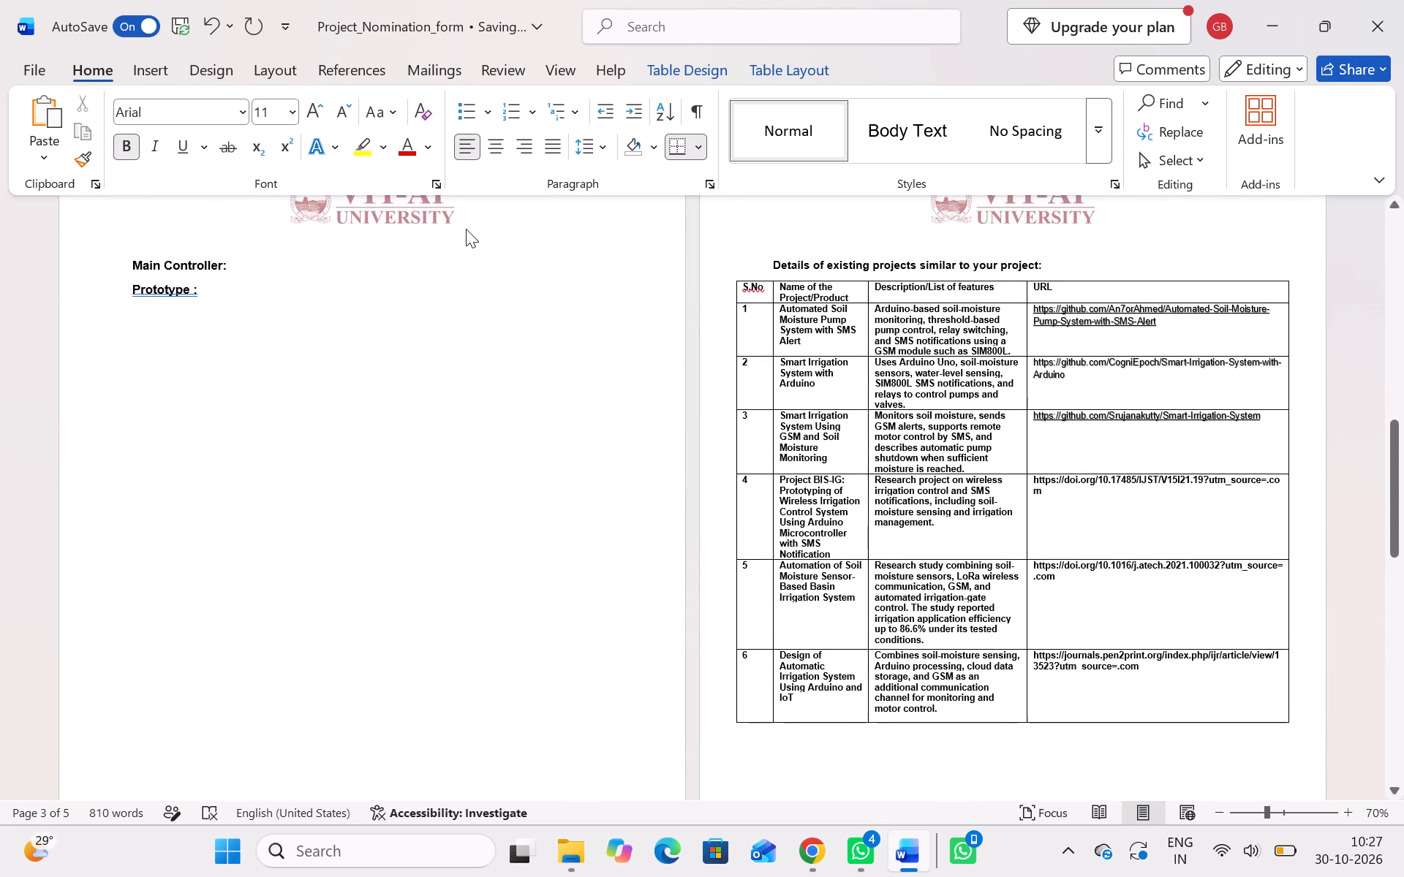
scroll(466, 229, up, 1)
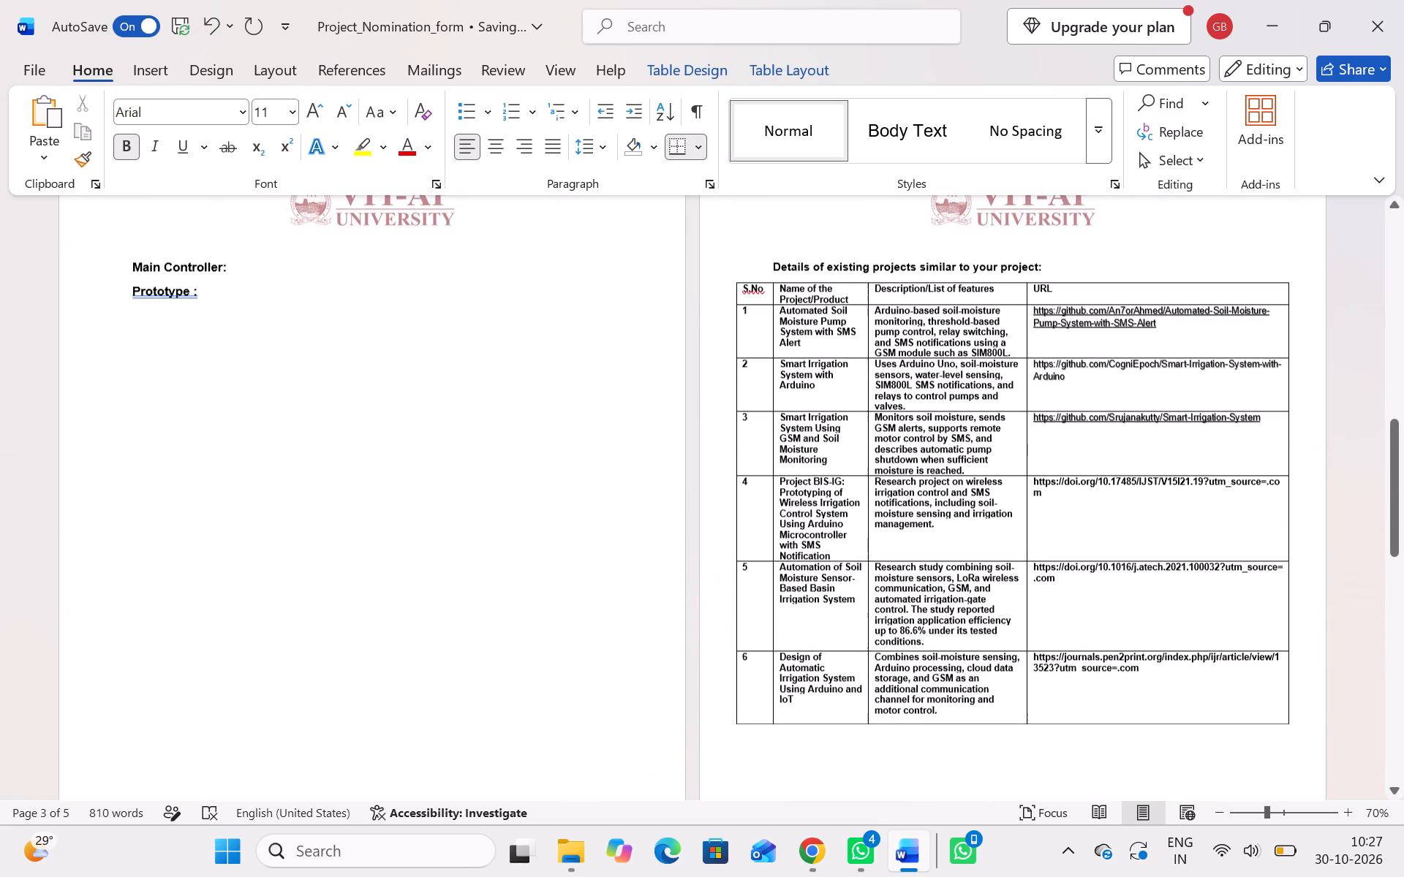
click(290, 305)
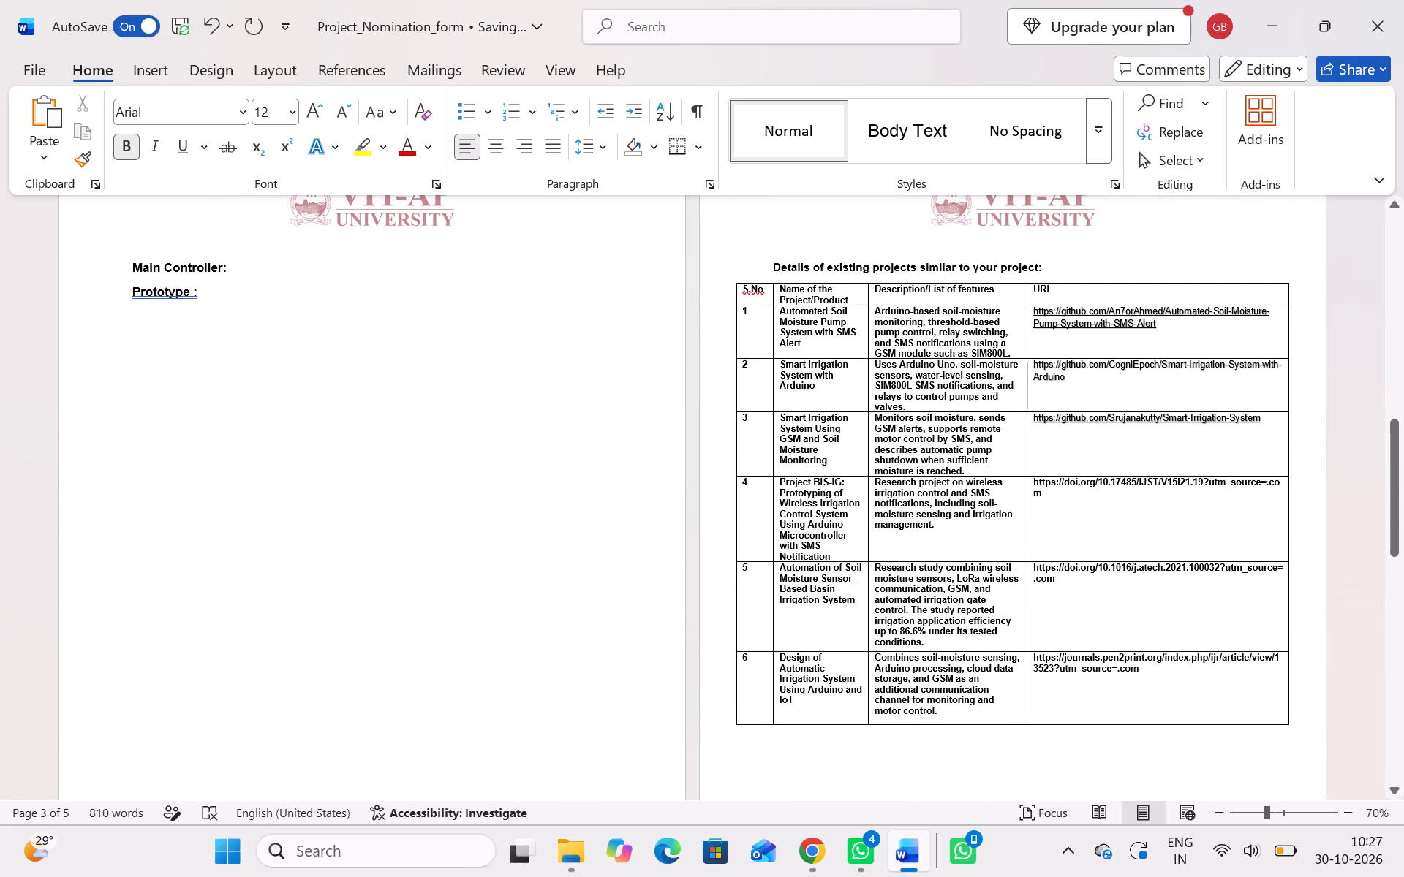
key(Return)
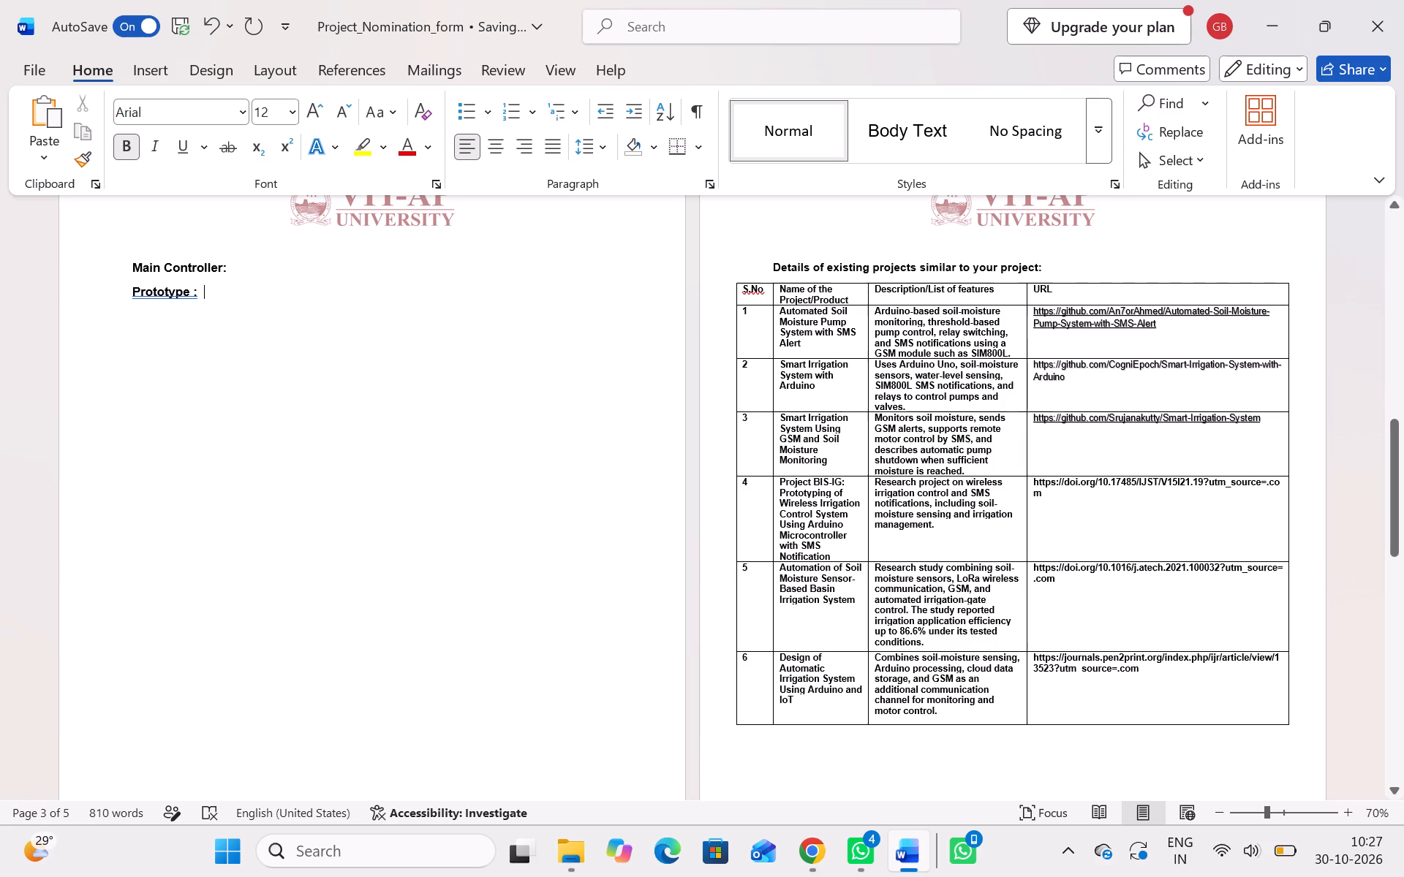
Start a new line directly below the "Prototype :" subheading on page 3.
click(1202, 876)
key(Return)
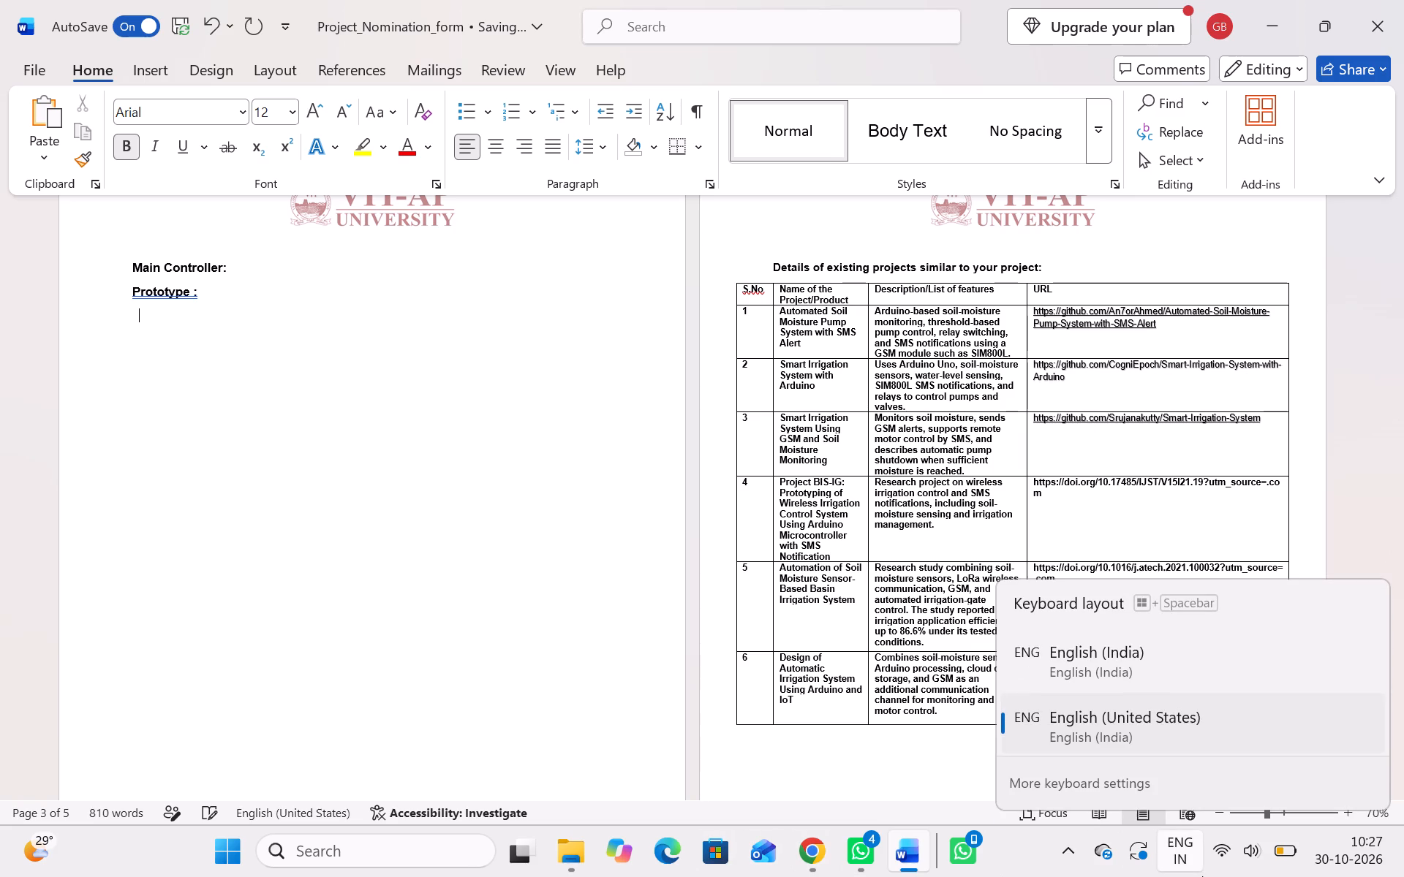
key(BackSpace)
Switch to WhatsApp.
click(859, 853)
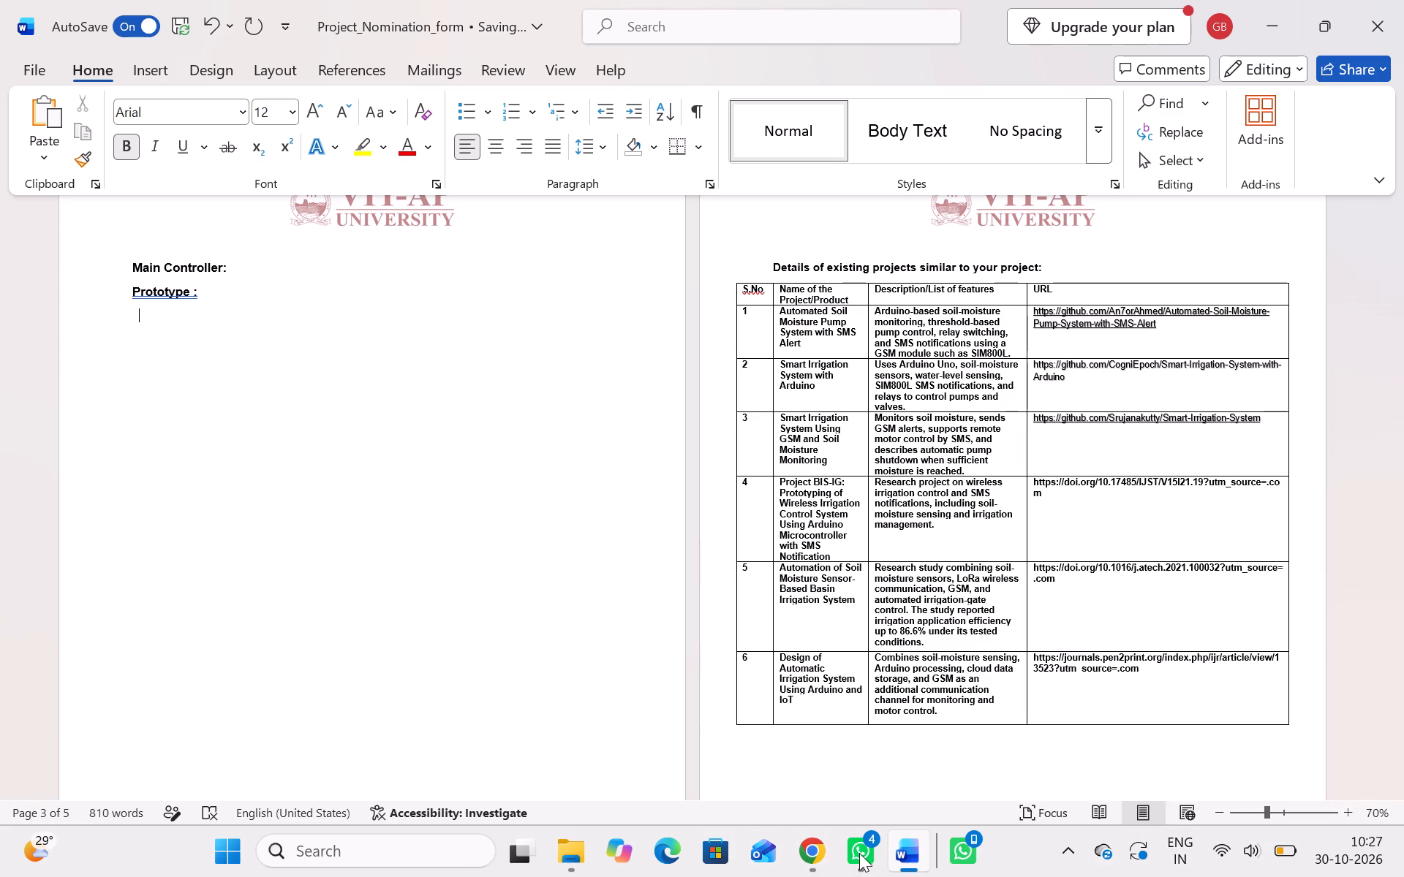
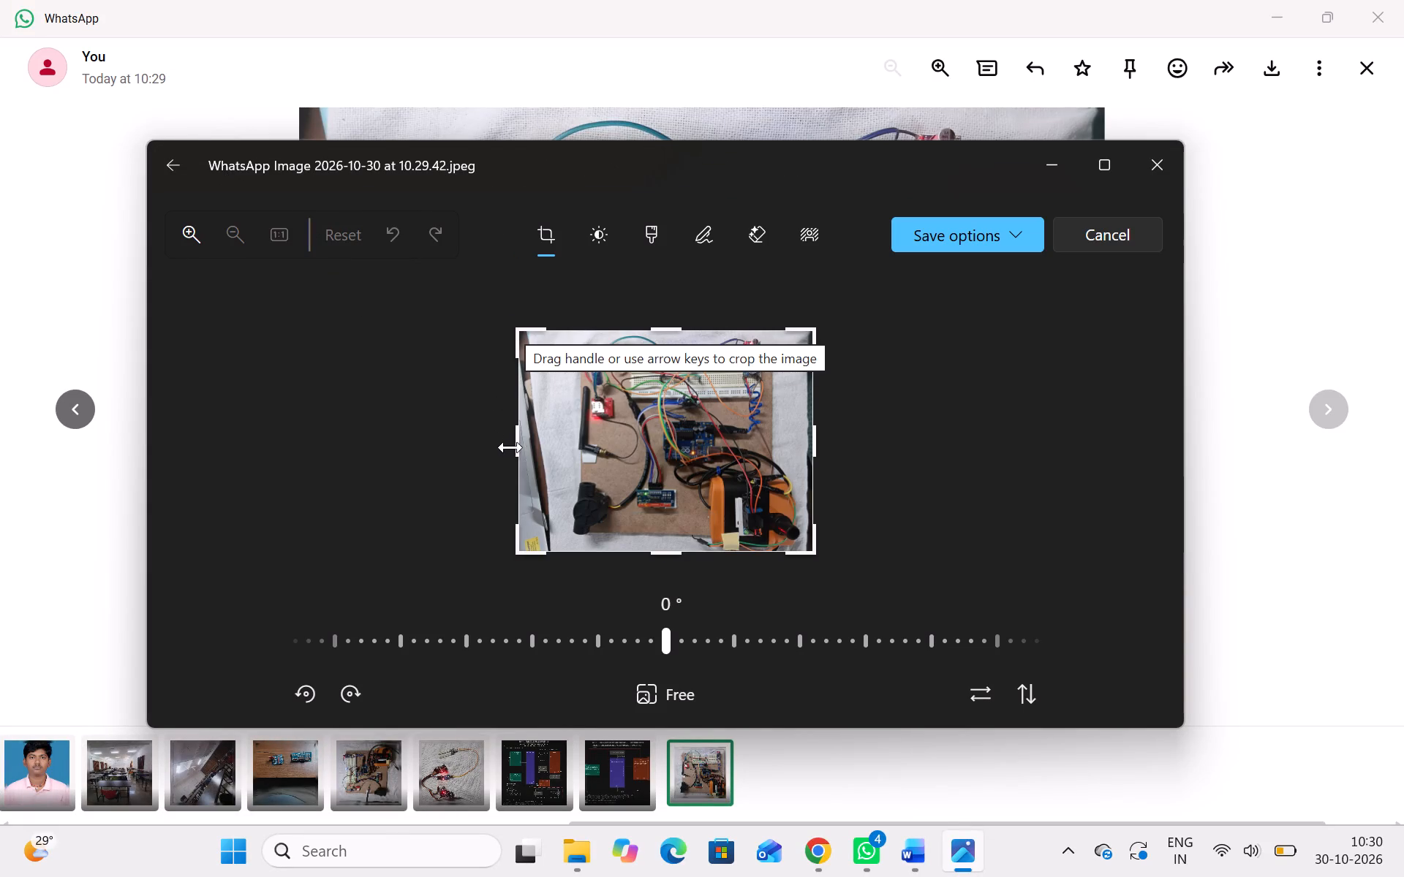
Crop the dark strip off the left side of the prototype photo, copy the cropped image and close the photo editor.
drag(516, 443, 550, 448)
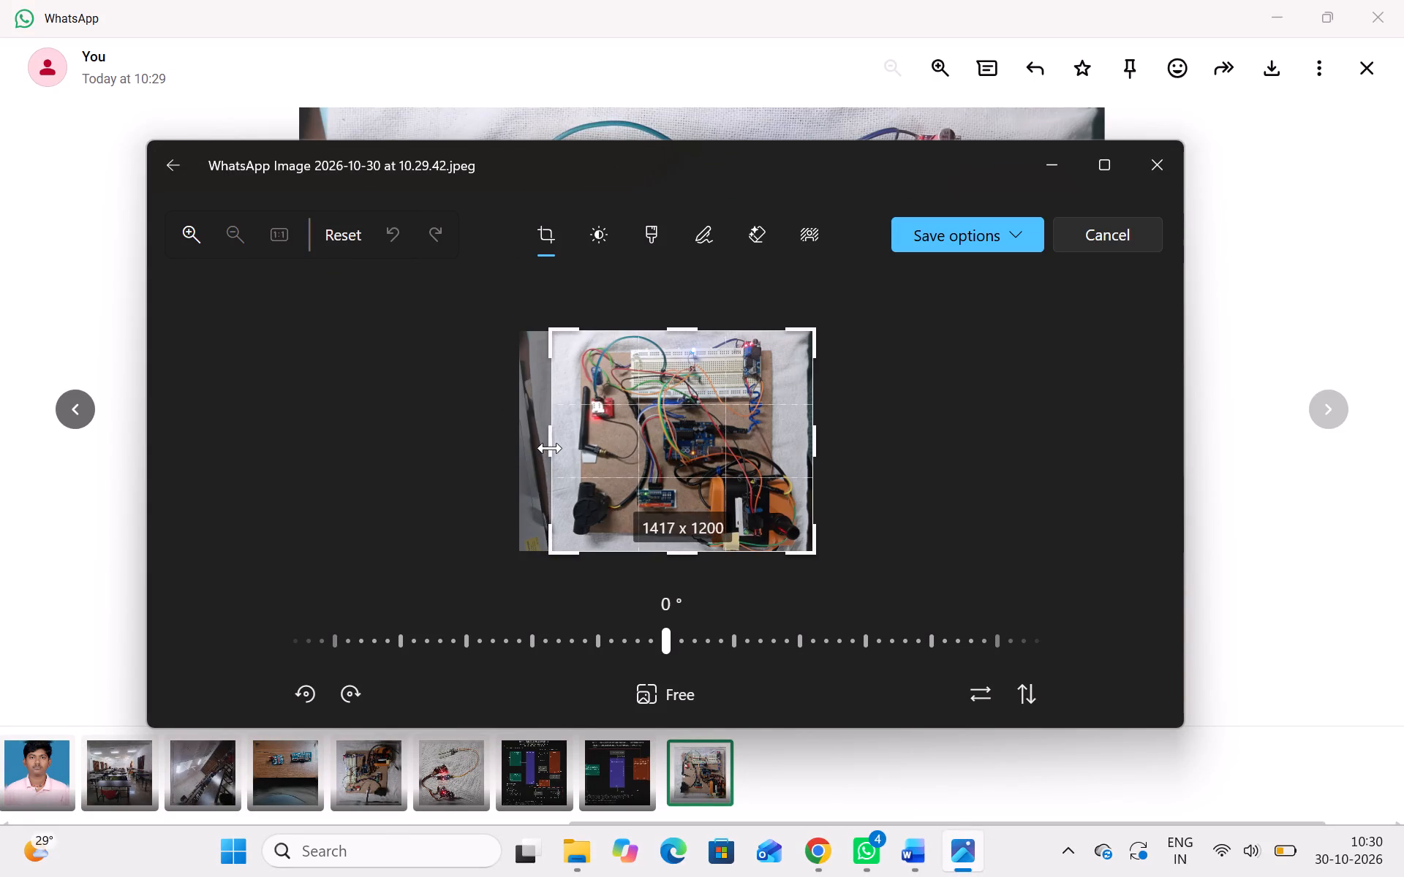
drag(550, 448, 547, 448)
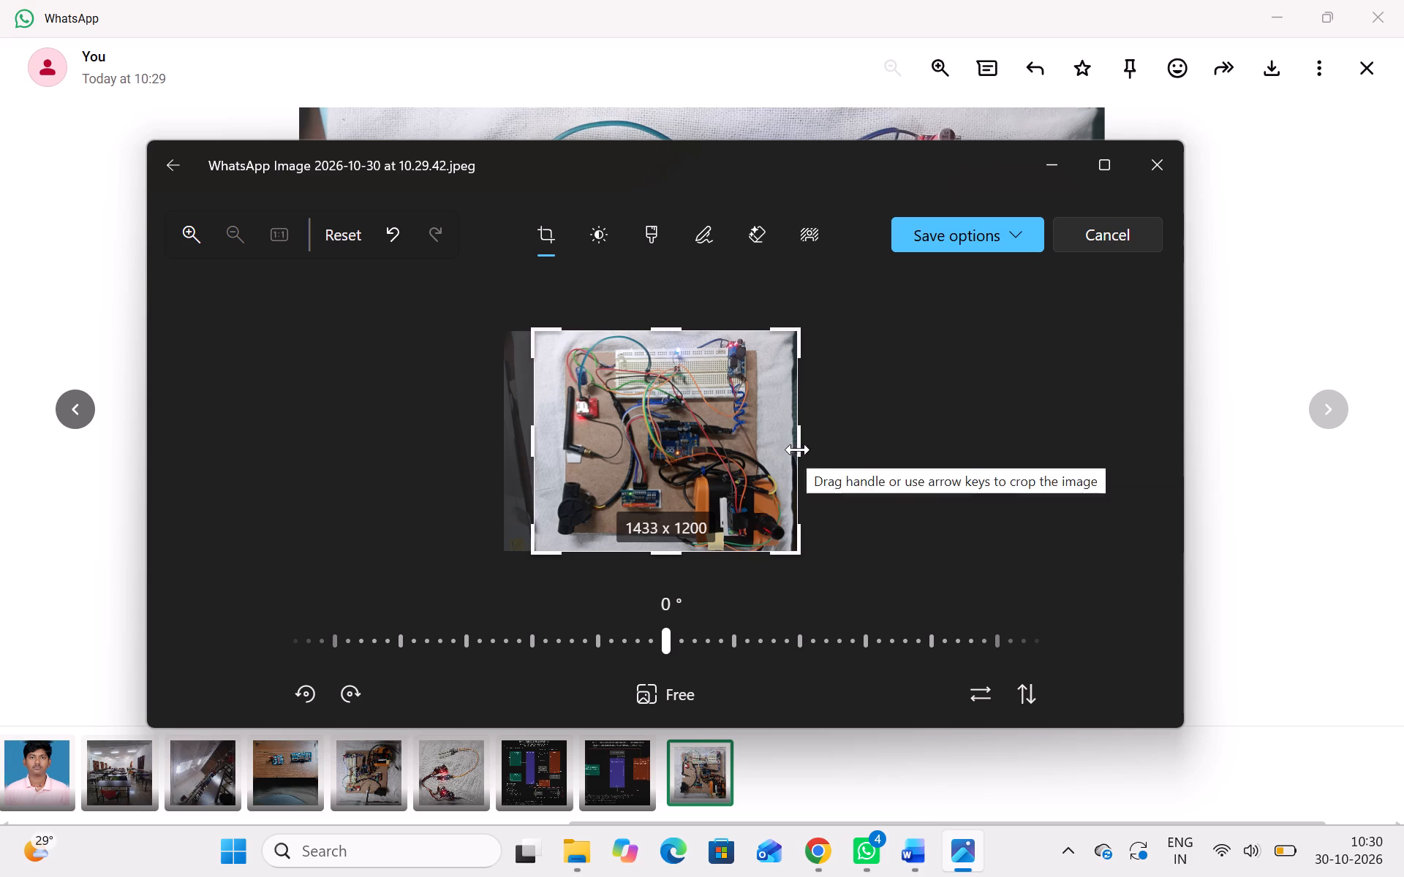
click(798, 449)
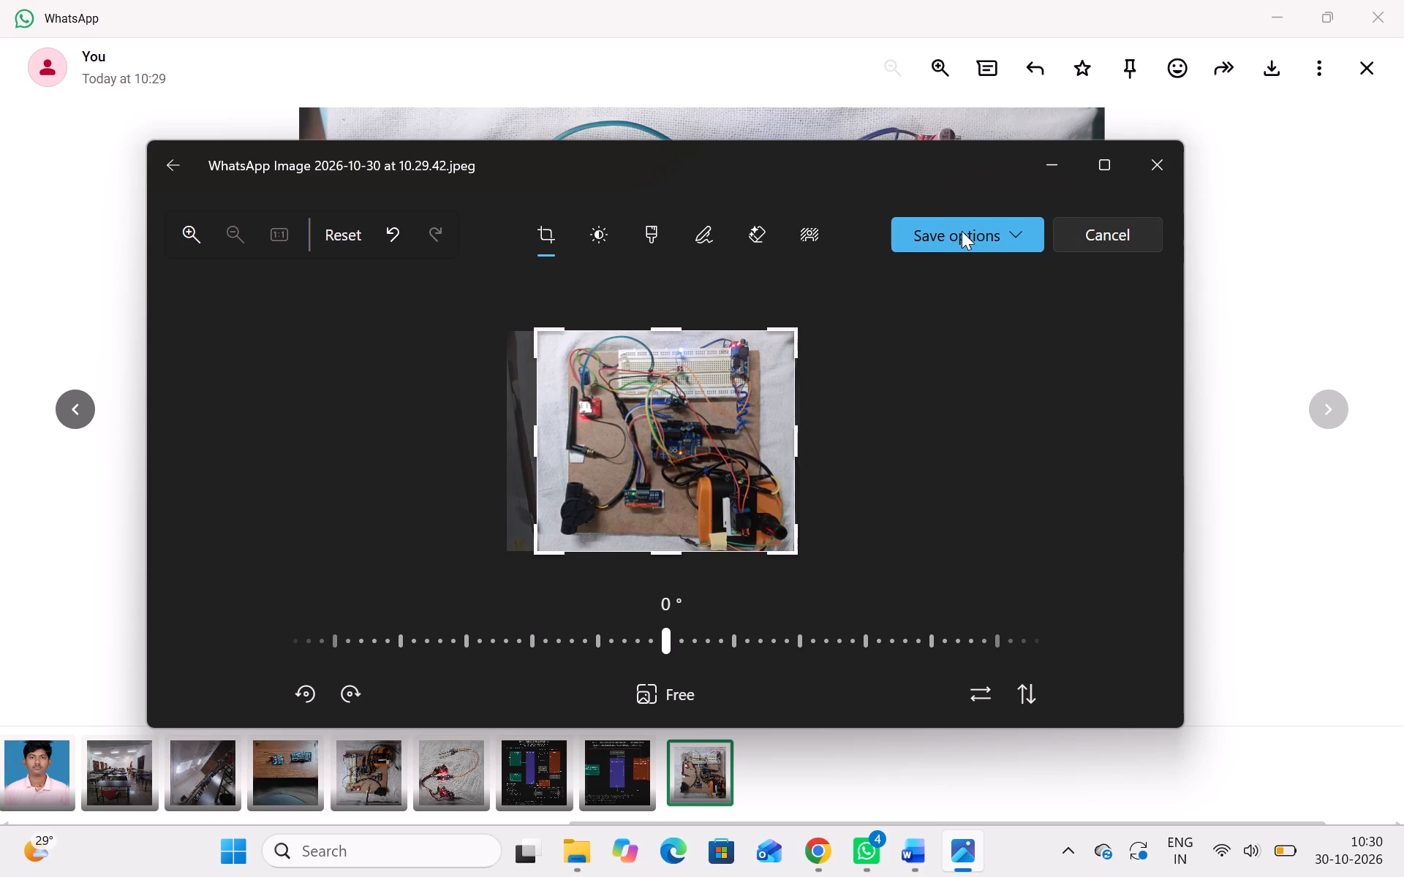
key(ctrl+c)
click(1153, 165)
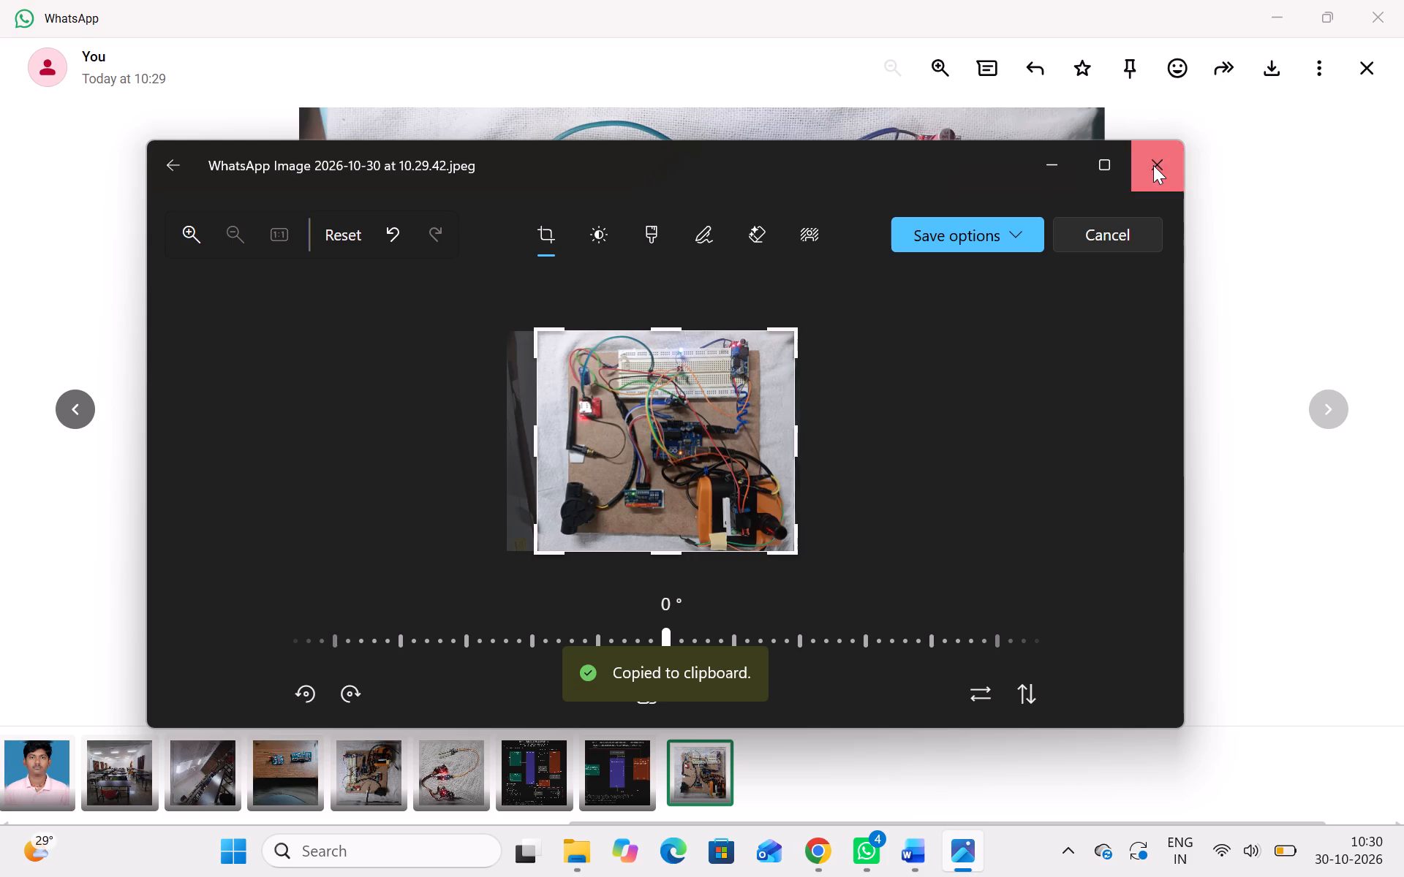
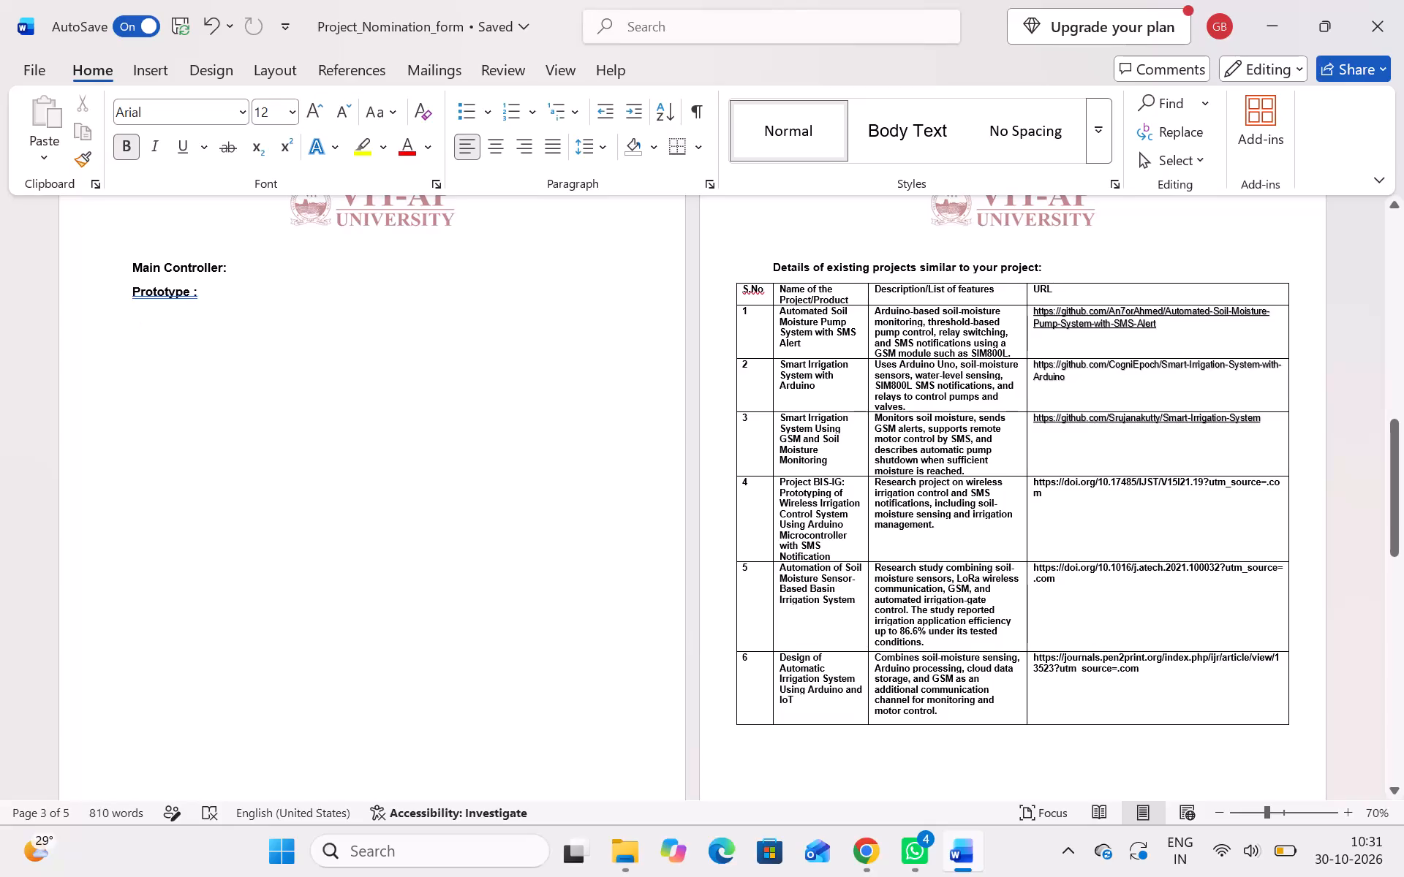
Try to paste the copied content on the empty line below the "Prototype :" subheading on page 3.
key(ctrl+v)
key(ctrl+v)
key(ctrl+v)
key(ctrl+v)
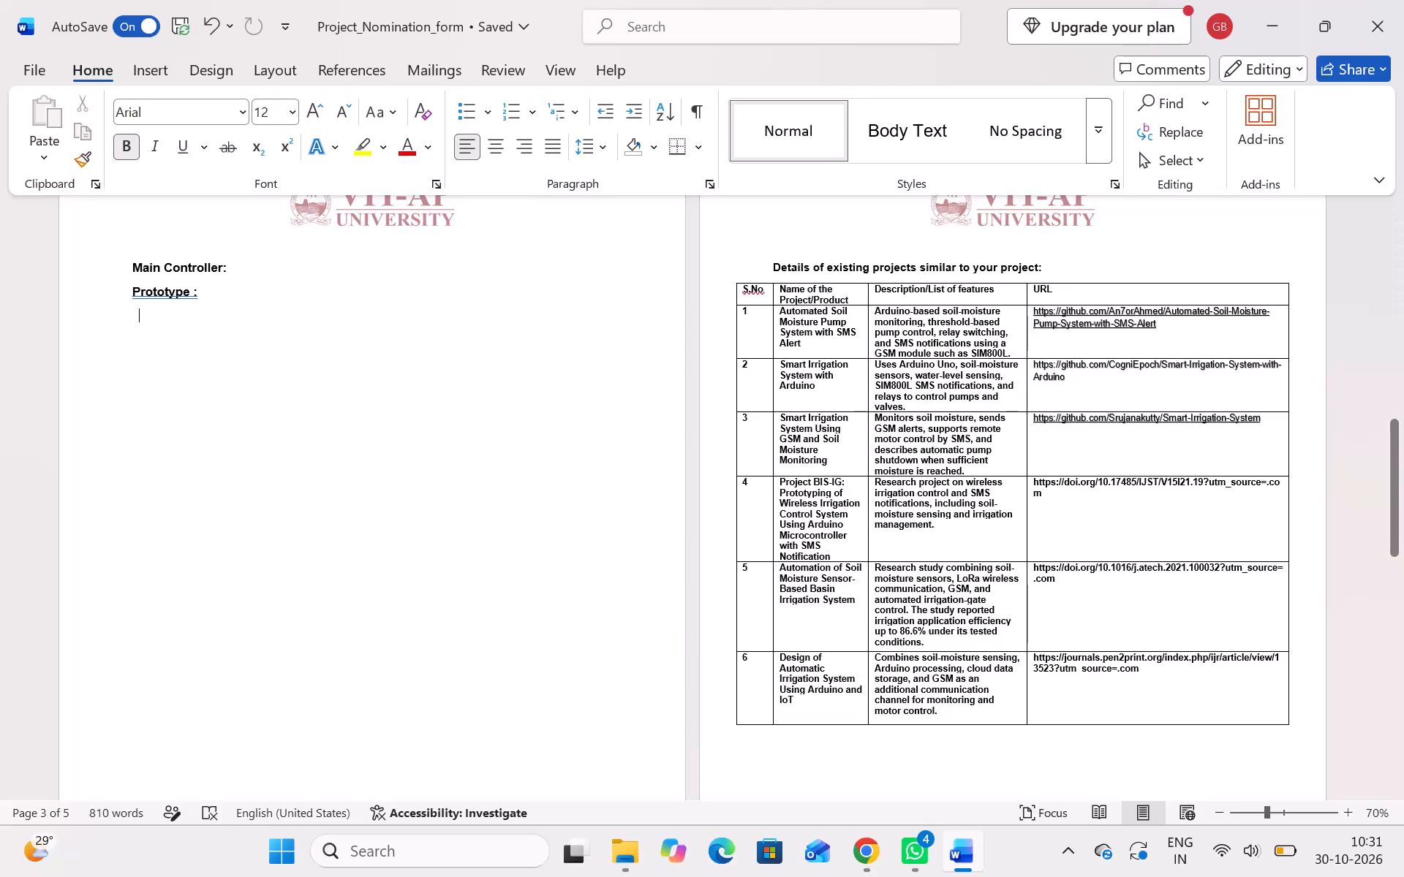
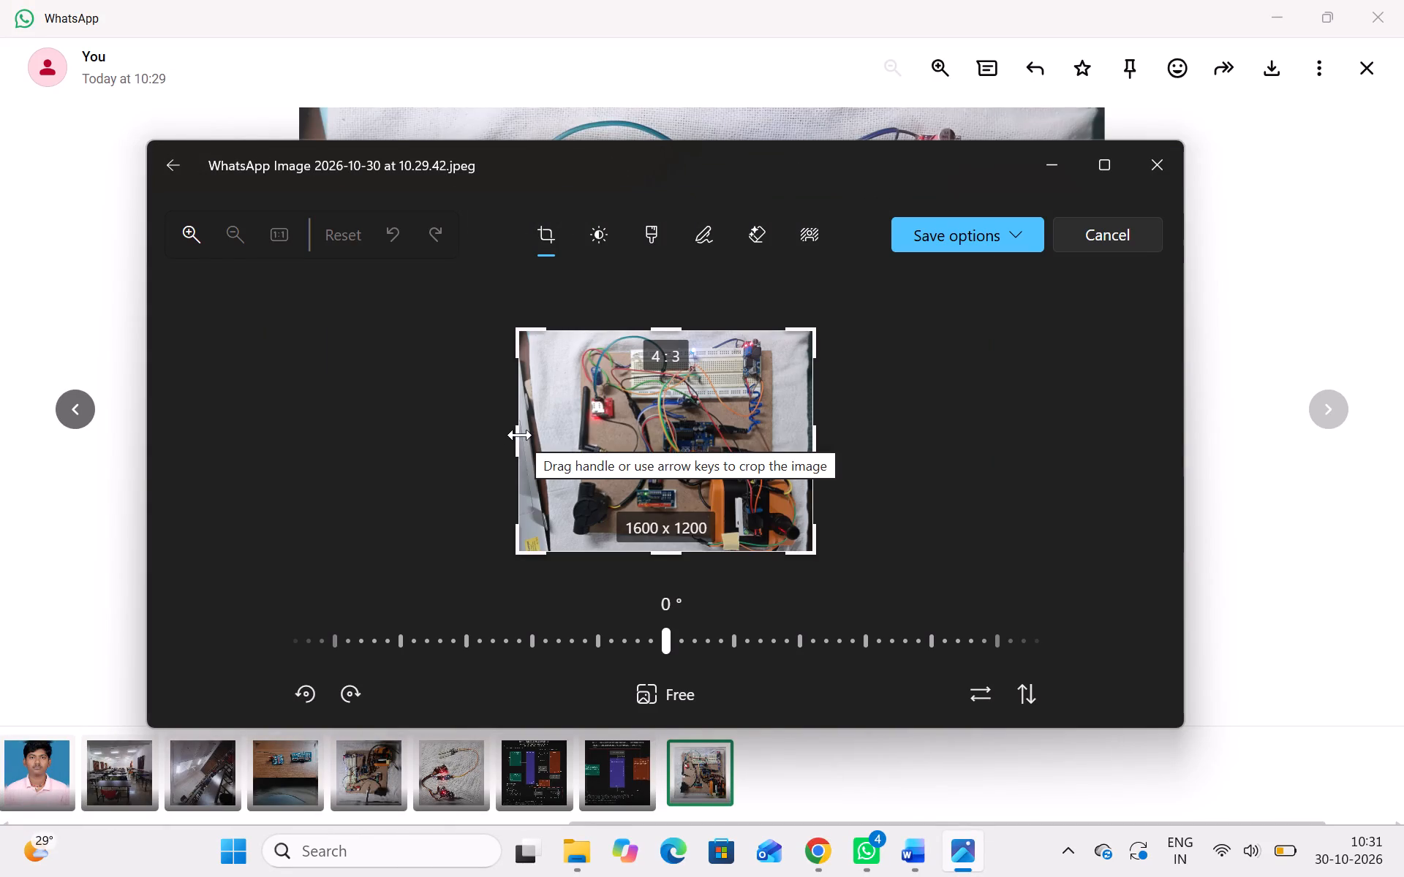
Crop the sides of the prototype photo to about 1337 x 1200 and copy the cropped image.
drag(520, 435, 559, 436)
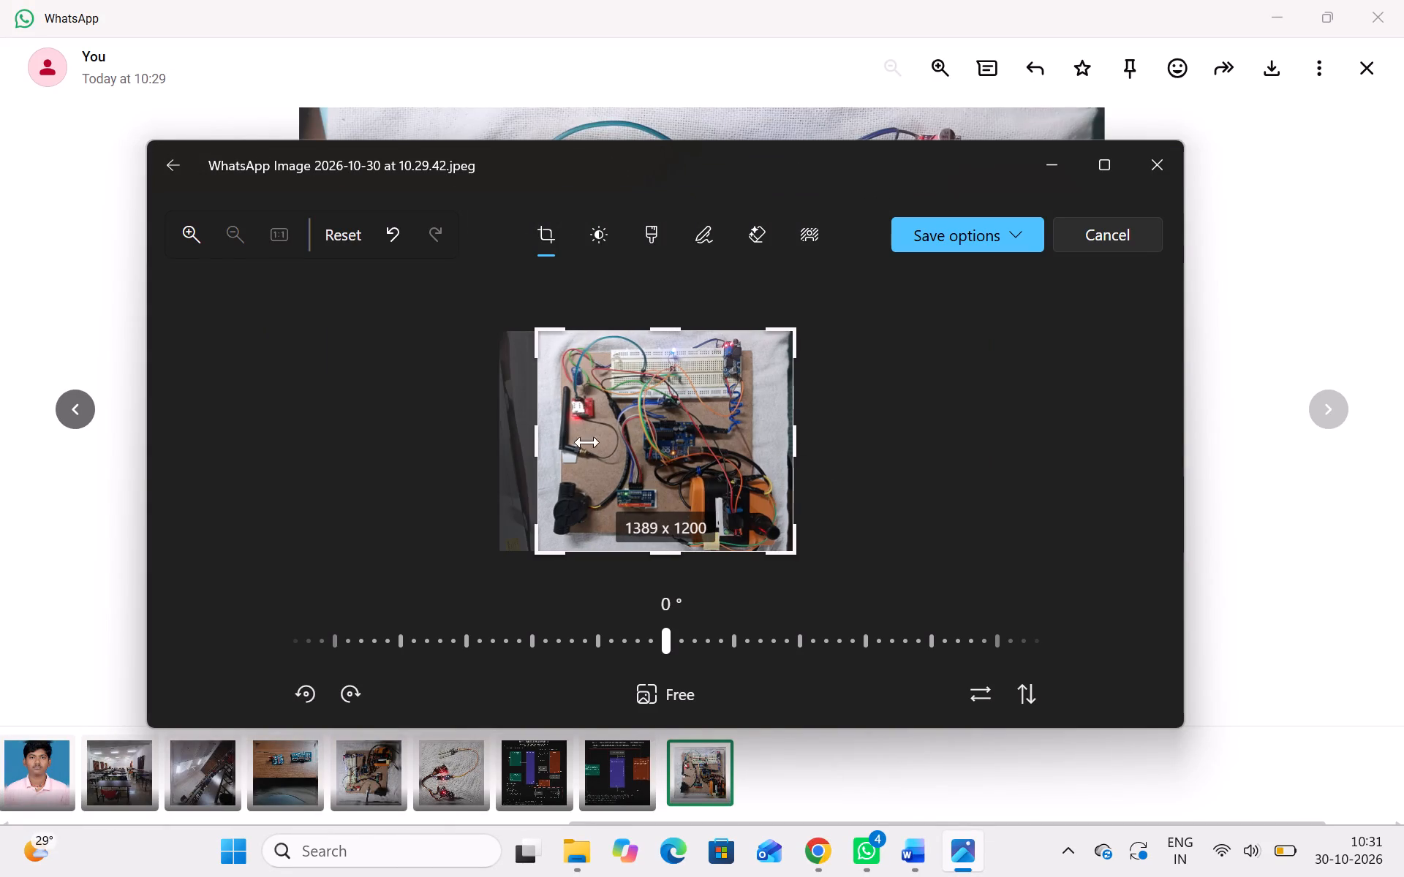
drag(795, 435, 786, 435)
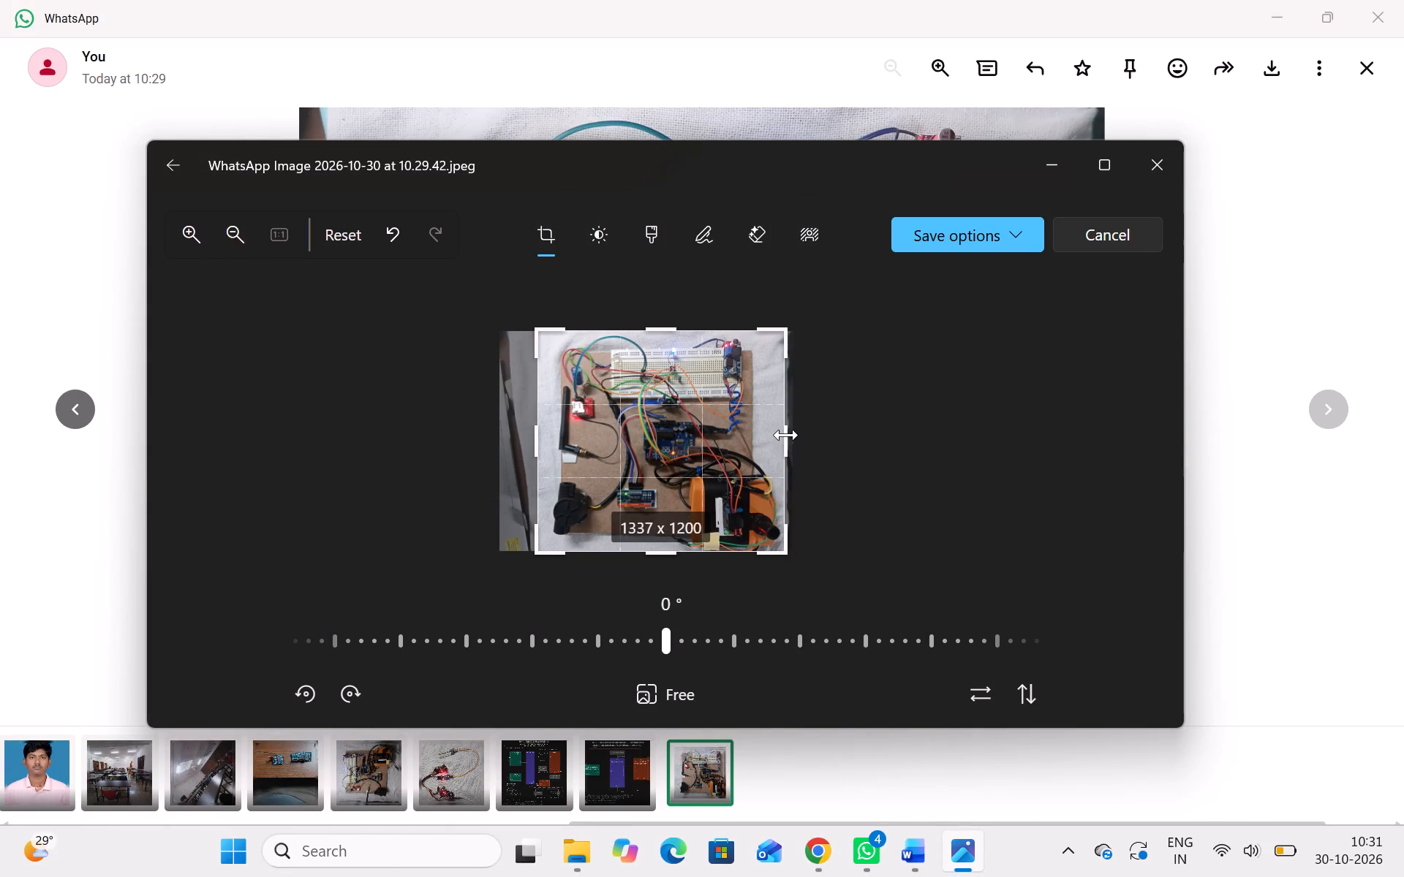
drag(786, 435, 786, 436)
key(ctrl+c)
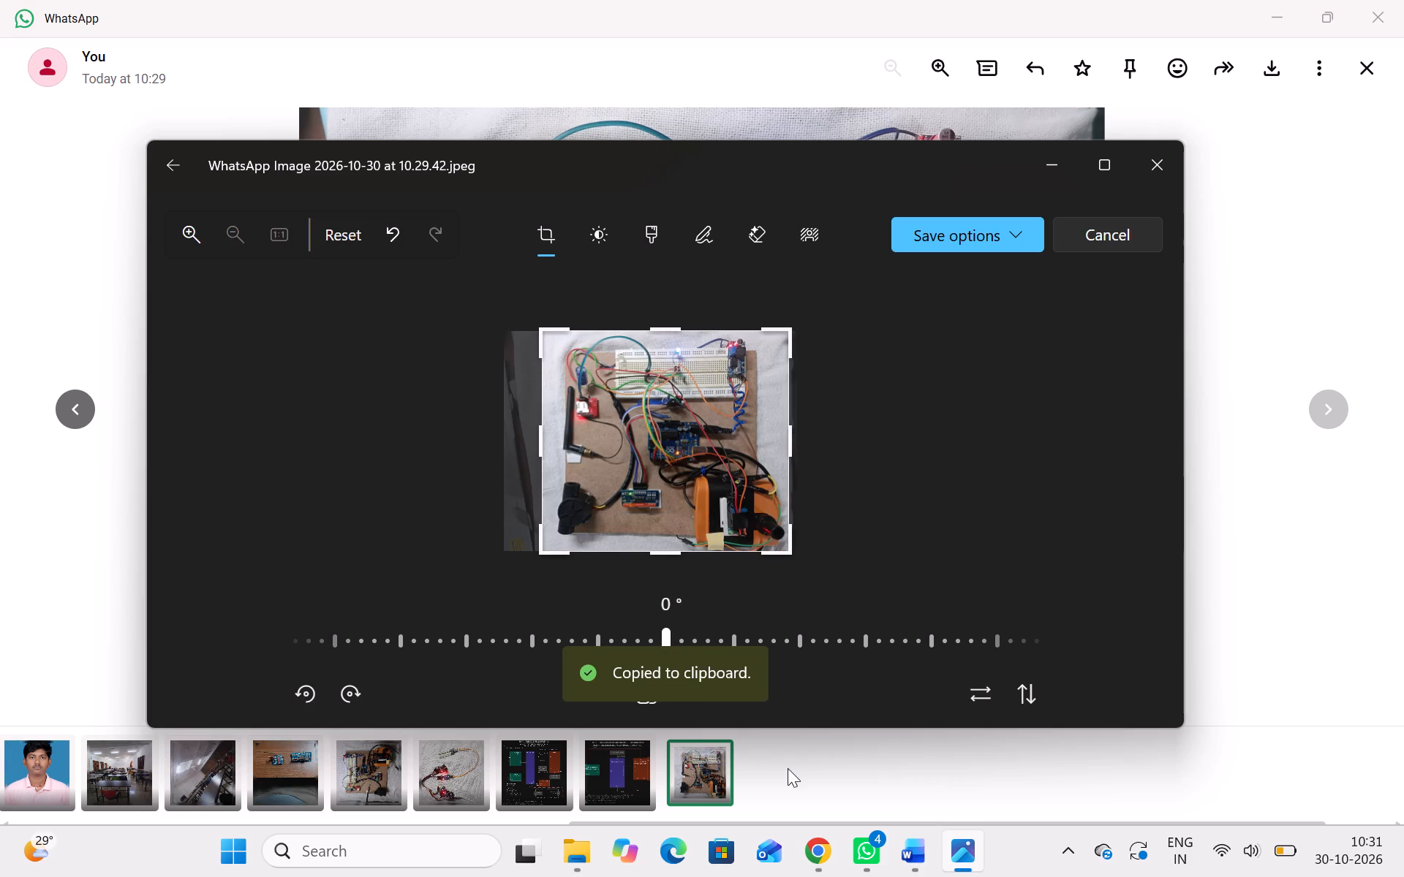
Switch to the Word form, paste the cropped photo below the "Prototype :" subheading on page 3, and shrink it proportionally.
click(880, 718)
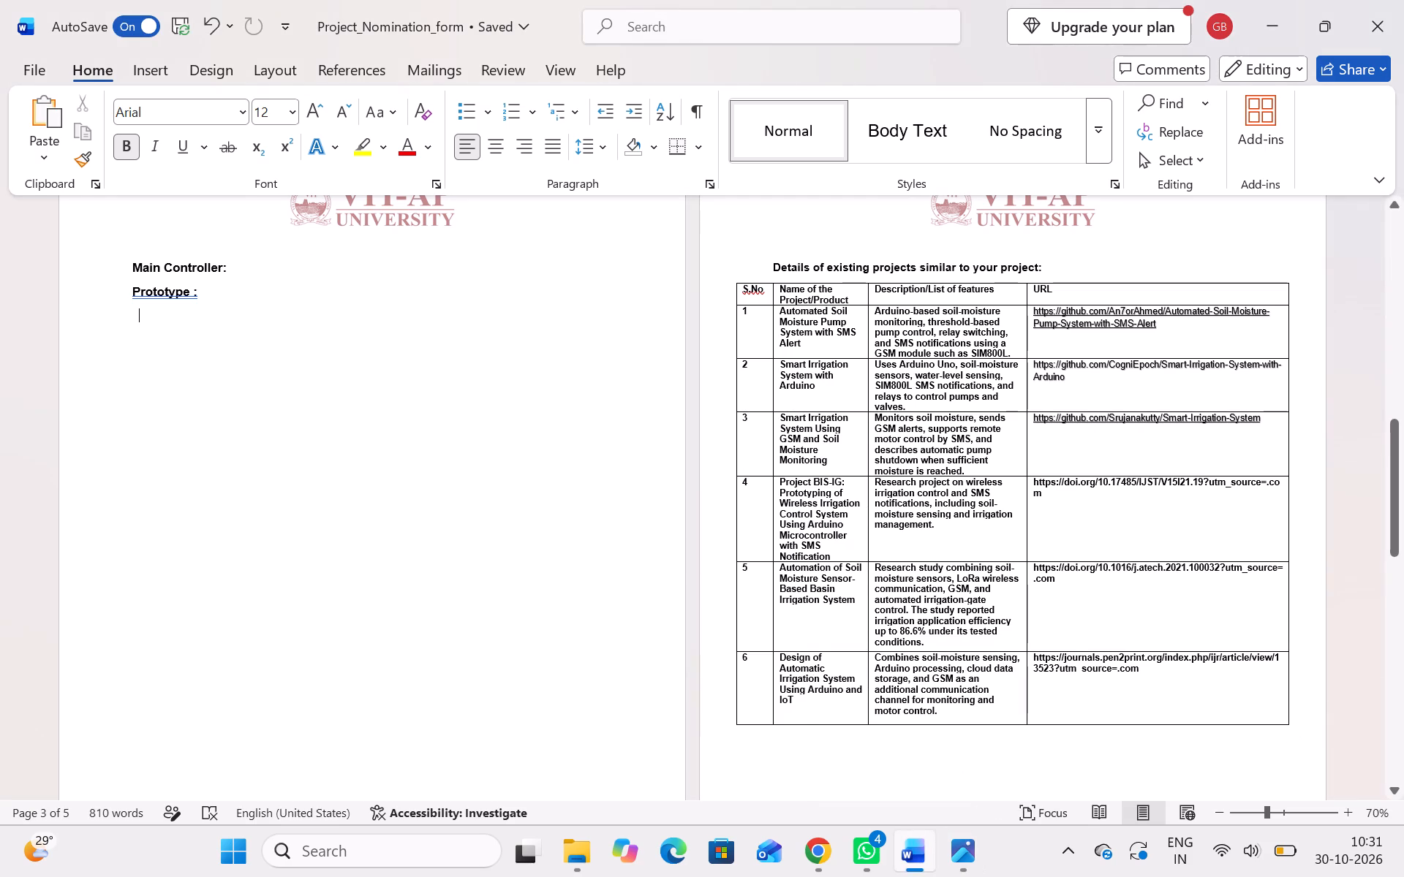
key(ctrl+v)
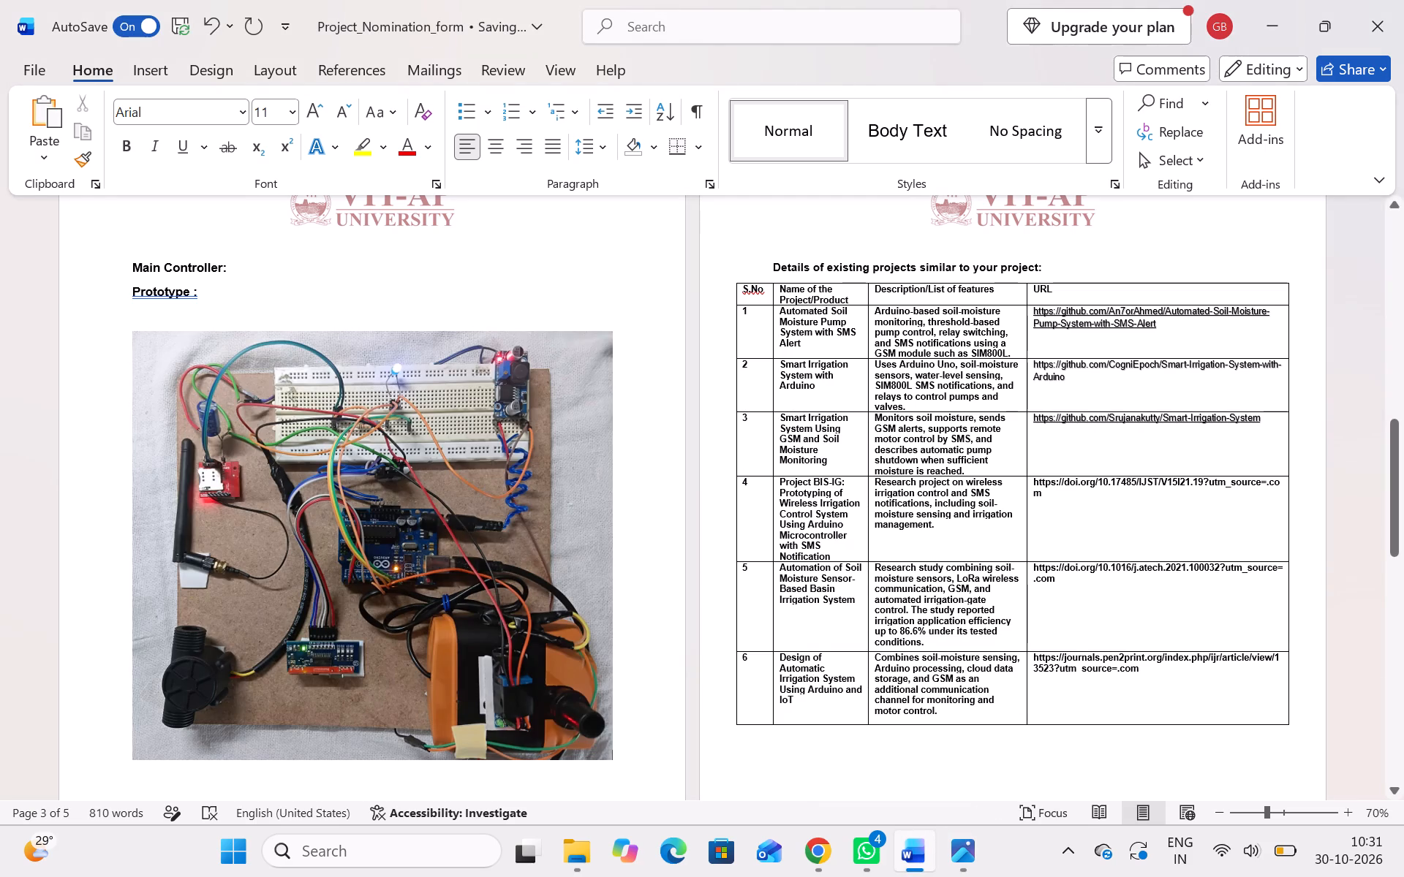
click(404, 531)
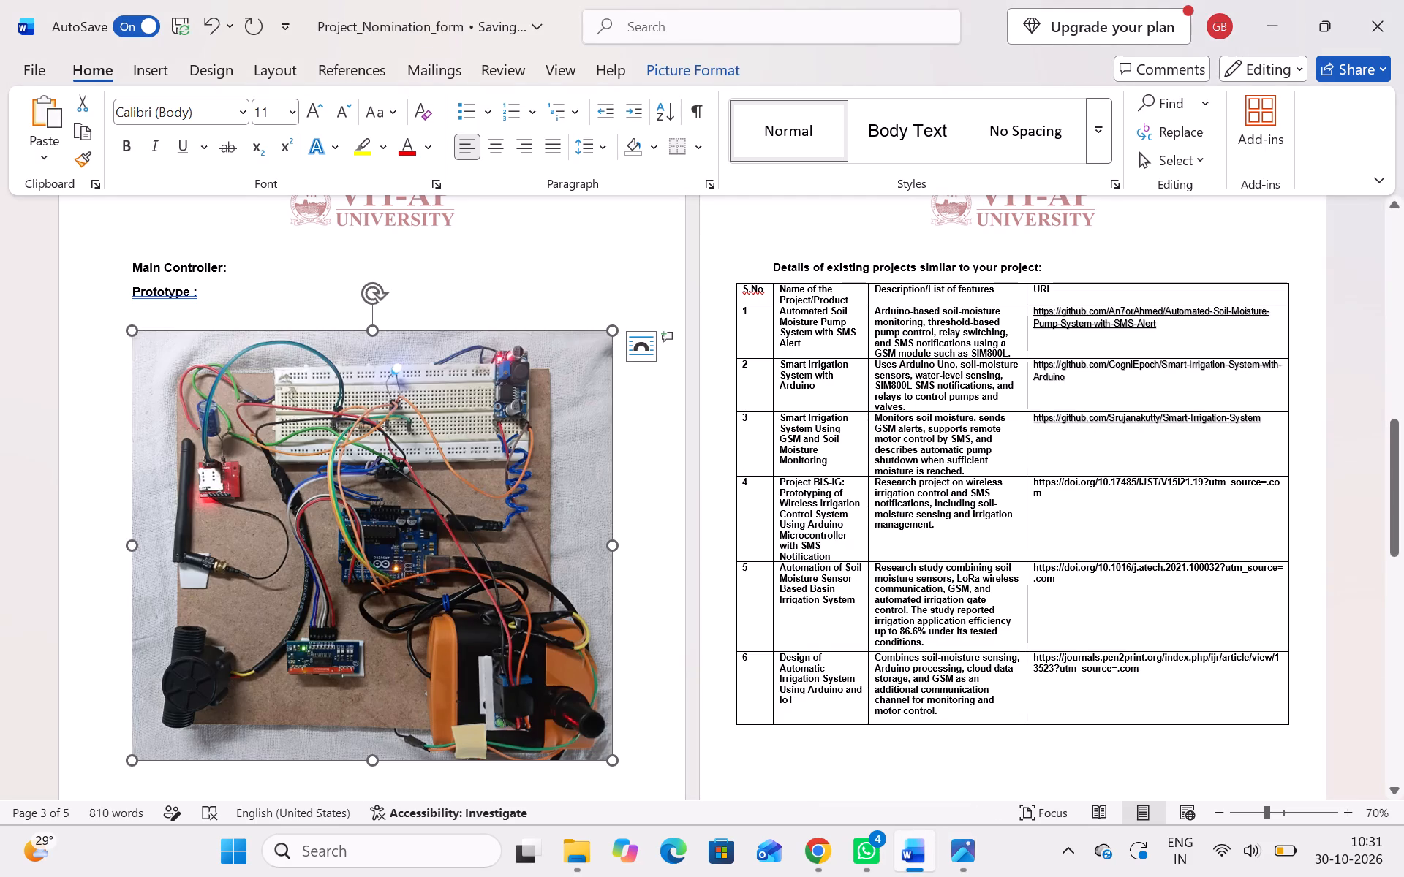
drag(614, 757, 475, 567)
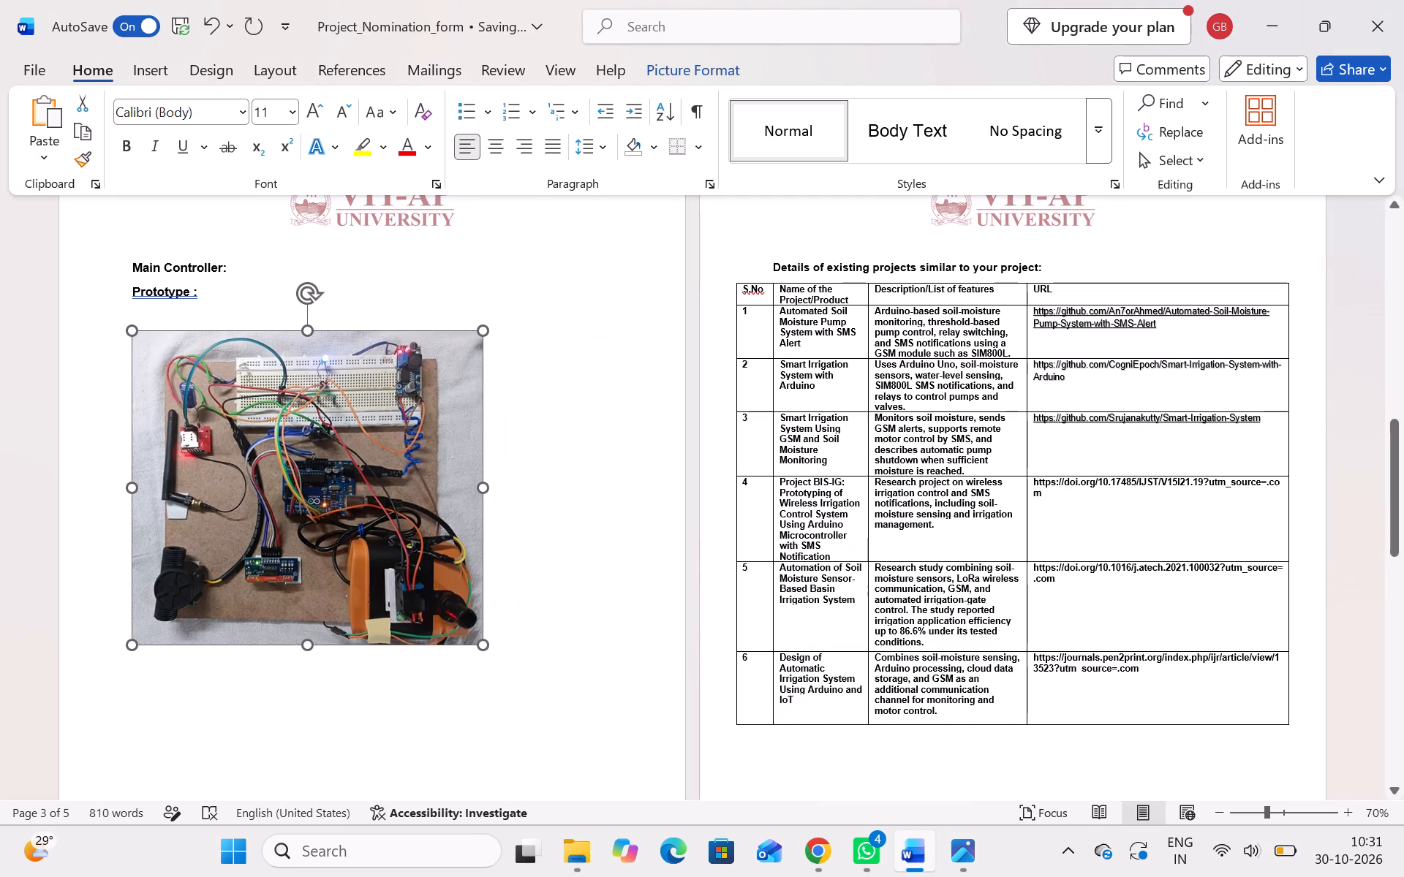
drag(475, 567, 469, 562)
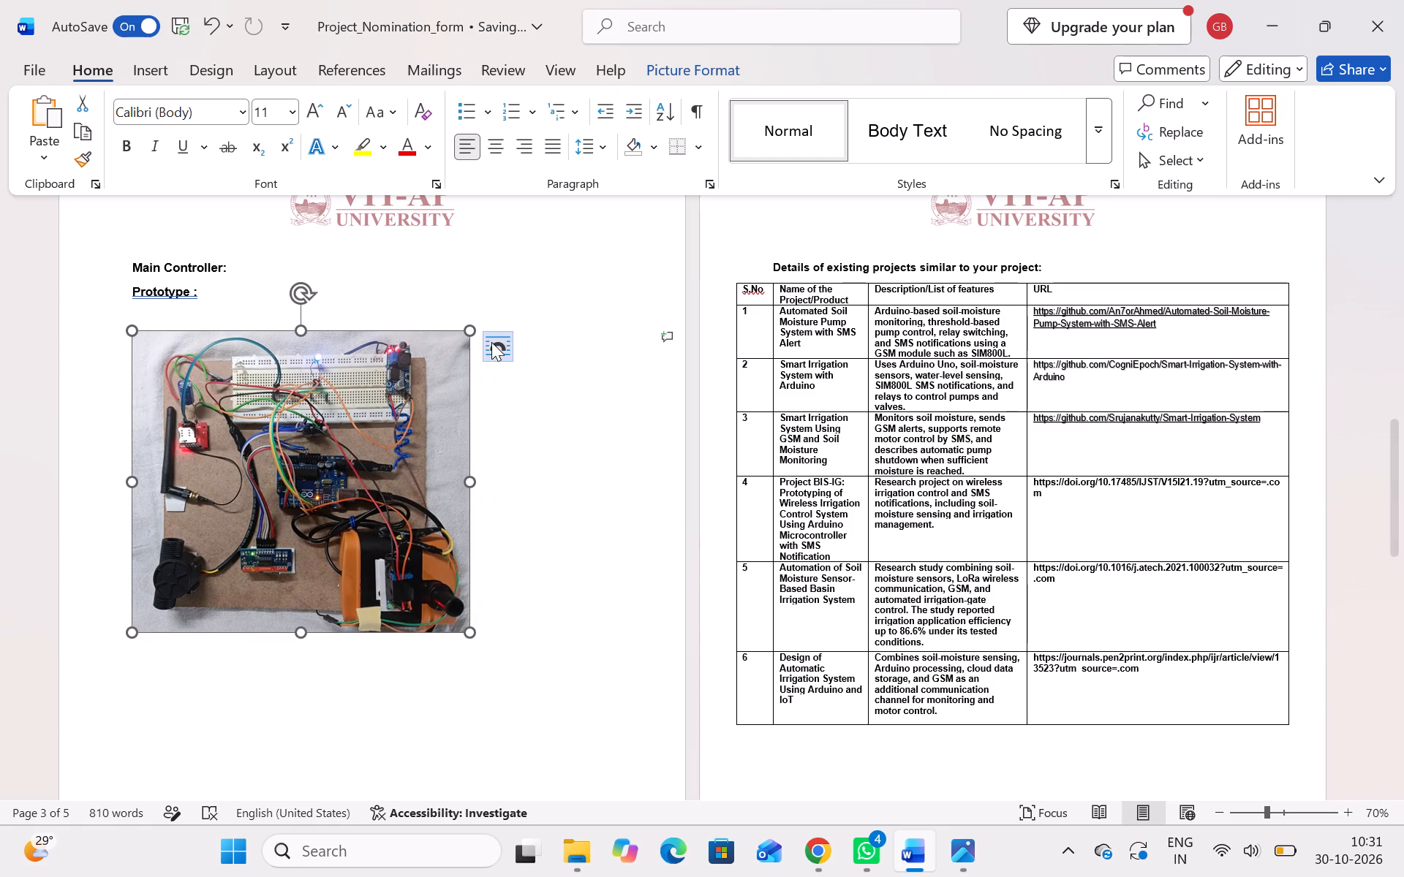
Apply tight text wrapping to the prototype photo and shift it inward, just below the "Prototype :" subheading.
click(491, 342)
click(608, 513)
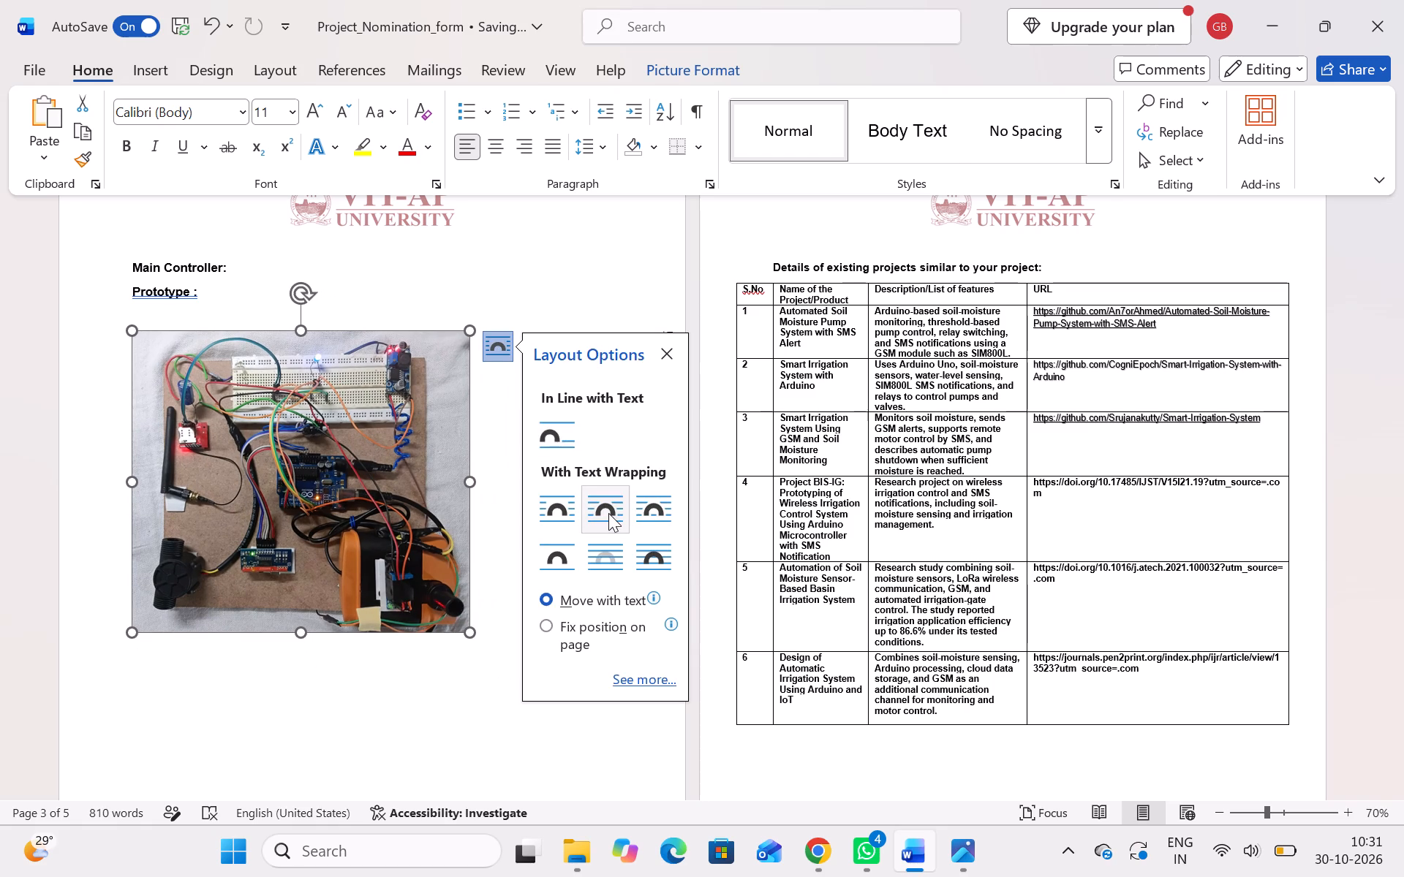
drag(328, 433, 375, 419)
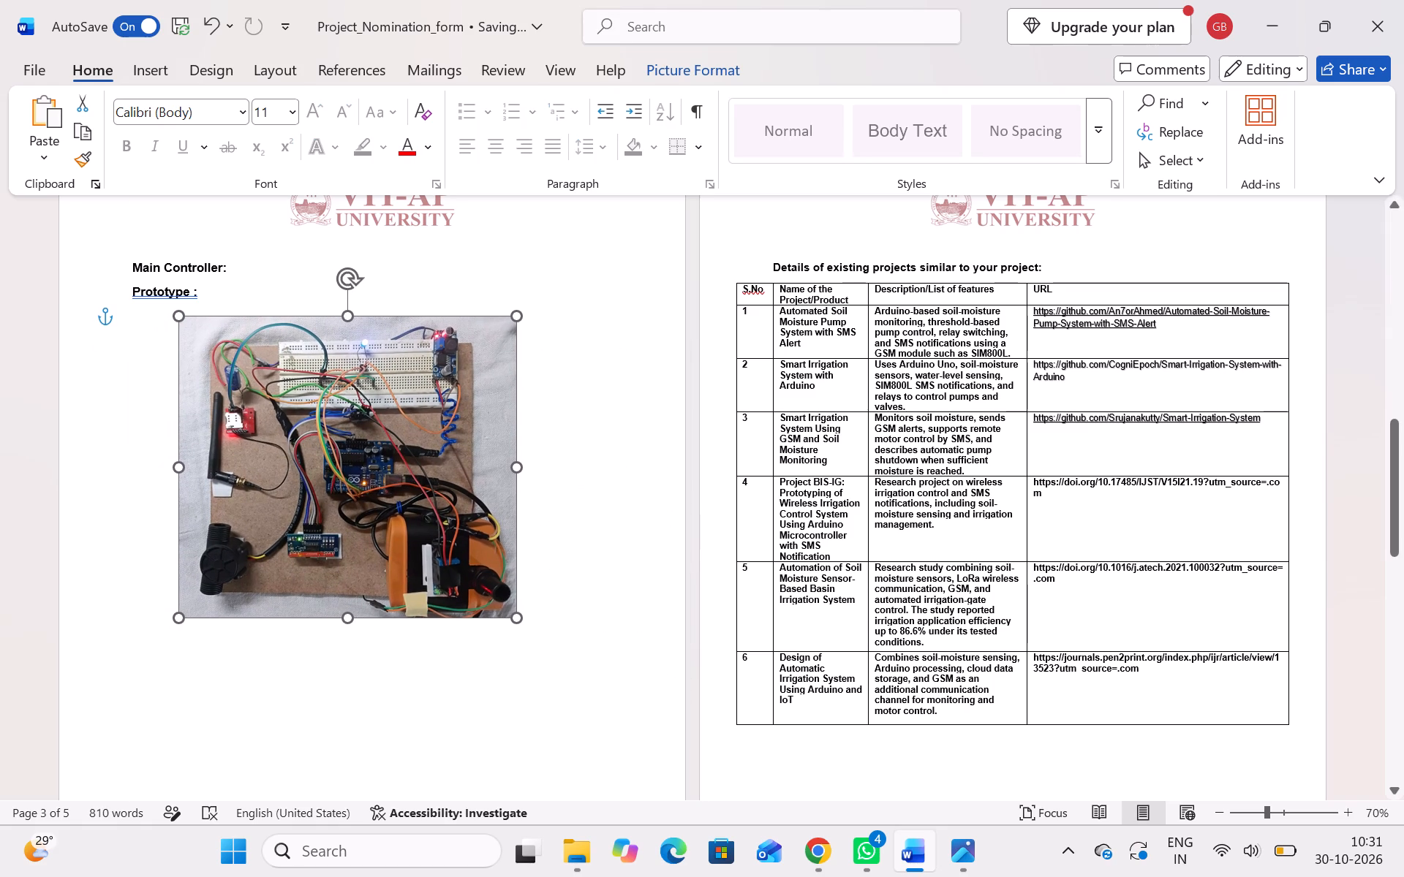
drag(375, 419, 377, 415)
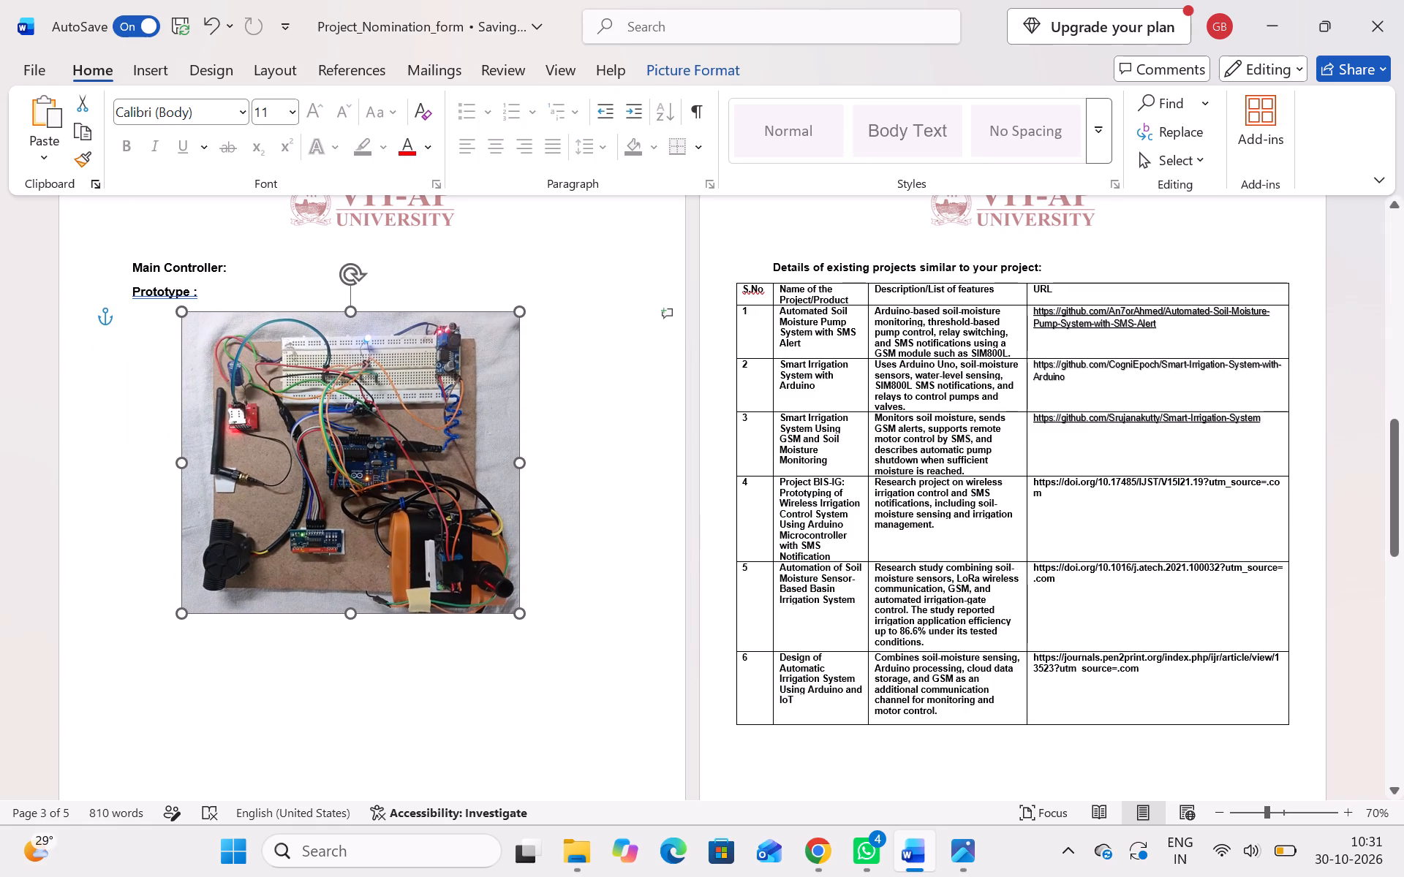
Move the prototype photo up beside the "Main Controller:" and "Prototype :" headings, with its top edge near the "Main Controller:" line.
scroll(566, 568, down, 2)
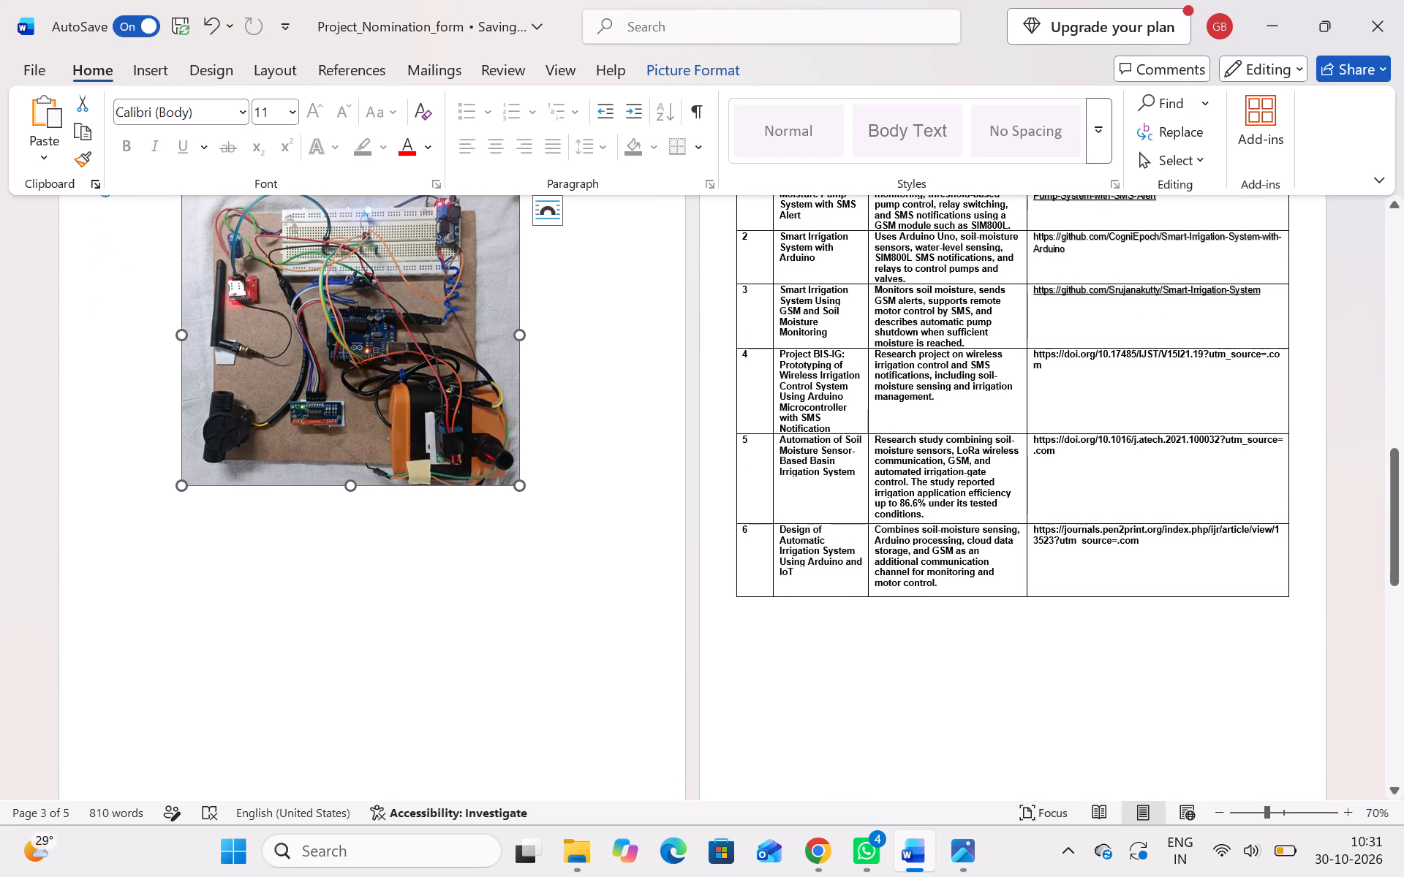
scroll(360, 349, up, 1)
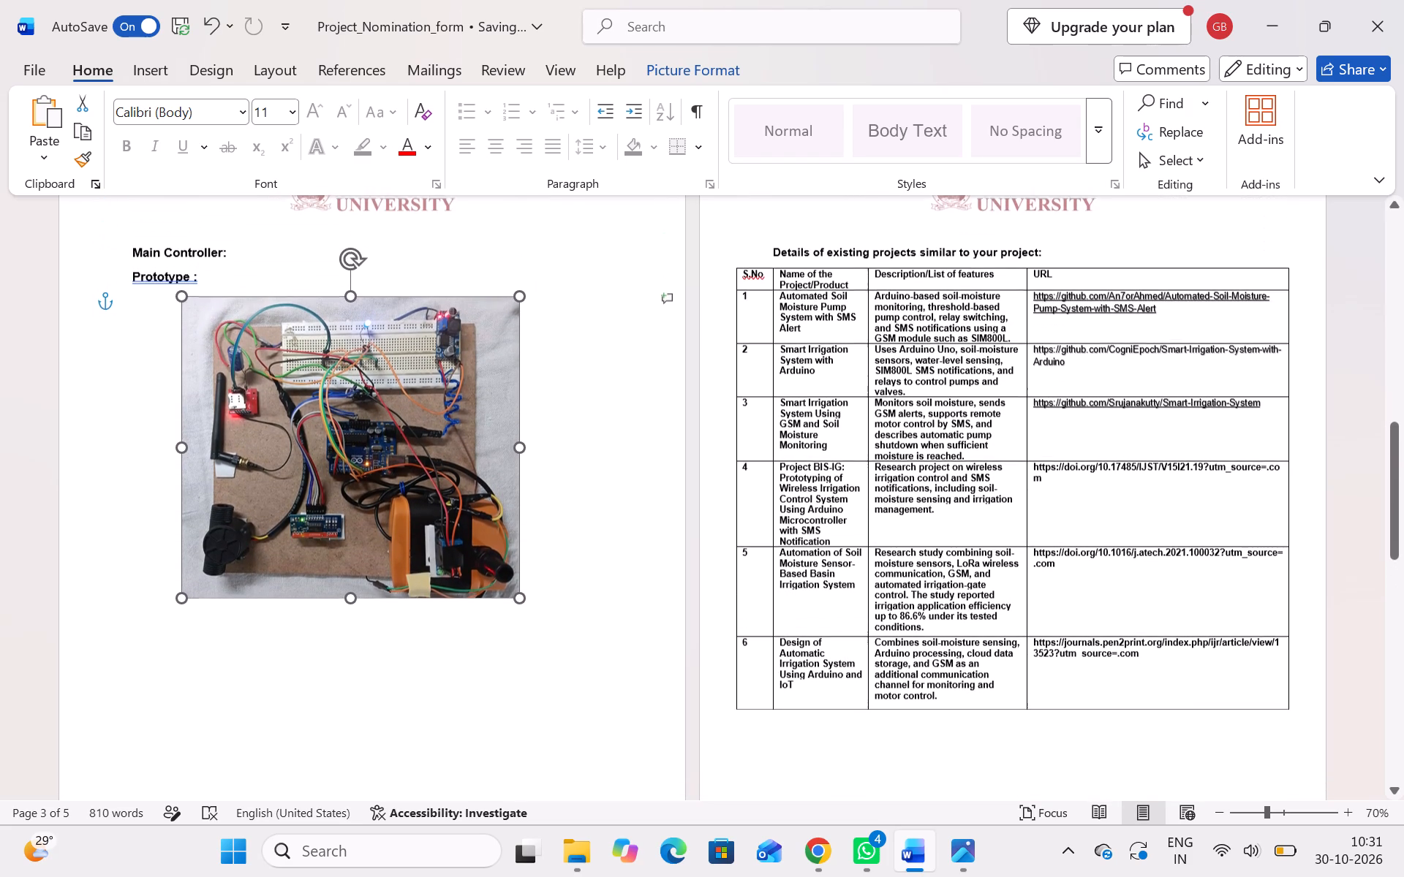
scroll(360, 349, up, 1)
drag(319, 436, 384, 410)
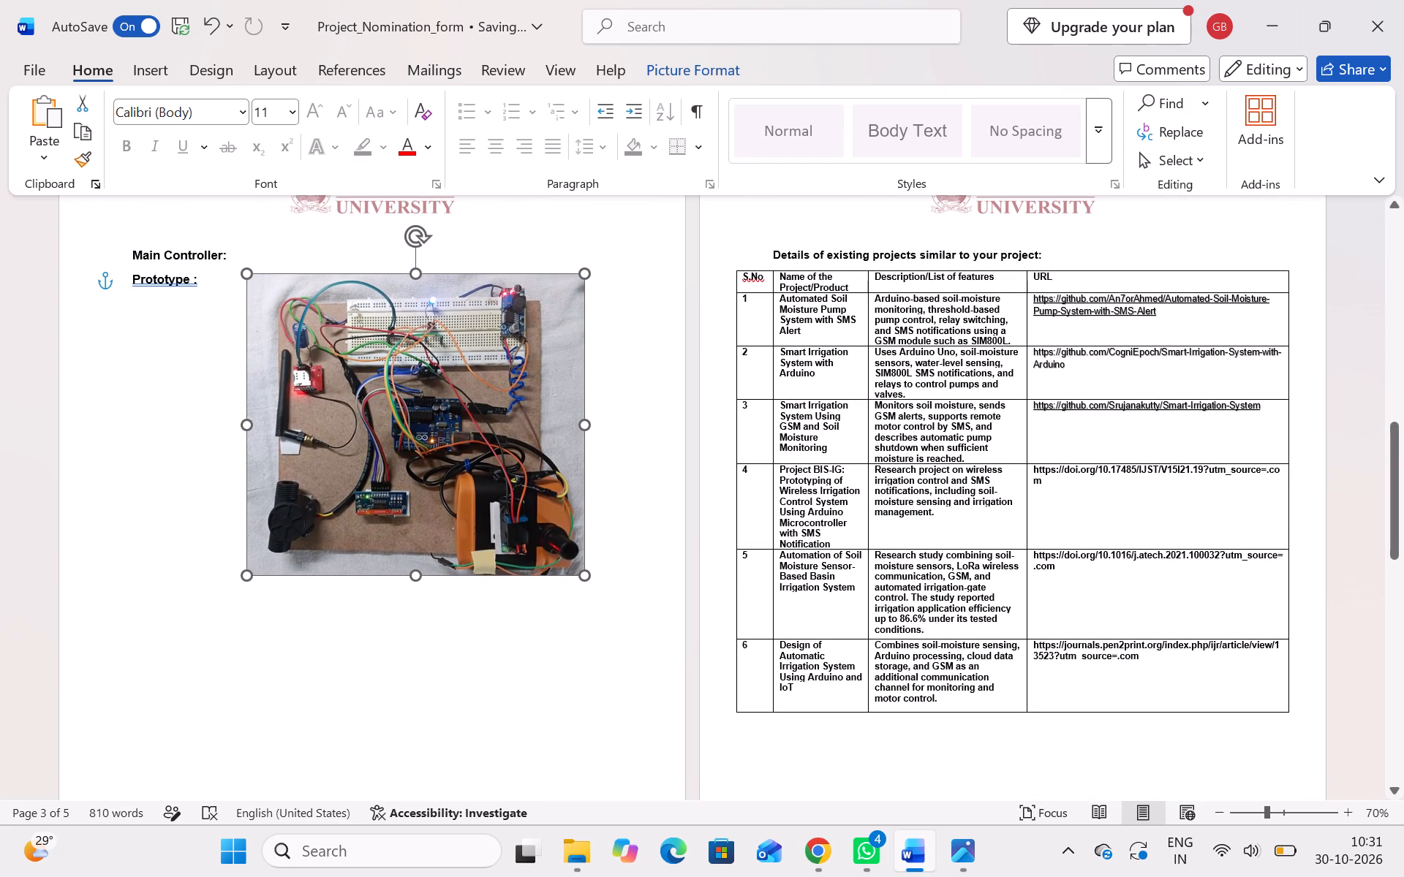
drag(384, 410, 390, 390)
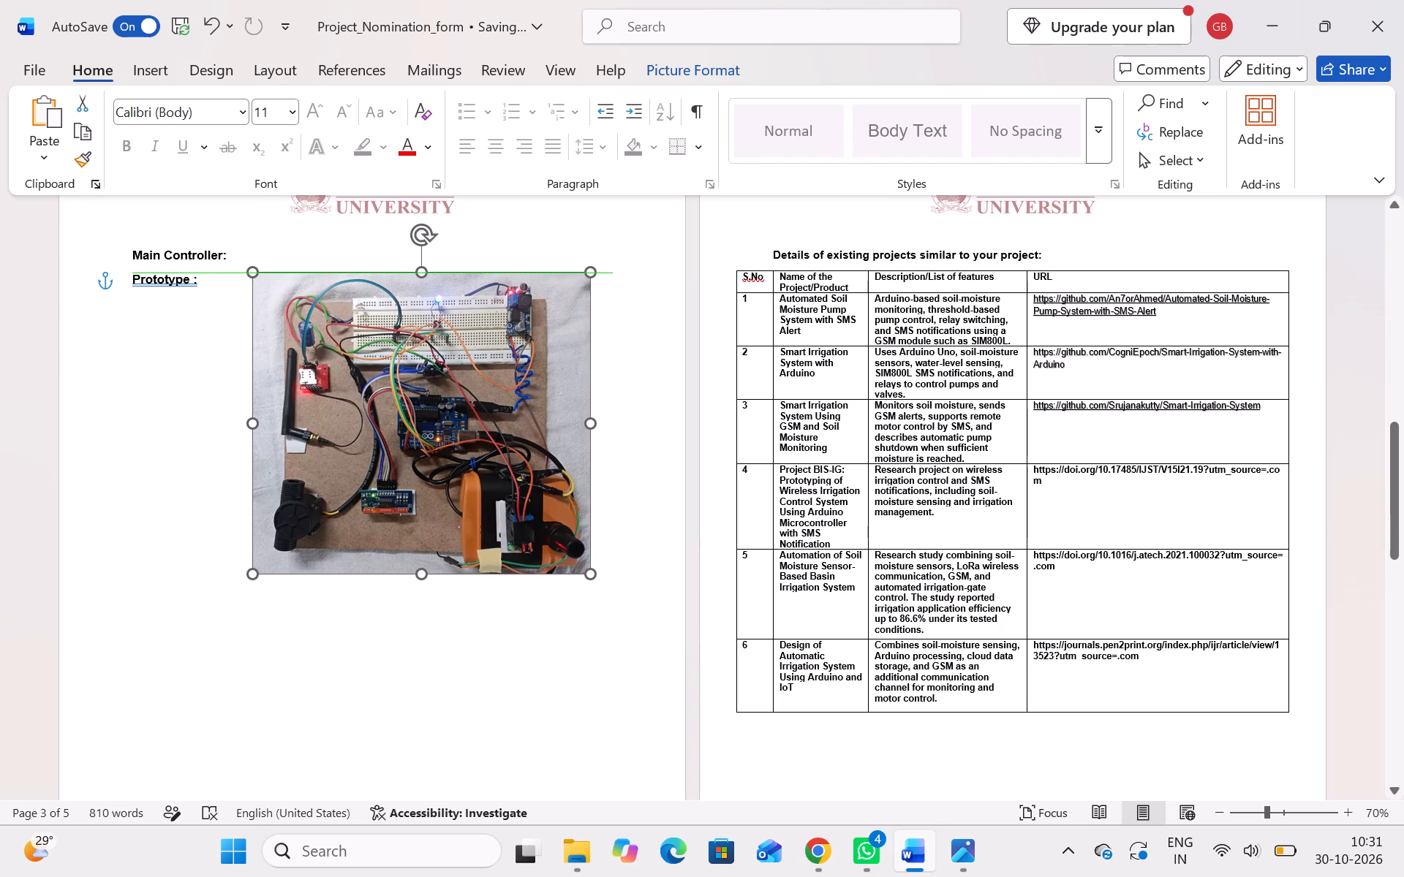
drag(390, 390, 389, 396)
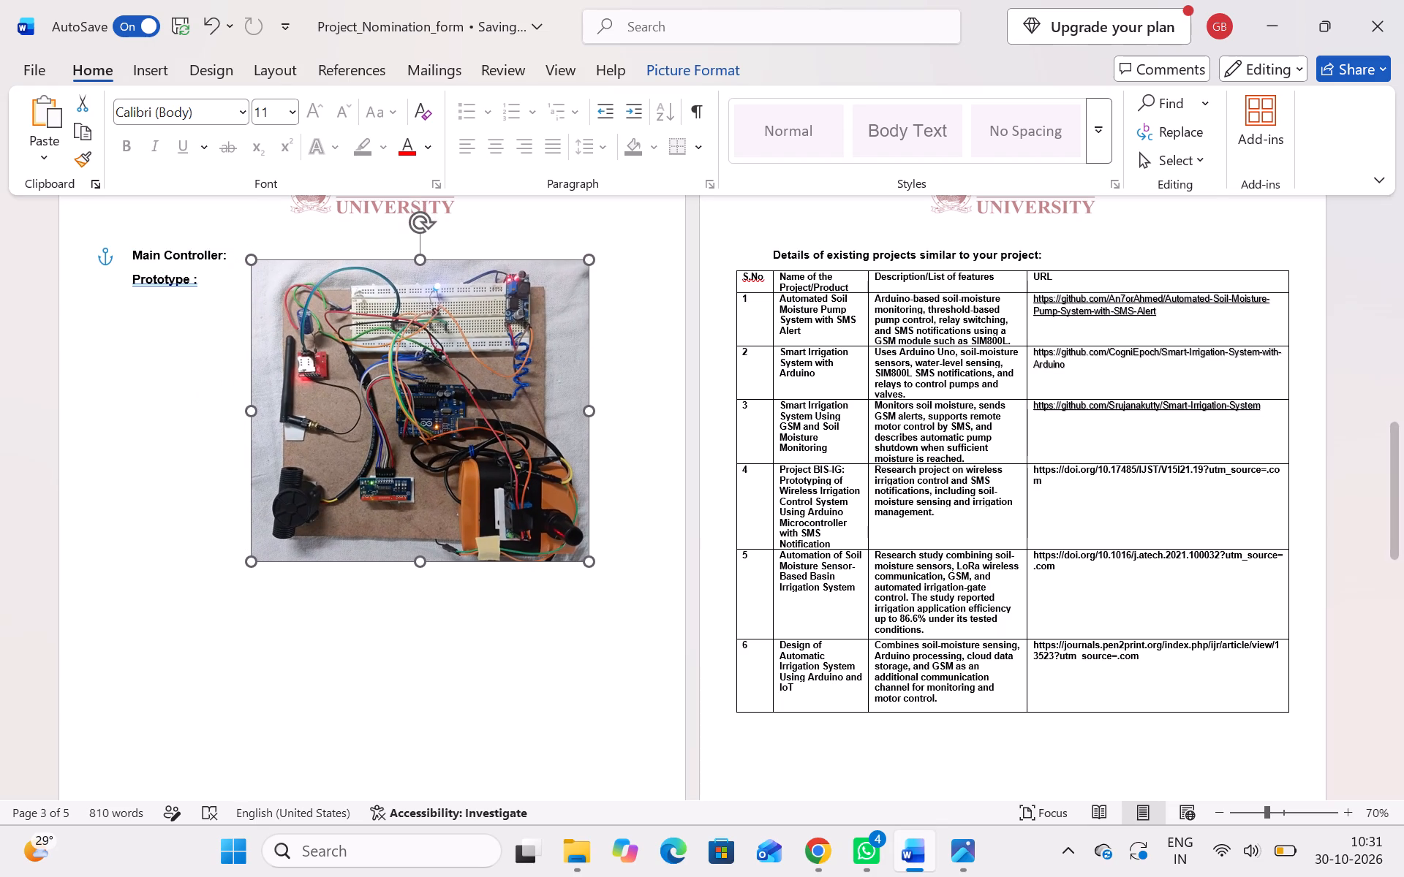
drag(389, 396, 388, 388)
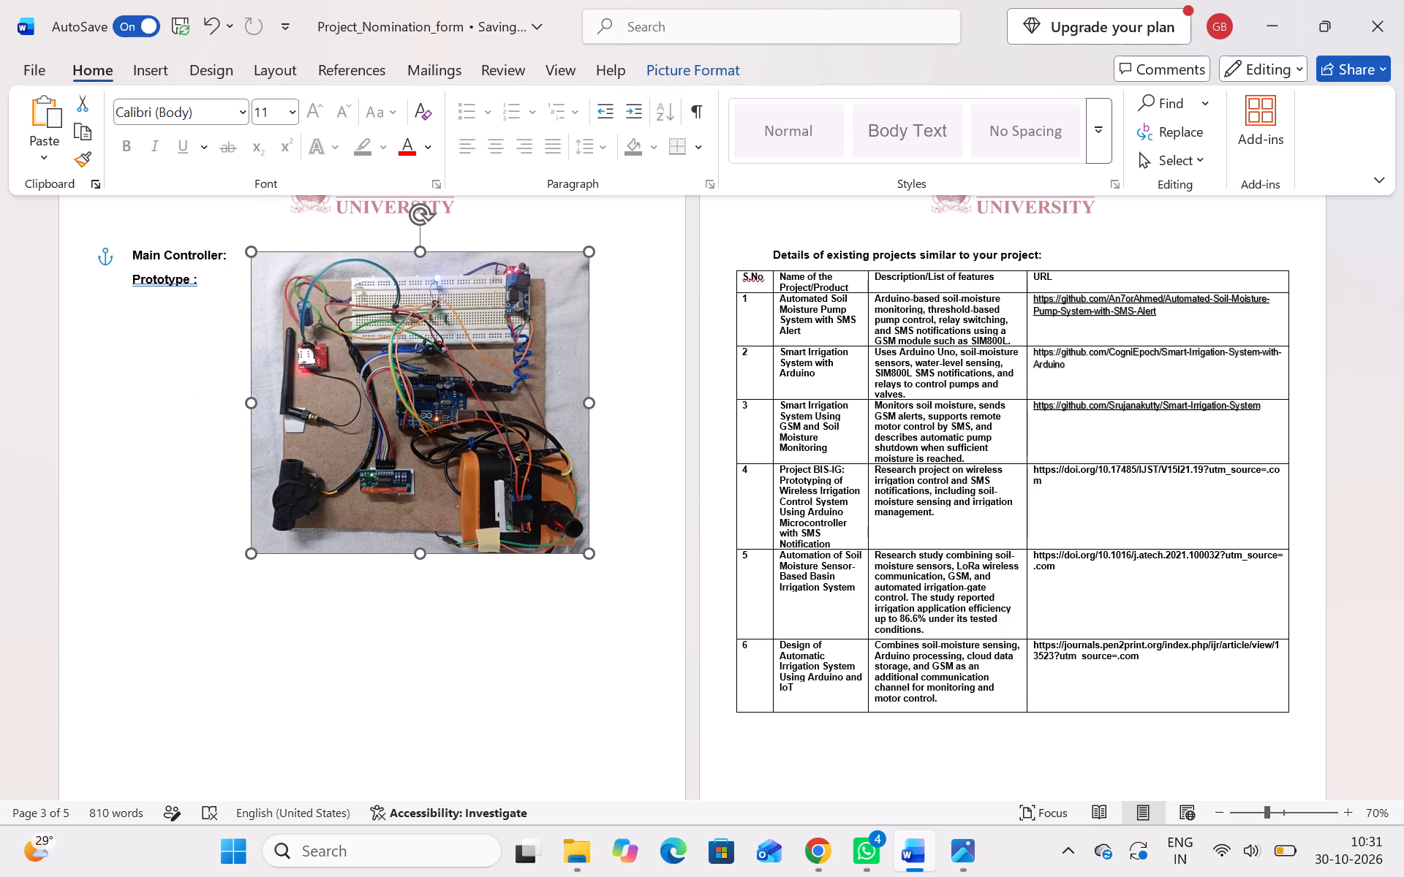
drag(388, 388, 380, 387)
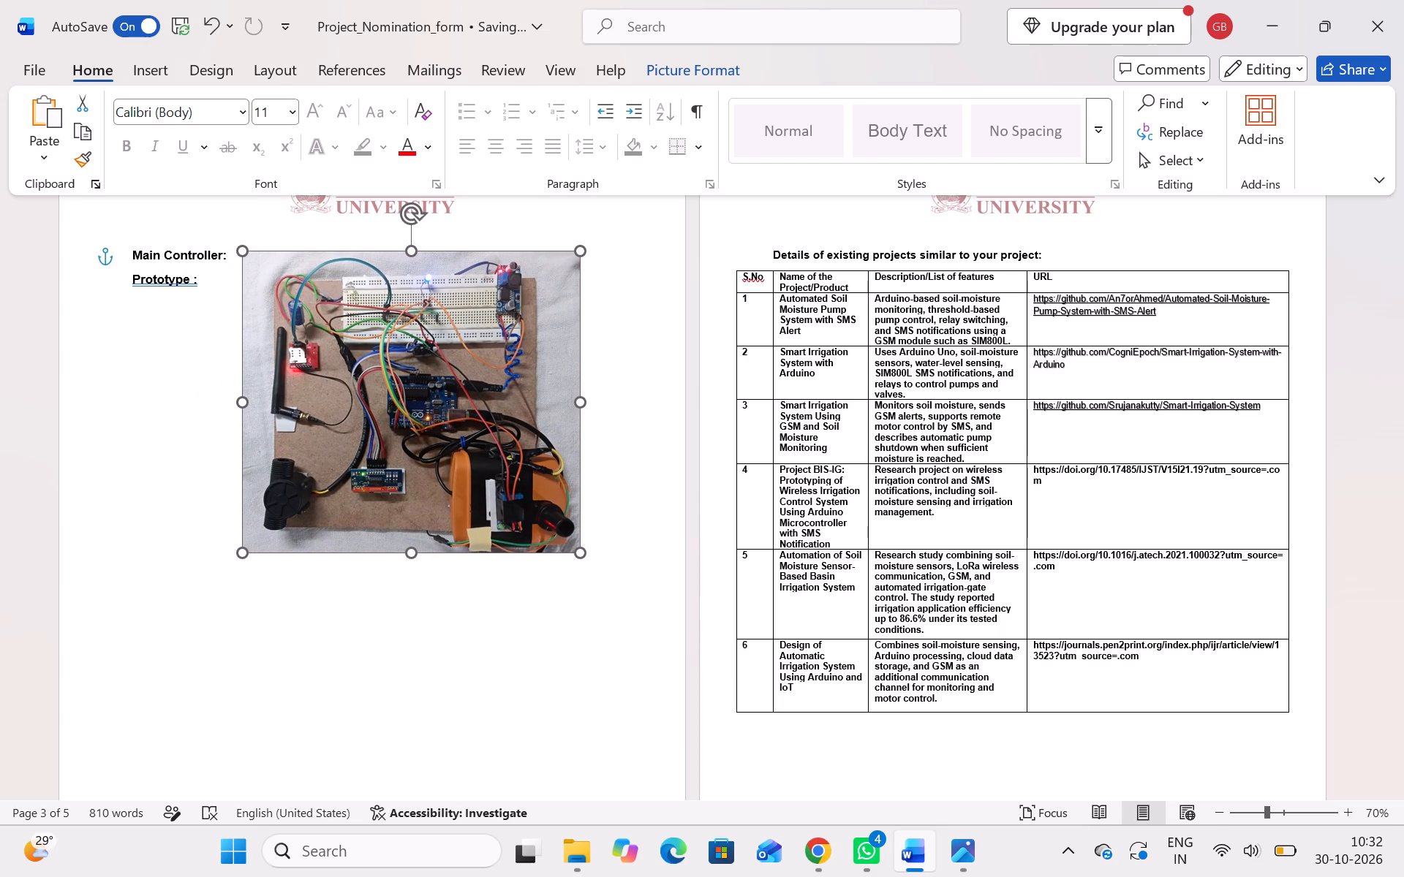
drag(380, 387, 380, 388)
Add blank lines after the "Prototype :" subheading so the insertion point sits below the prototype photo.
click(409, 617)
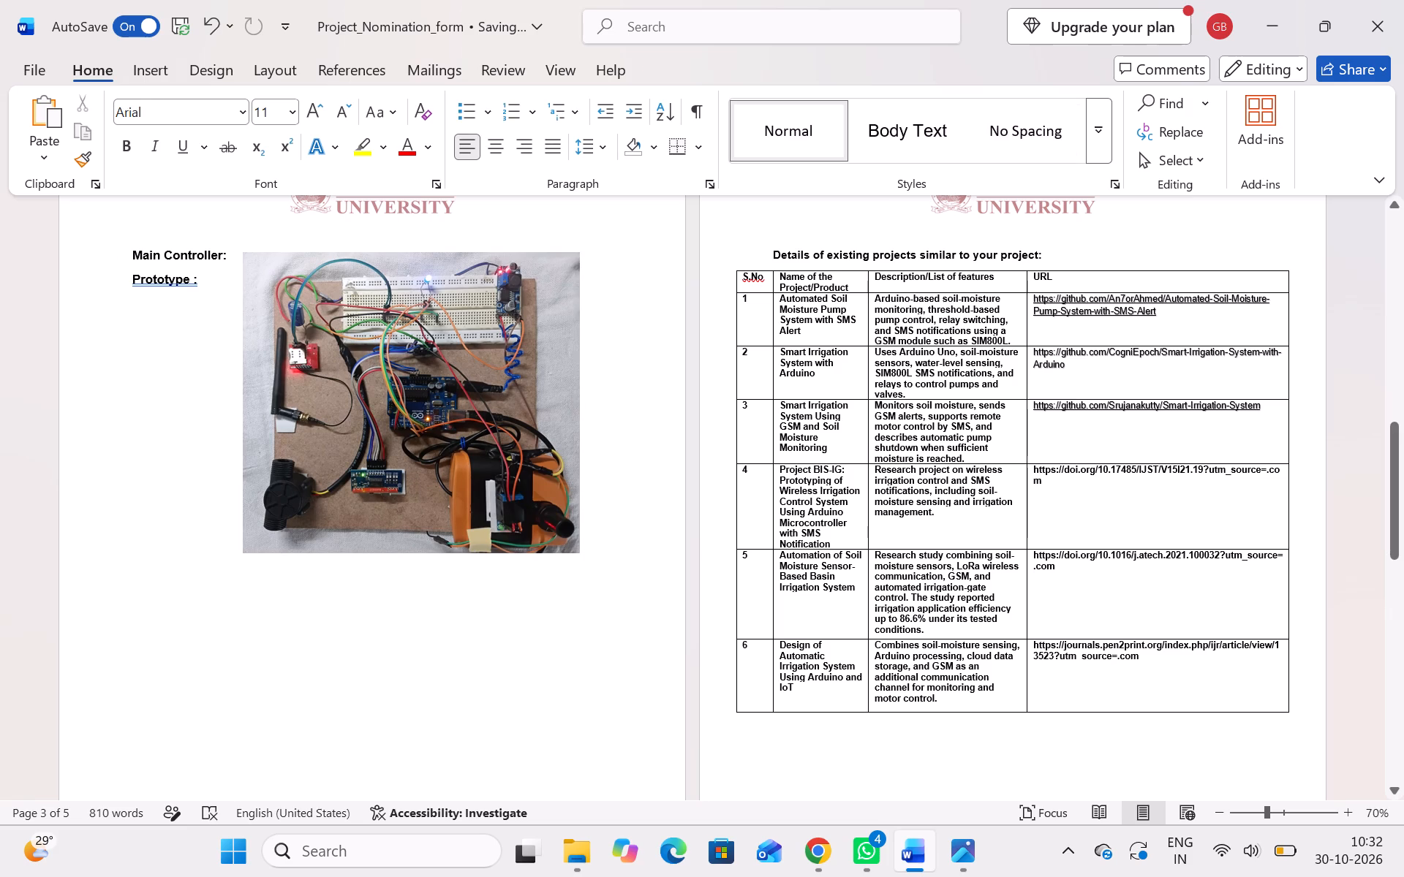
key(Return)
key(Return)
key(Return)
key(Return)
key(Return)
key(Return)
key(Return)
key(Return)
key(Return)
key(Return)
key(Return)
key(Return)
key(Return)
key(Return)
key(Return)
key(BackSpace)
key(BackSpace)
key(BackSpace)
key(BackSpace)
key(Return)
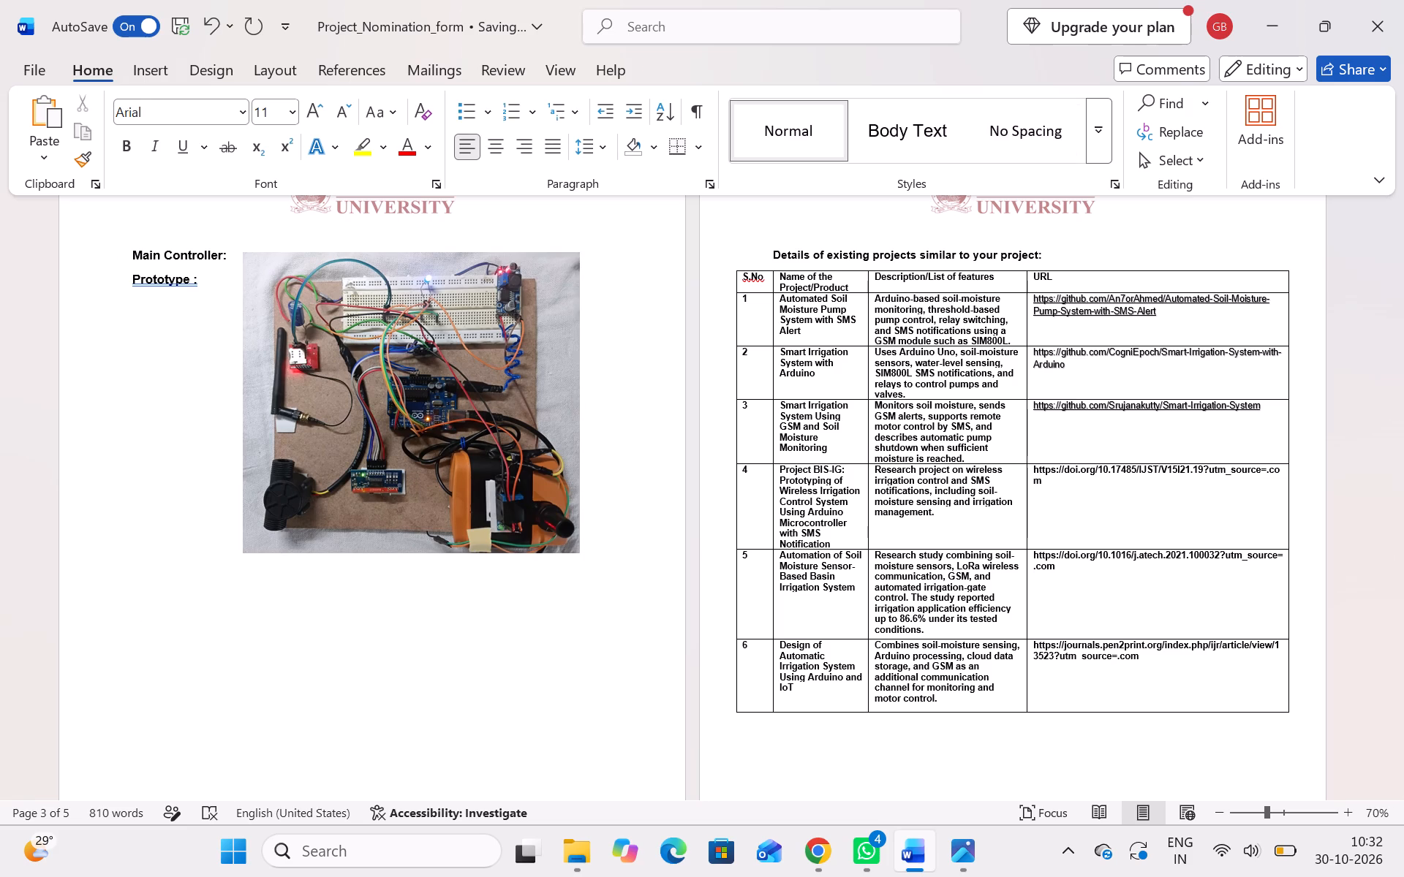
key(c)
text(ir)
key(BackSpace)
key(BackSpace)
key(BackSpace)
Copy the "Circuit Diagram:" heading from page 2 to below the page 3 prototype photo and remove the extra blank line above it.
scroll(359, 496, up, 3)
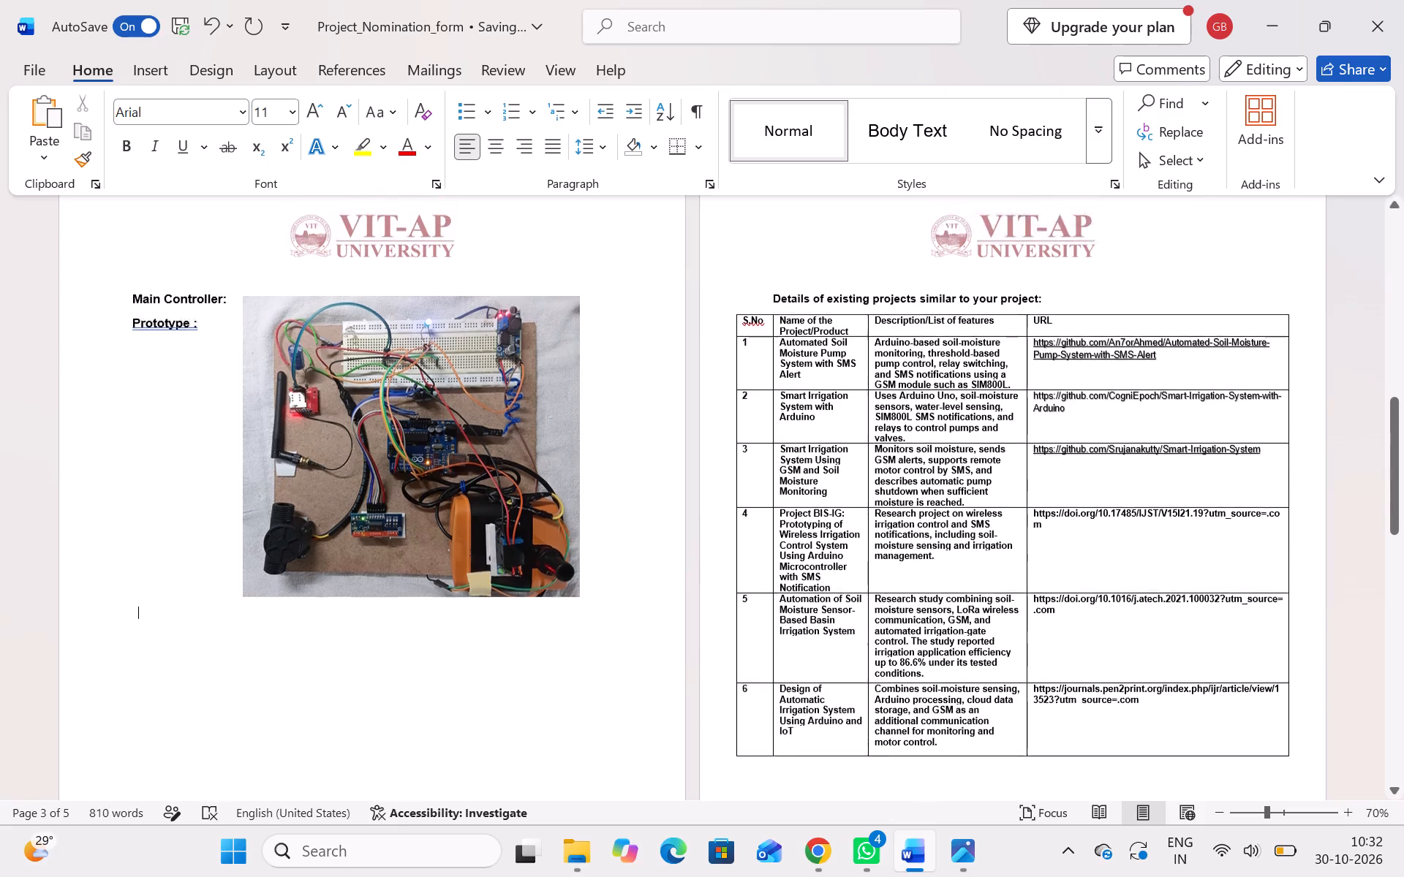
scroll(359, 496, up, 3)
scroll(729, 380, up, 2)
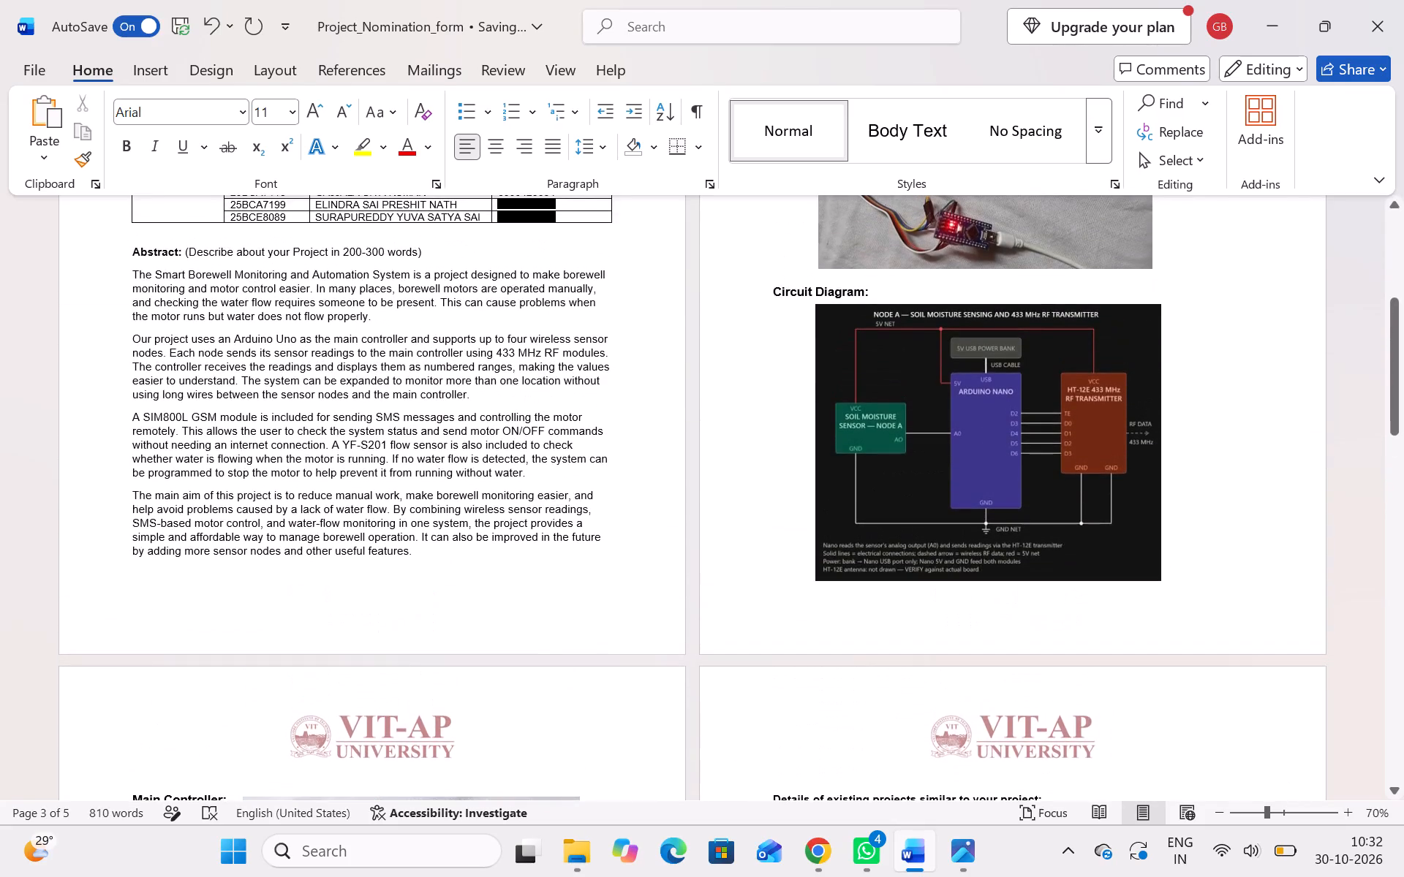
drag(873, 290, 774, 287)
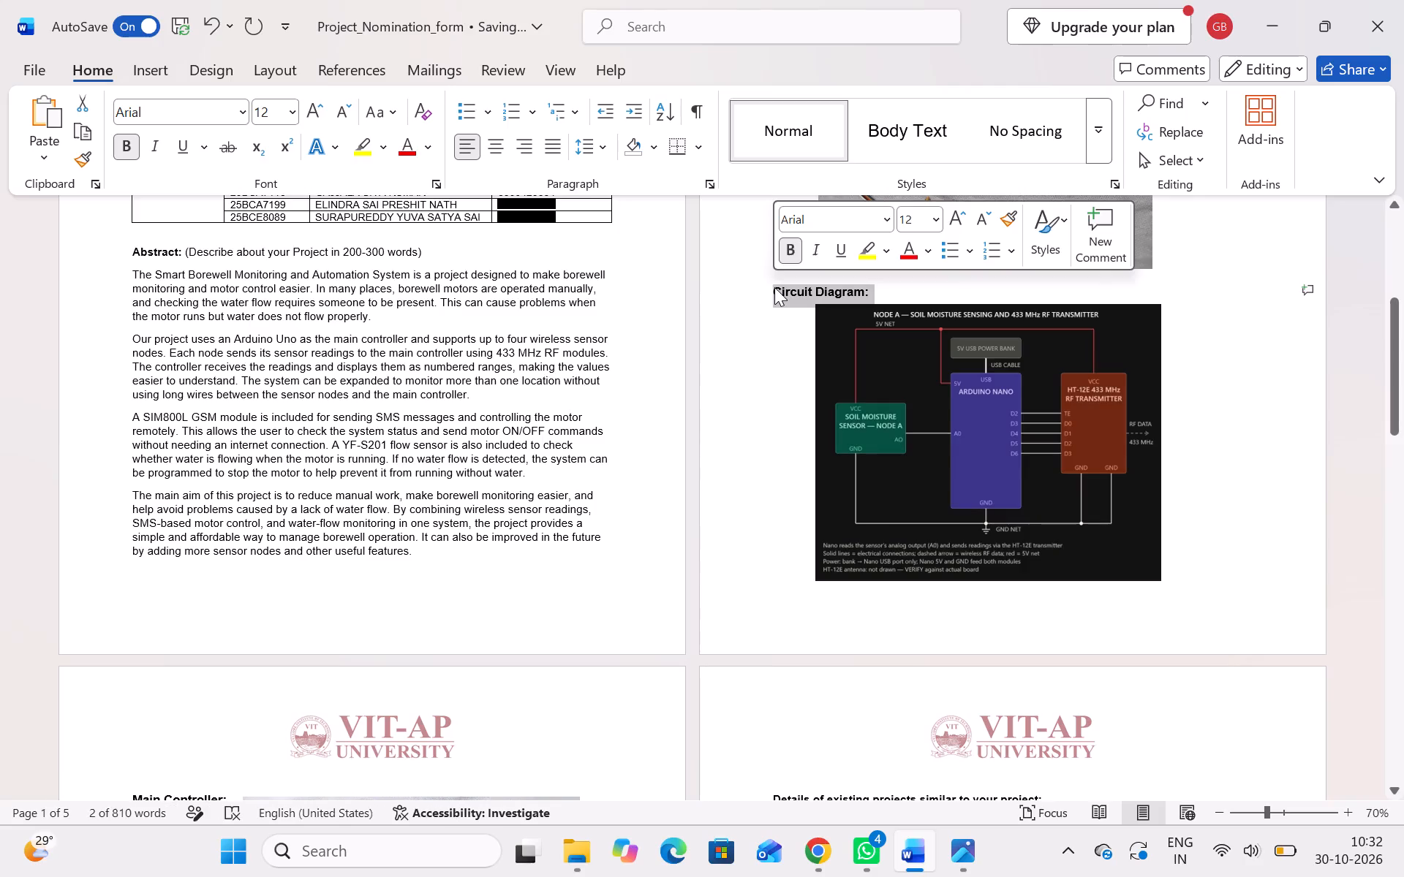
key(ctrl+c)
scroll(658, 501, down, 2)
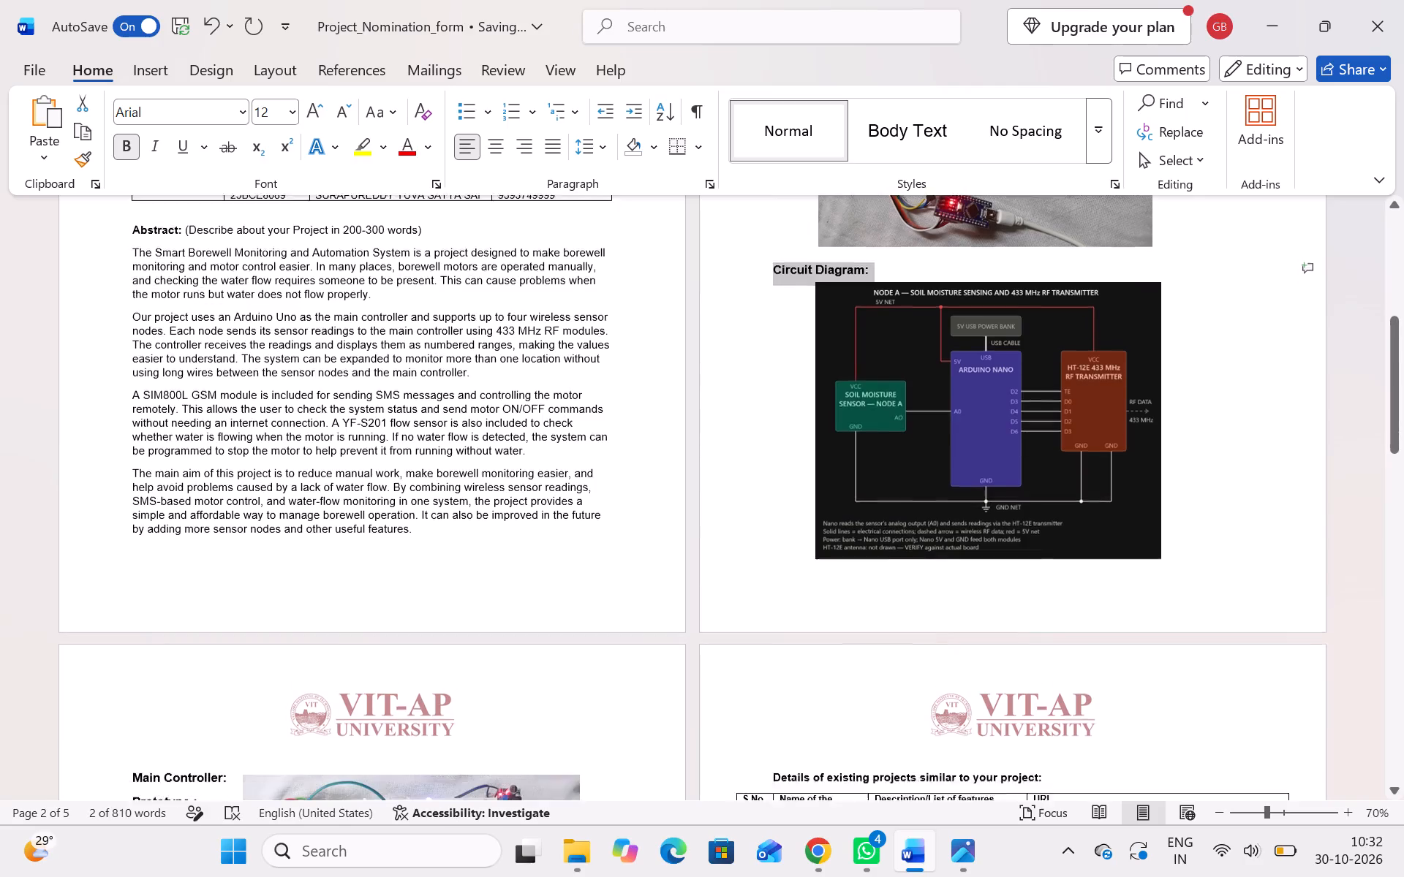
scroll(658, 501, down, 4)
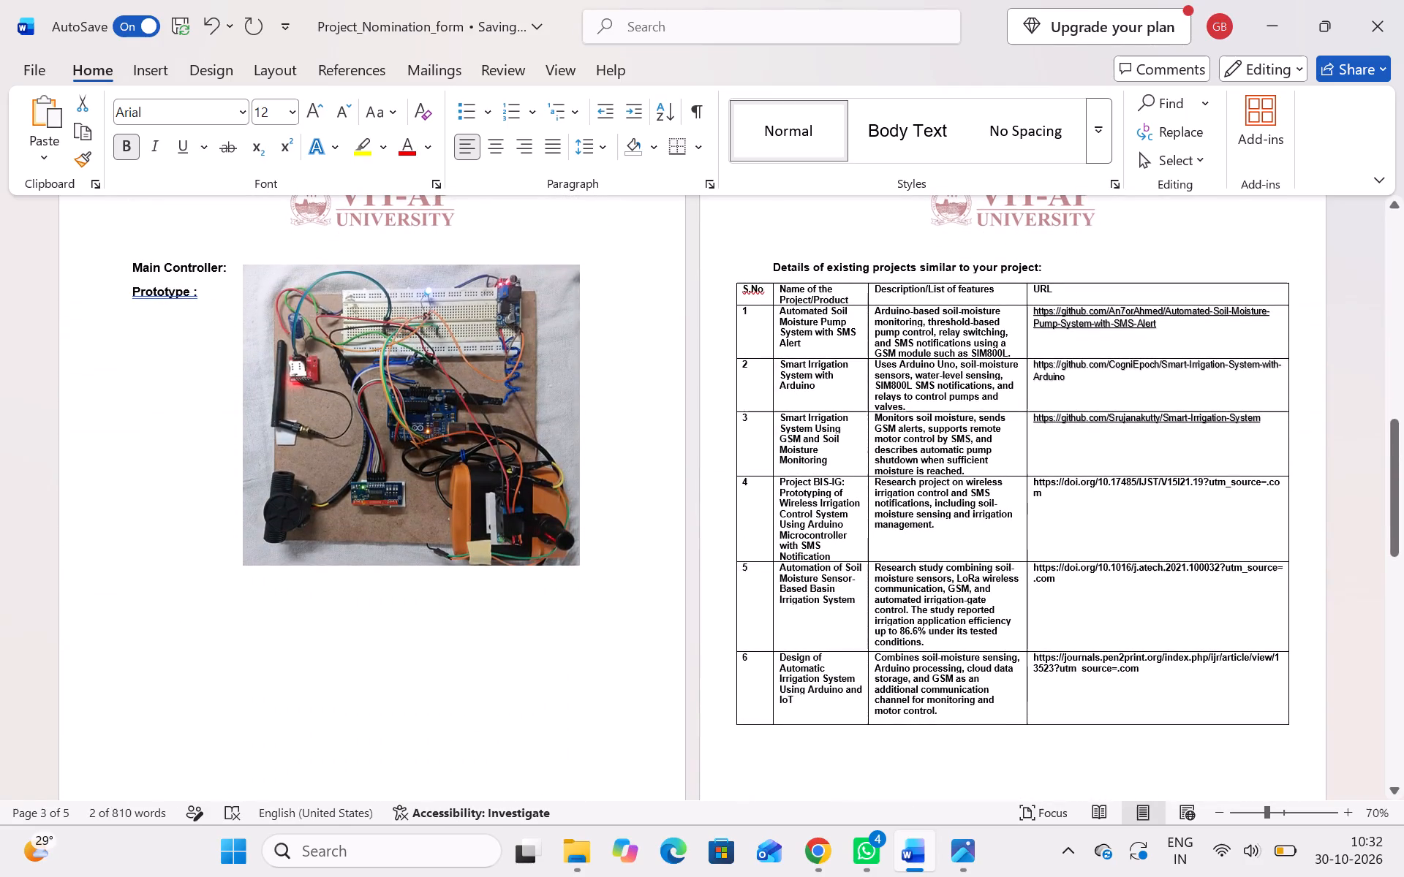
click(285, 575)
key(ctrl+v)
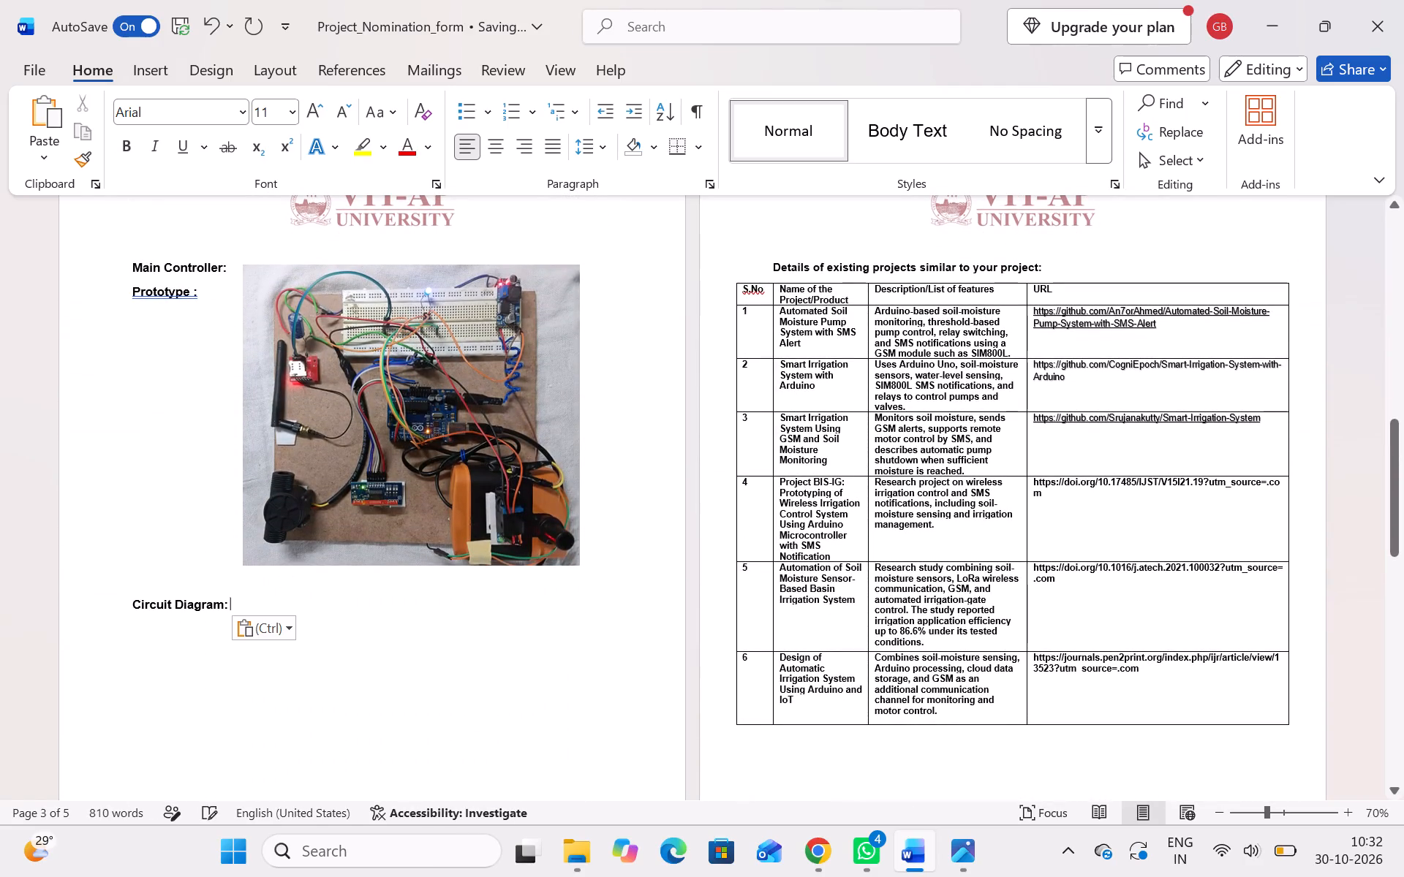
click(167, 580)
key(BackSpace)
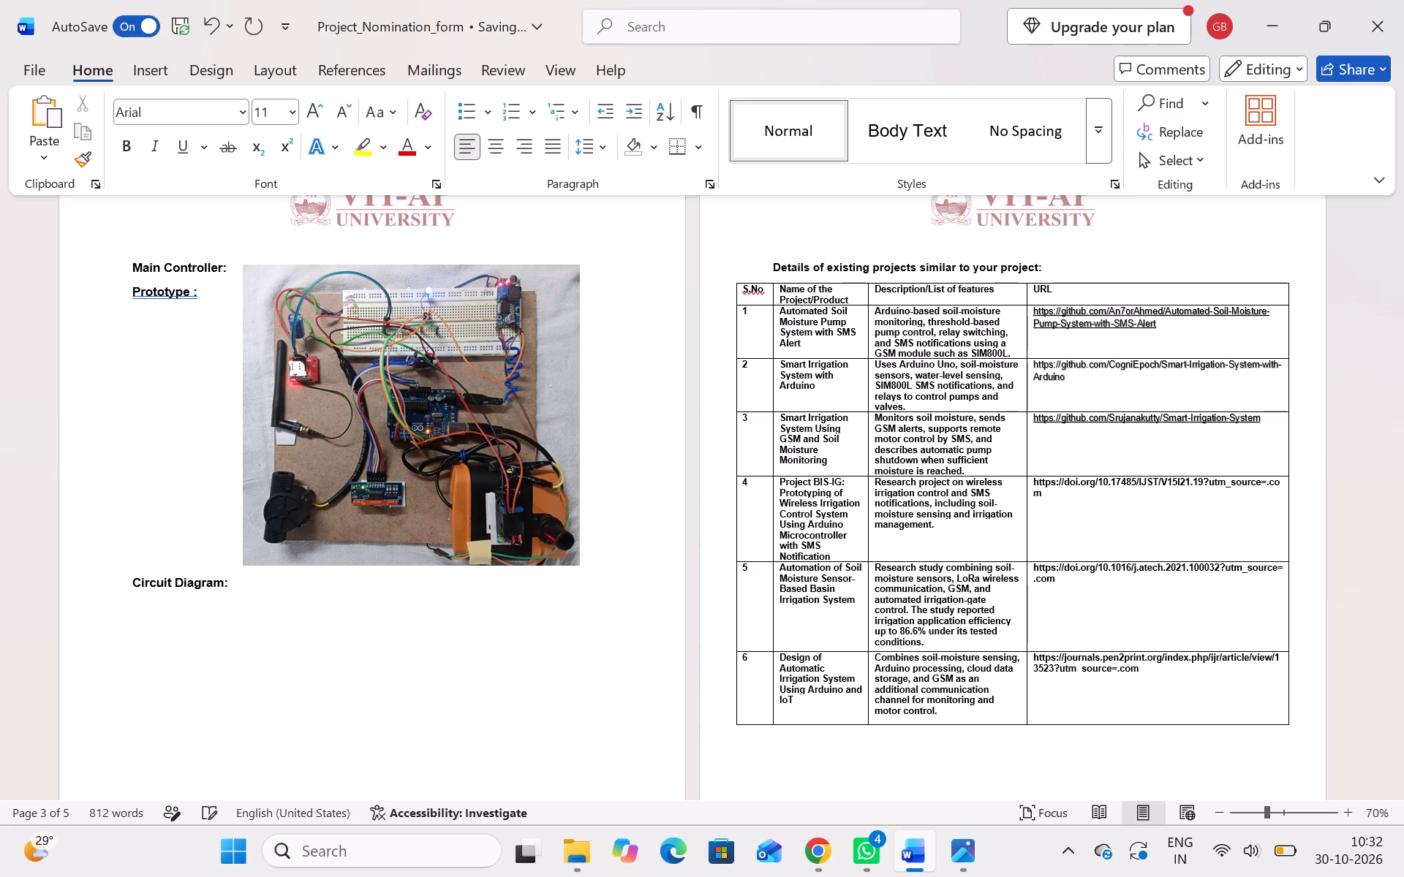
Move the prototype photo directly under the "Prototype :" subheading and enlarge it proportionally to reach the page's right text margin.
scroll(406, 634, down, 2)
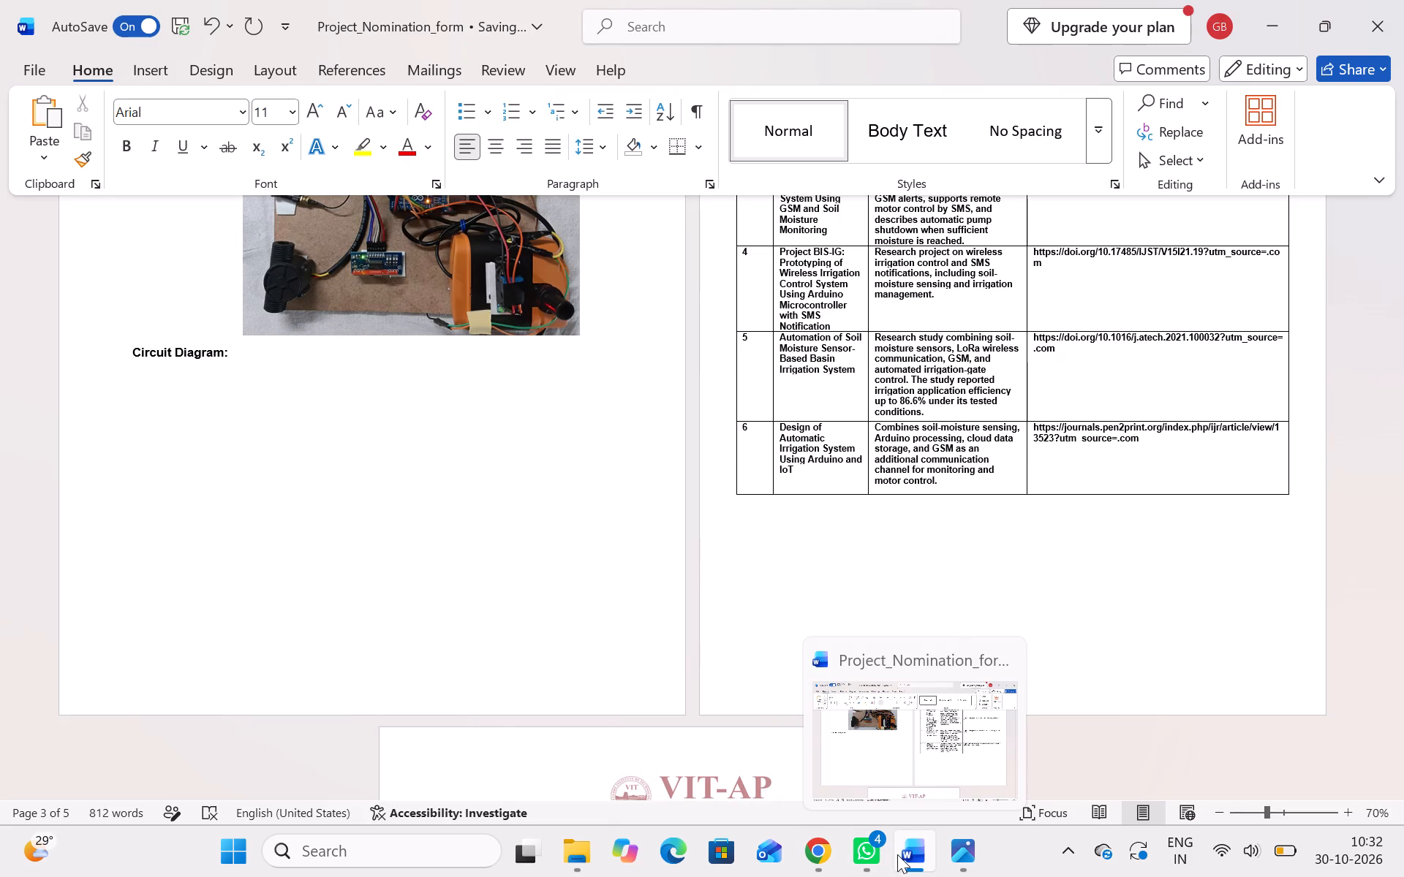
scroll(665, 496, up, 3)
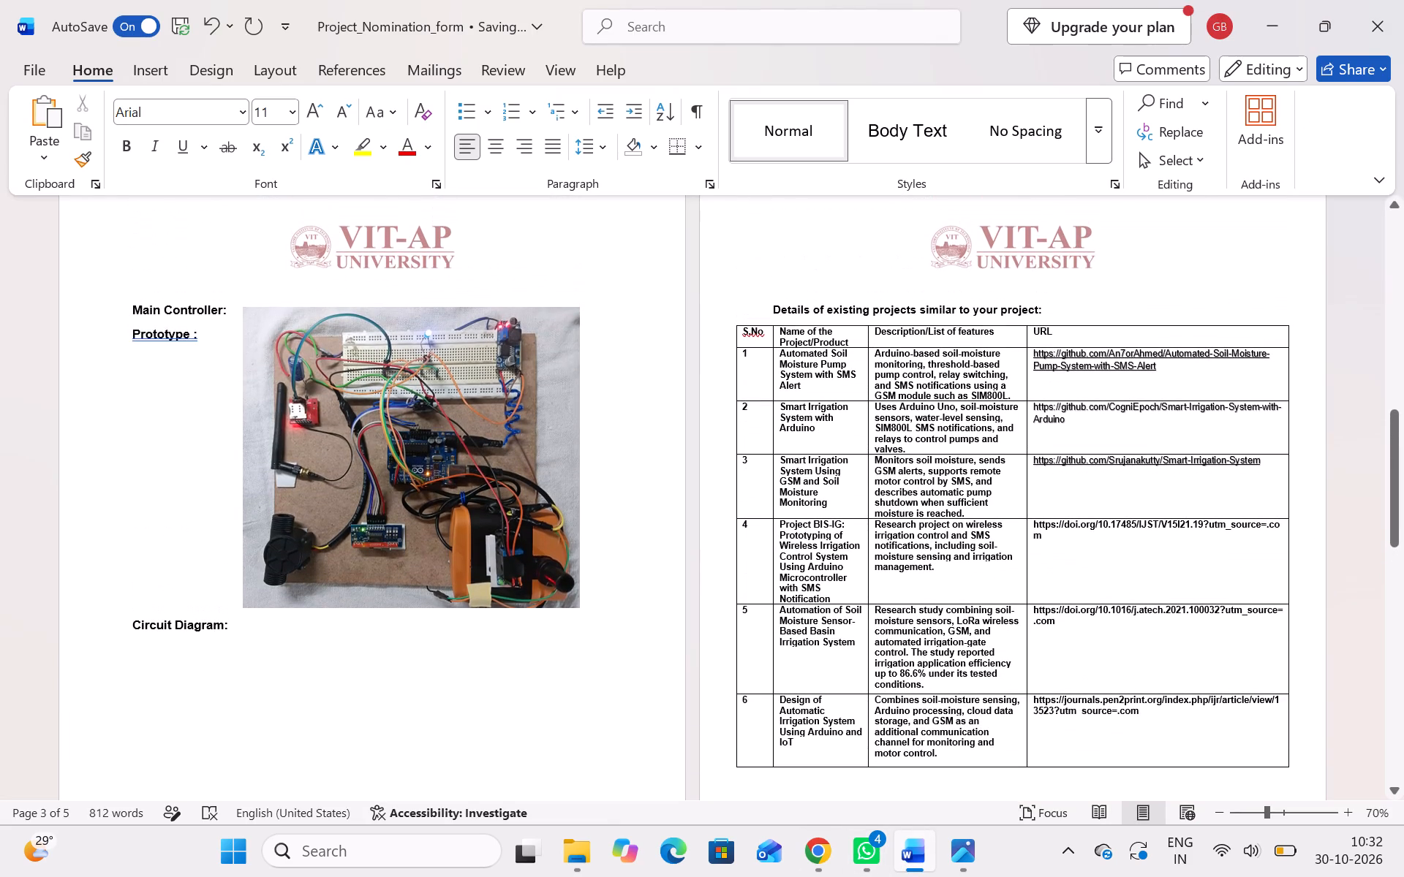
drag(439, 460, 344, 504)
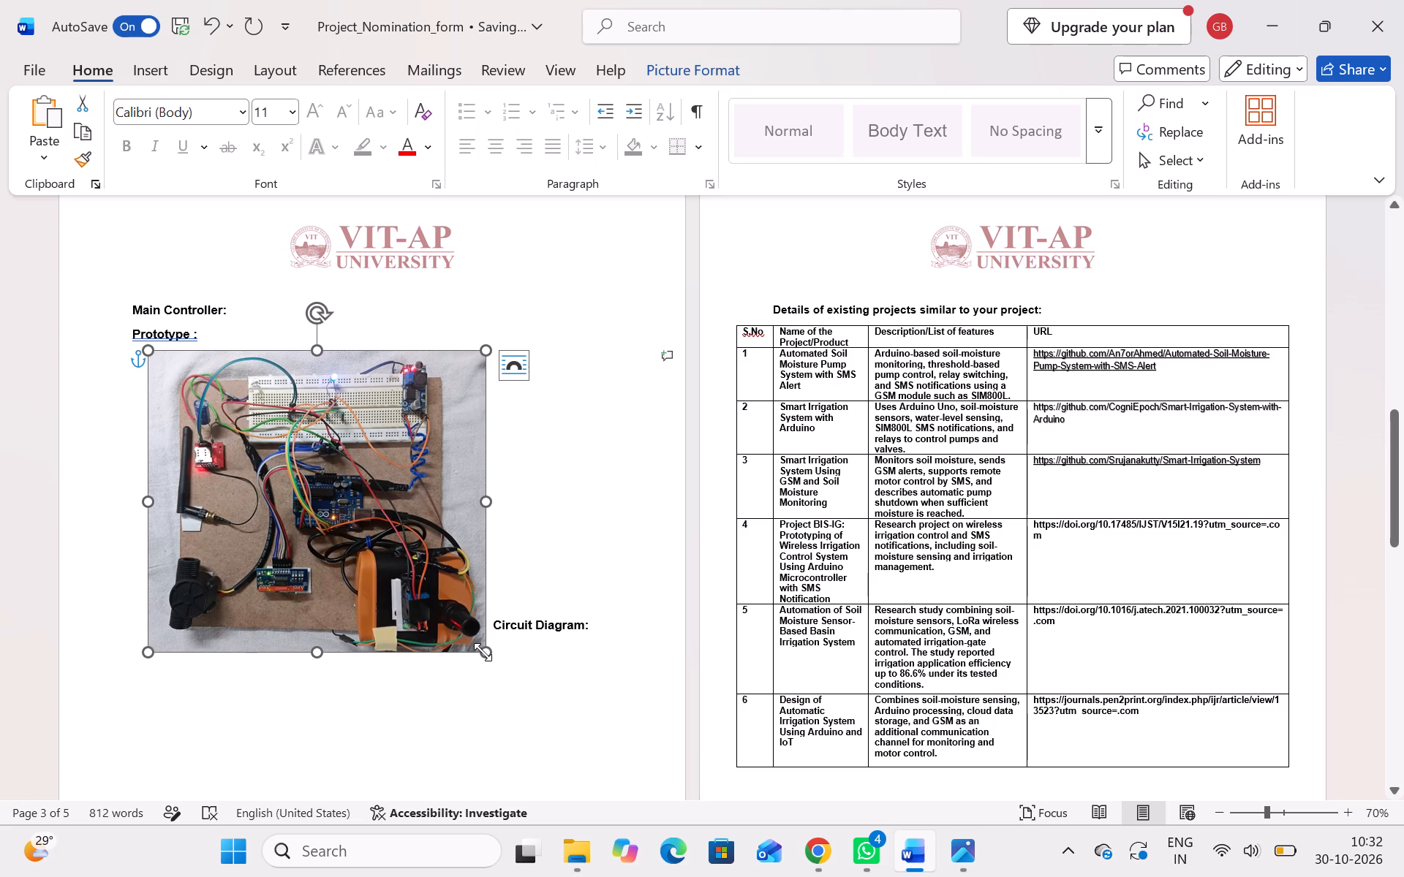
drag(483, 652, 560, 764)
scroll(416, 491, down, 2)
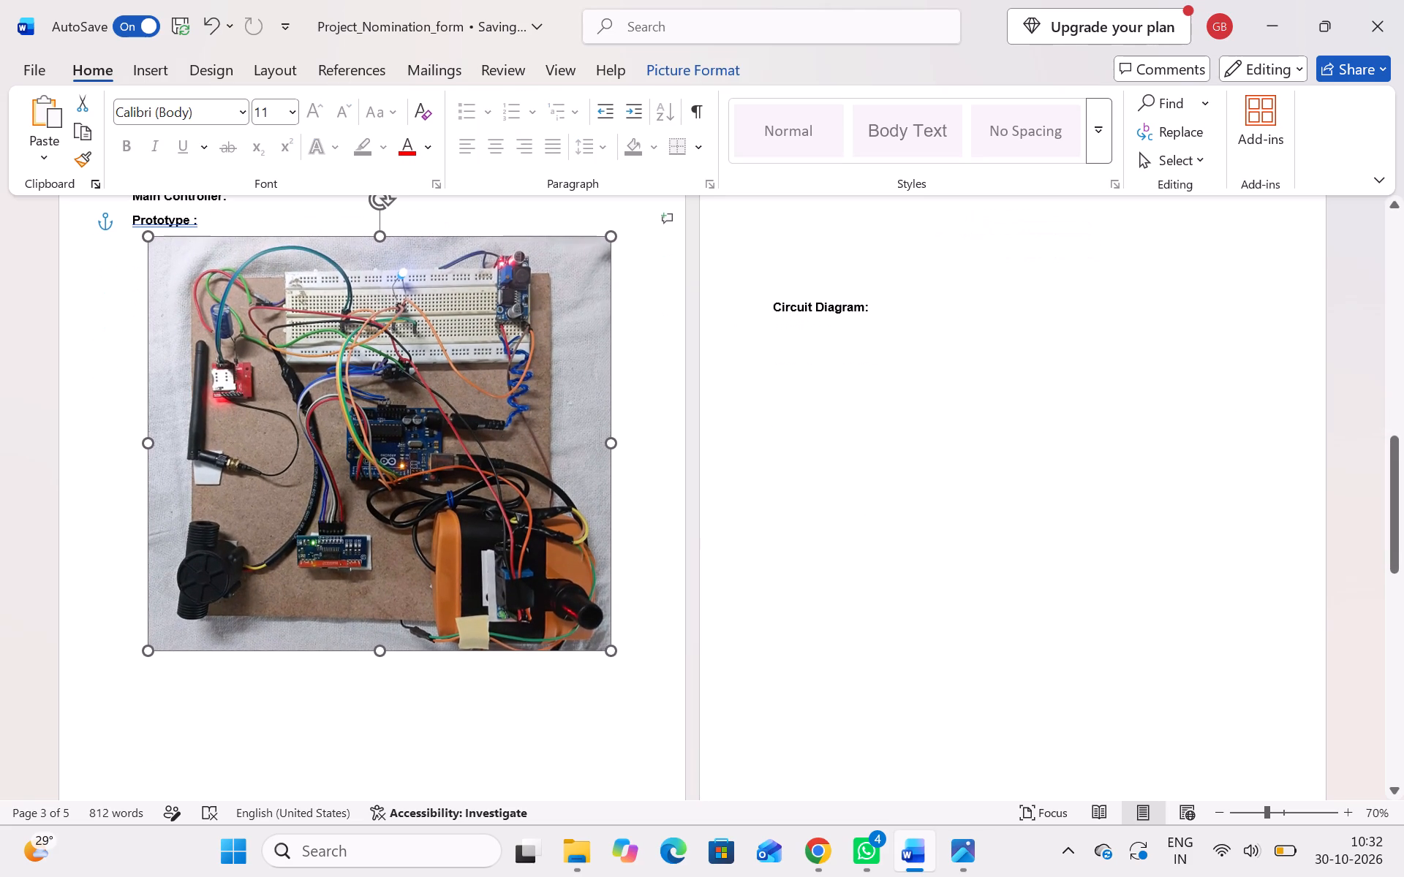
Move the prototype photo straight down on page 3, leaving a small gap below the "Prototype :" subheading.
drag(388, 406, 388, 455)
scroll(385, 352, down, 1)
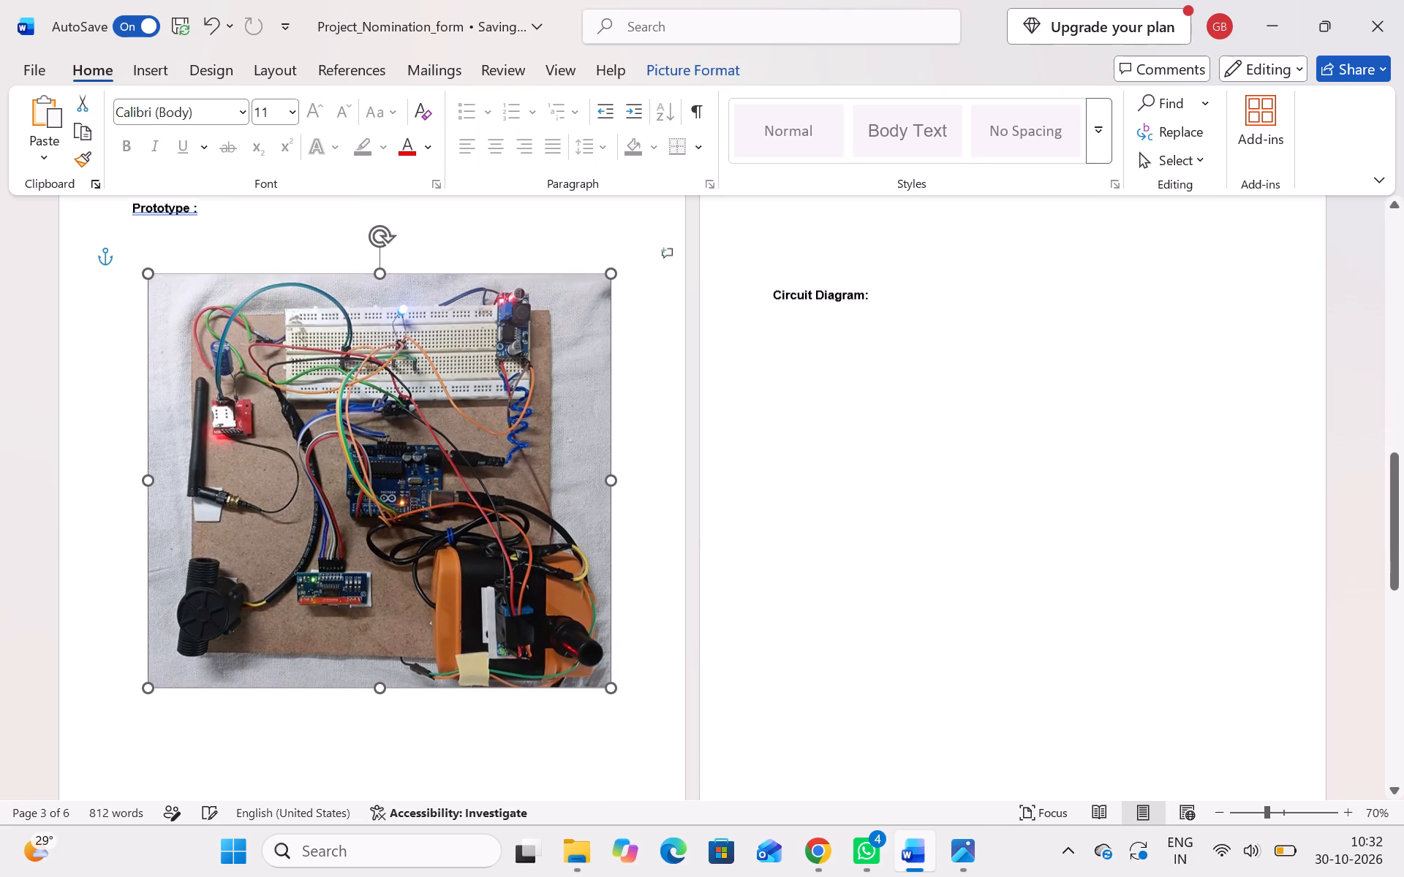
Delete the blank lines above the "Circuit Diagram:" heading so it sits at the top of page 4, just below the logo.
scroll(385, 352, down, 1)
scroll(385, 352, up, 4)
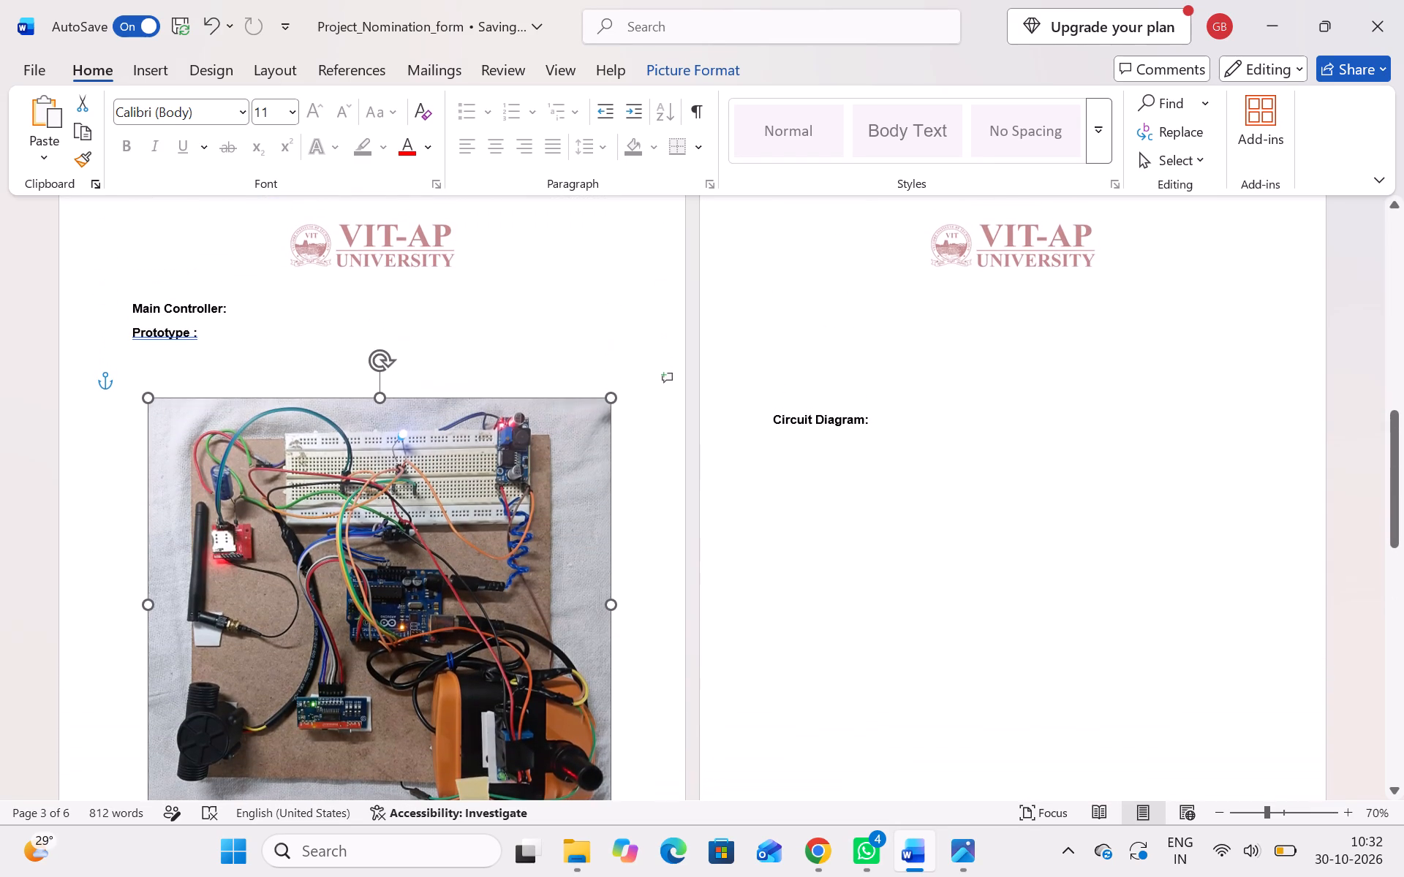
click(822, 502)
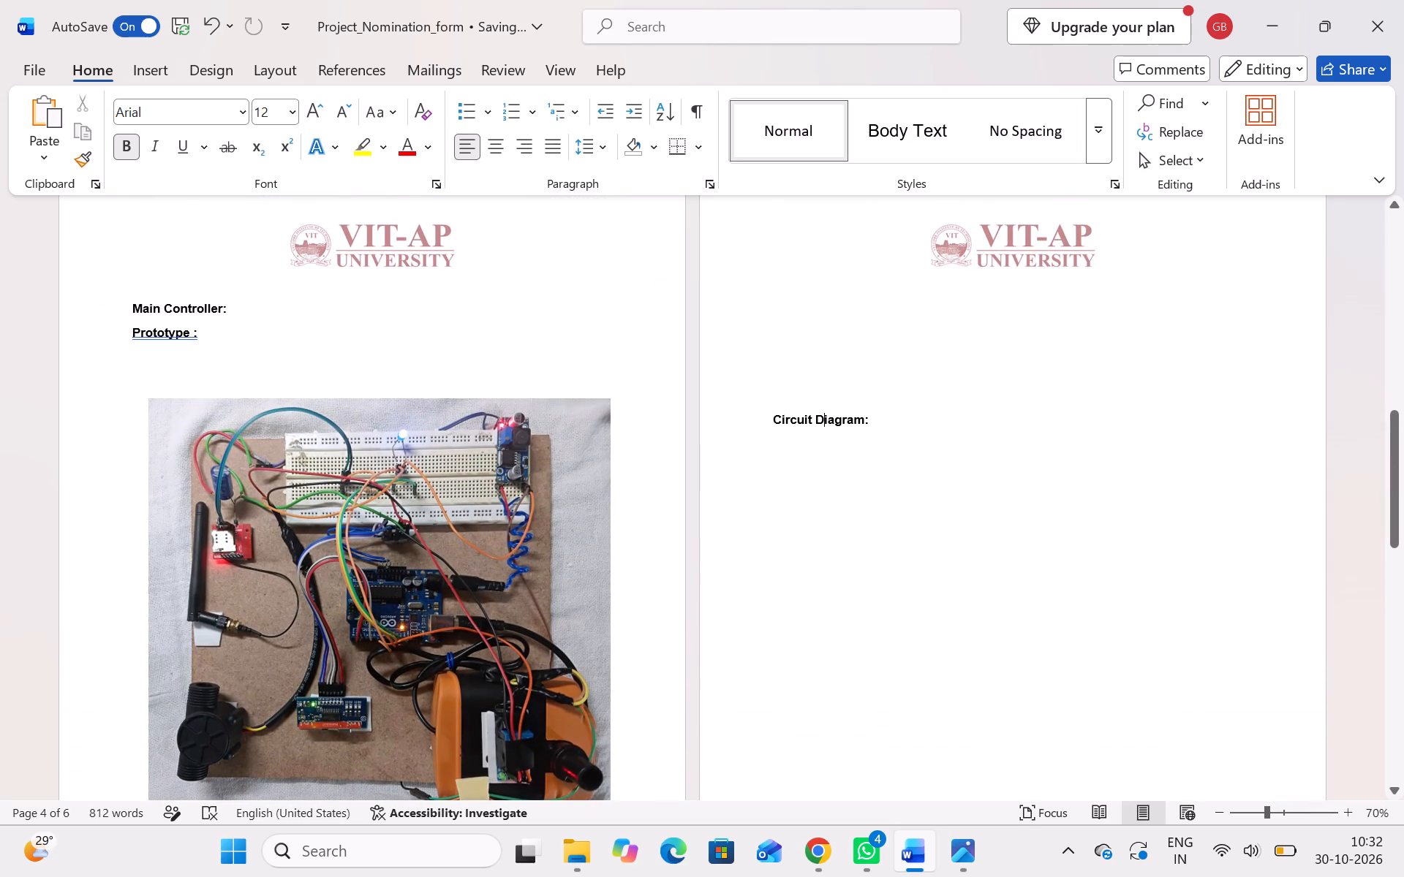
click(792, 384)
key(Down)
key(BackSpace)
key(BackSpace)
key(BackSpace)
key(BackSpace)
key(BackSpace)
key(Down)
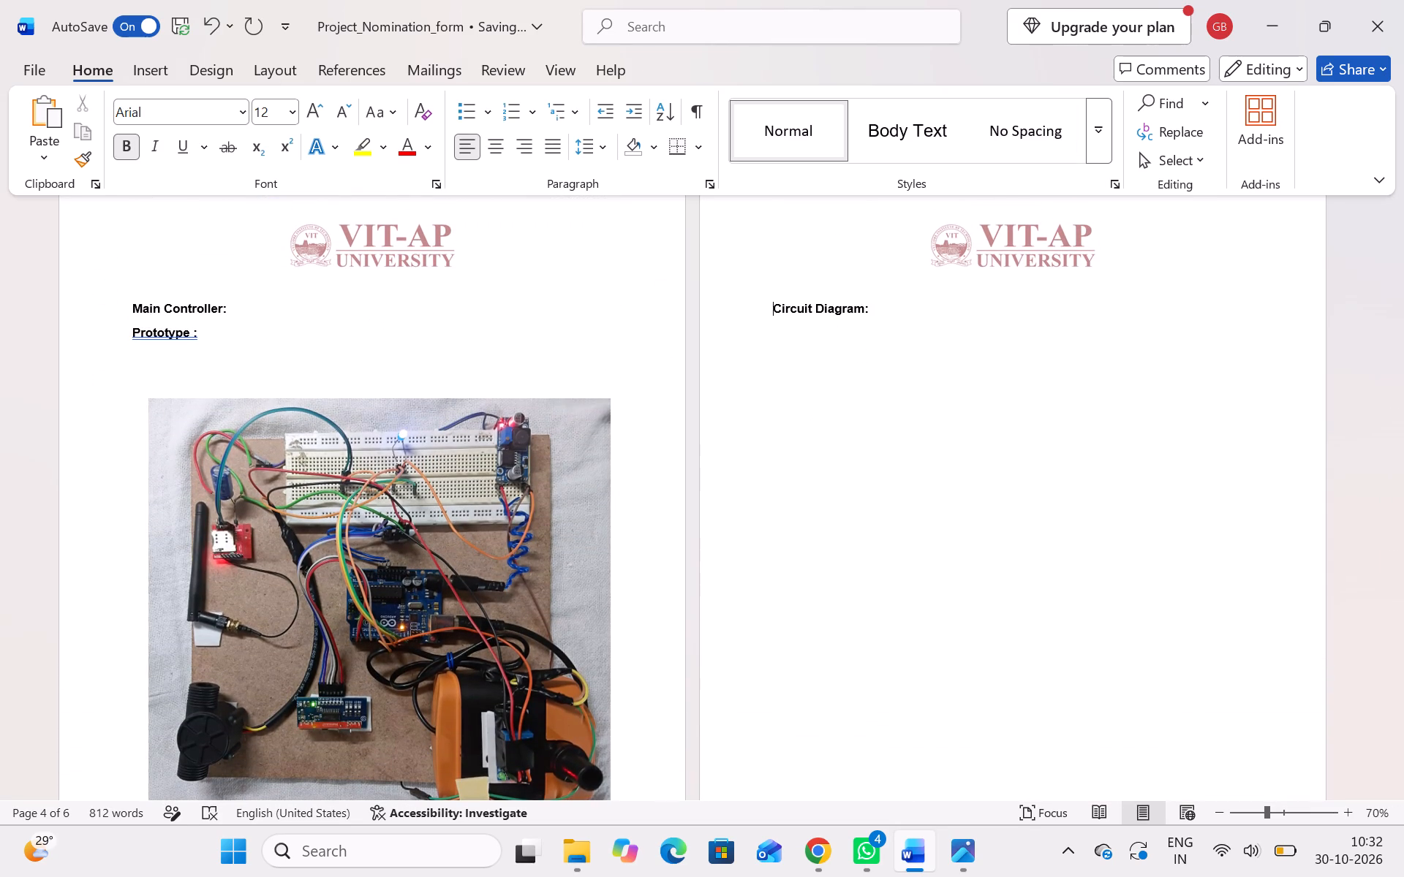
key(BackSpace)
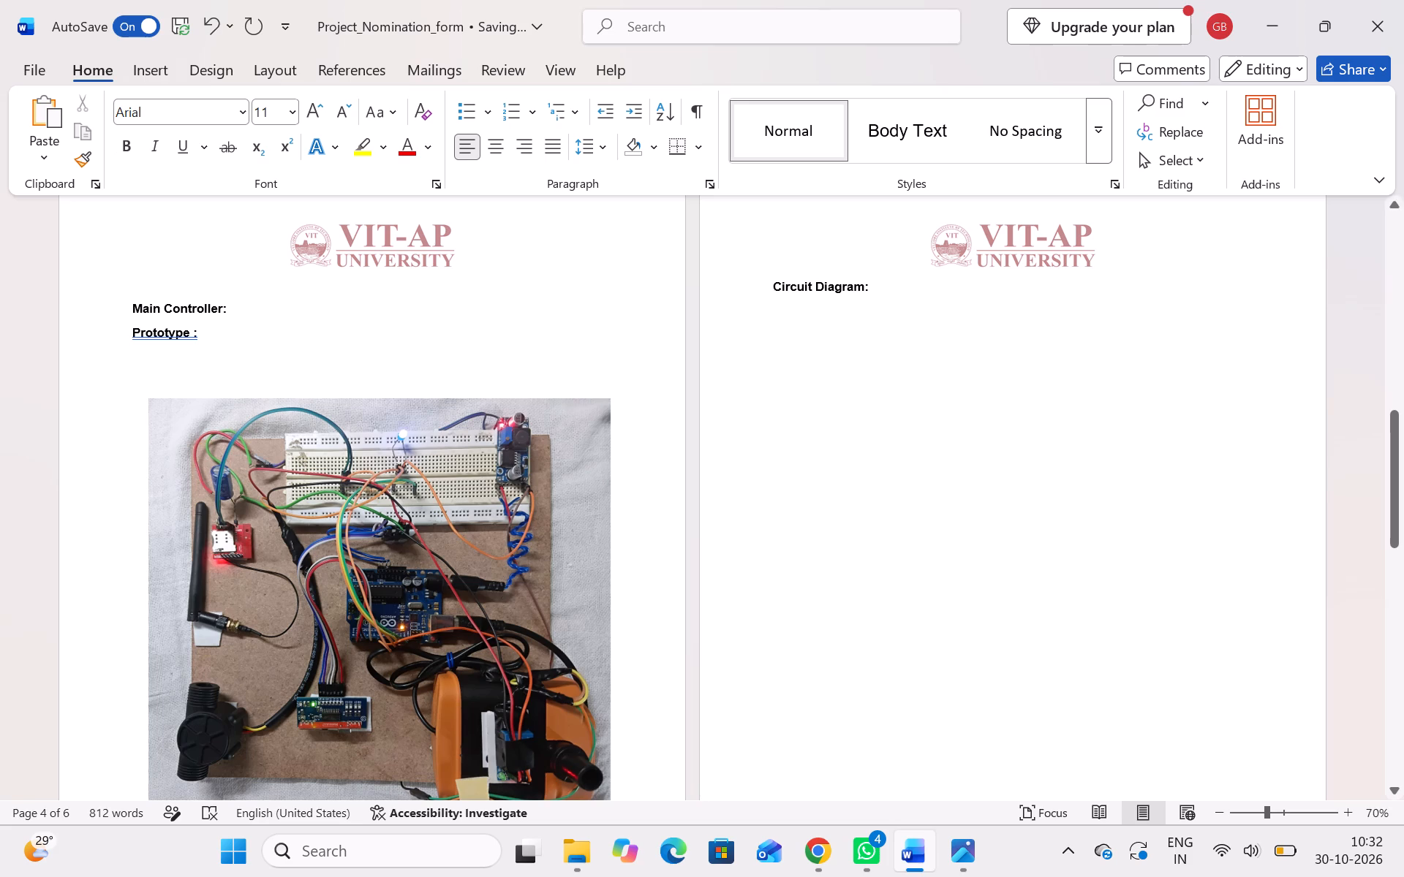
Add a new line directly below the "Circuit Diagram:" heading on page 4.
click(884, 289)
key(Return)
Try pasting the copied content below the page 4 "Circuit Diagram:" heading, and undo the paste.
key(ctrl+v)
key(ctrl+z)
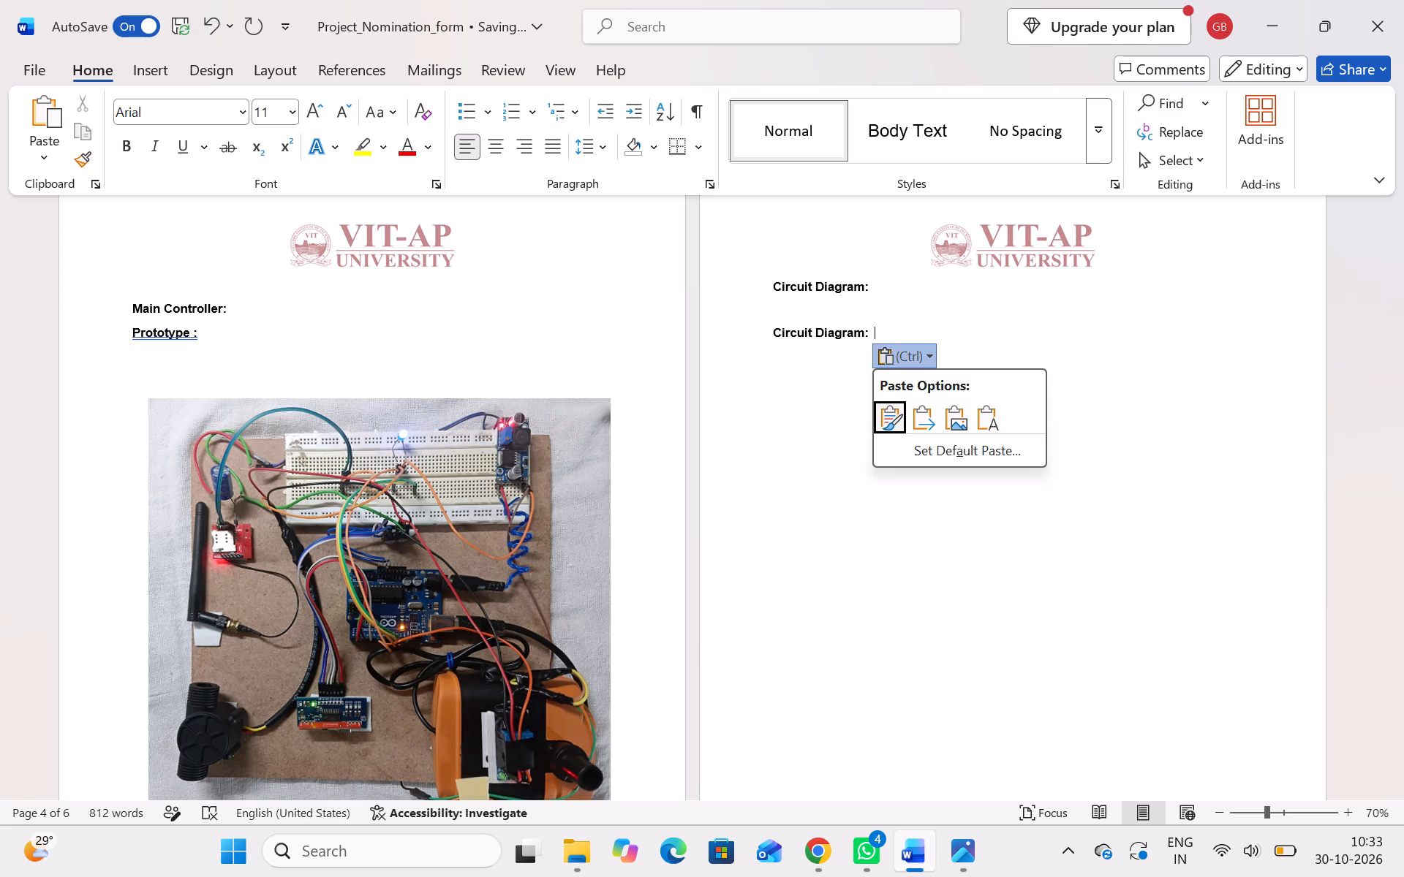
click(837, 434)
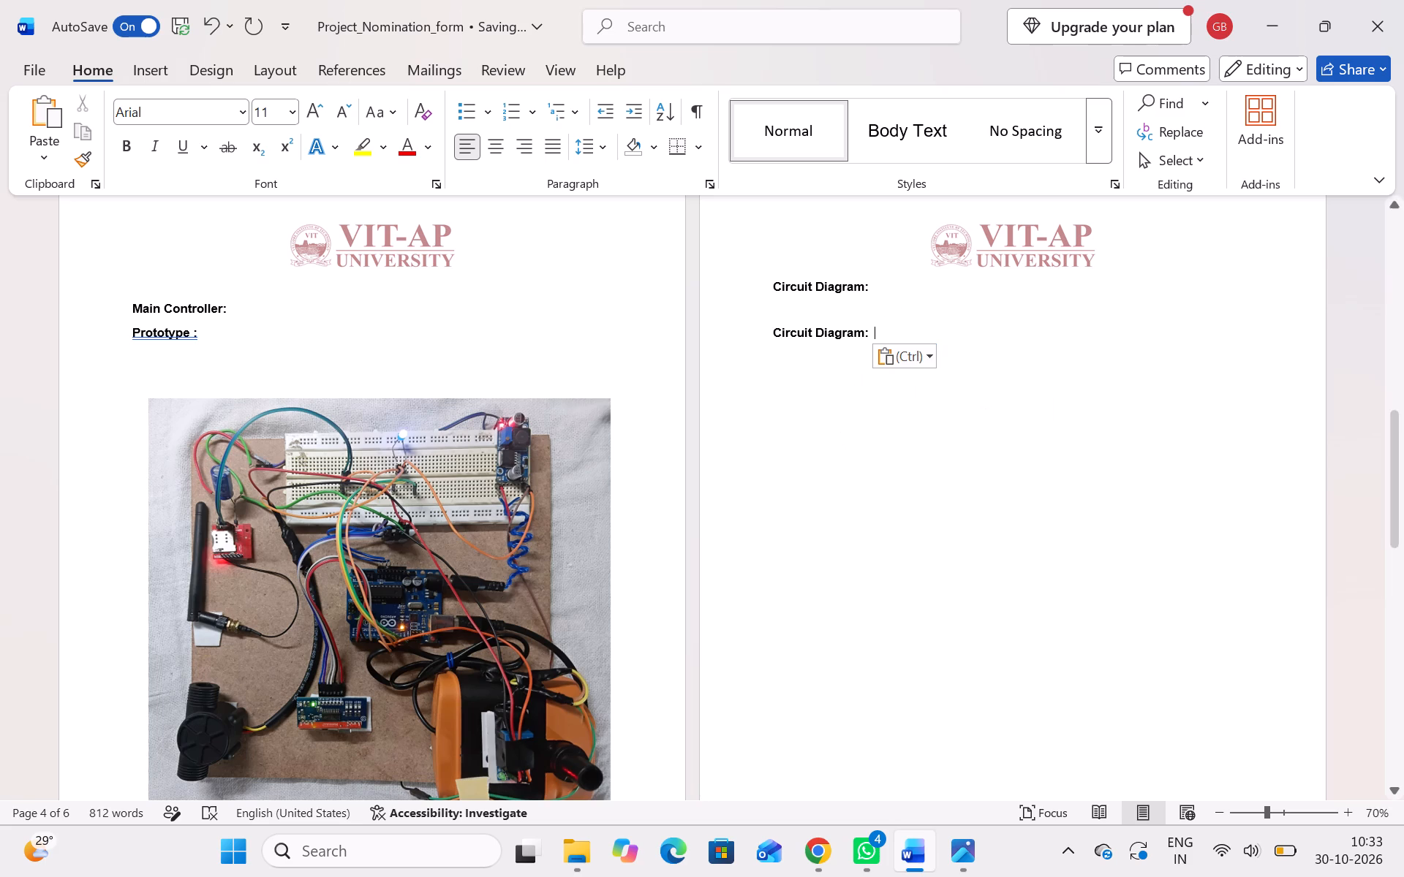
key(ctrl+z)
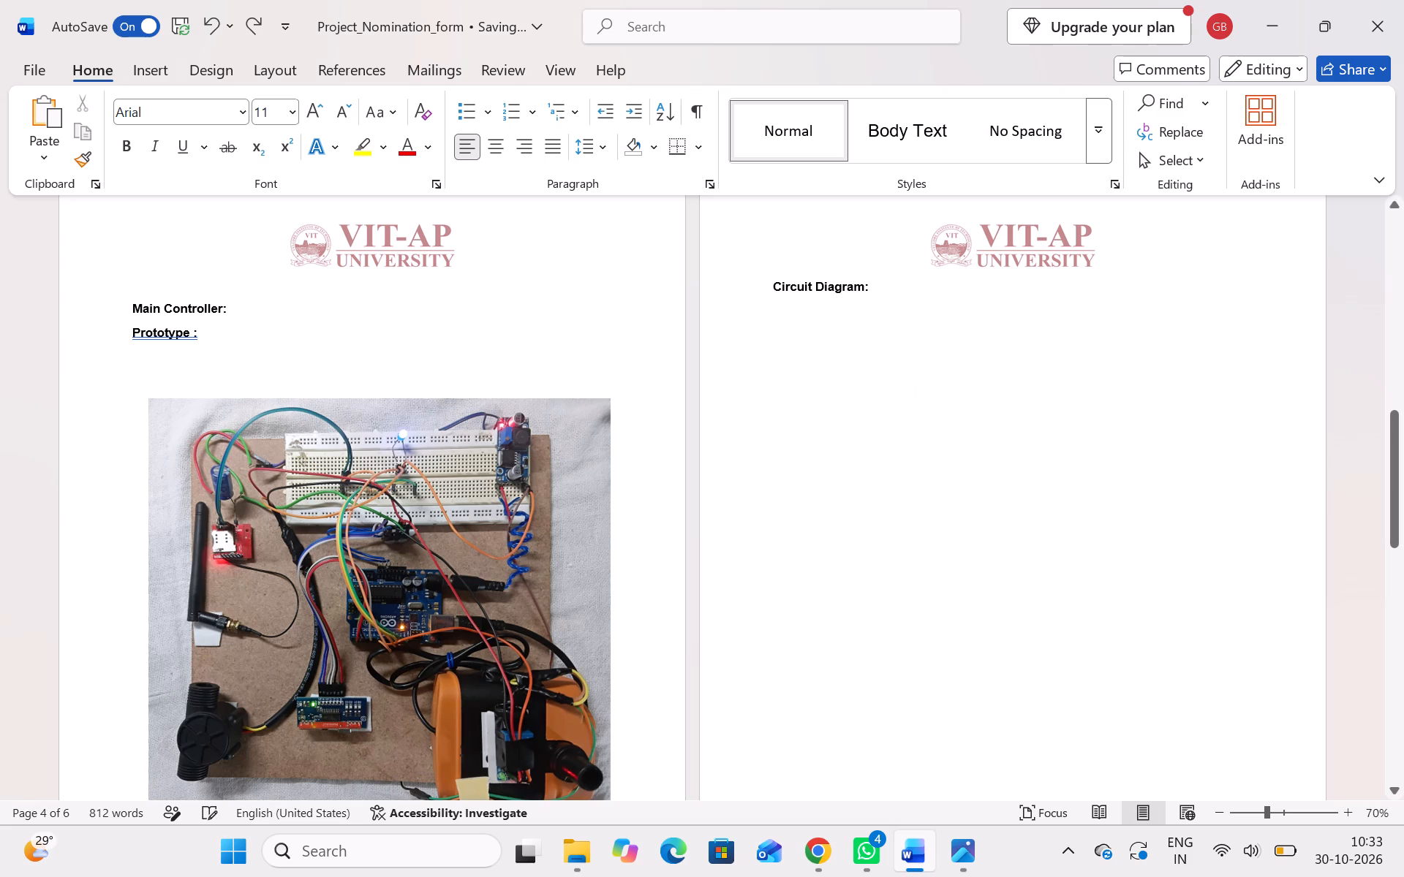
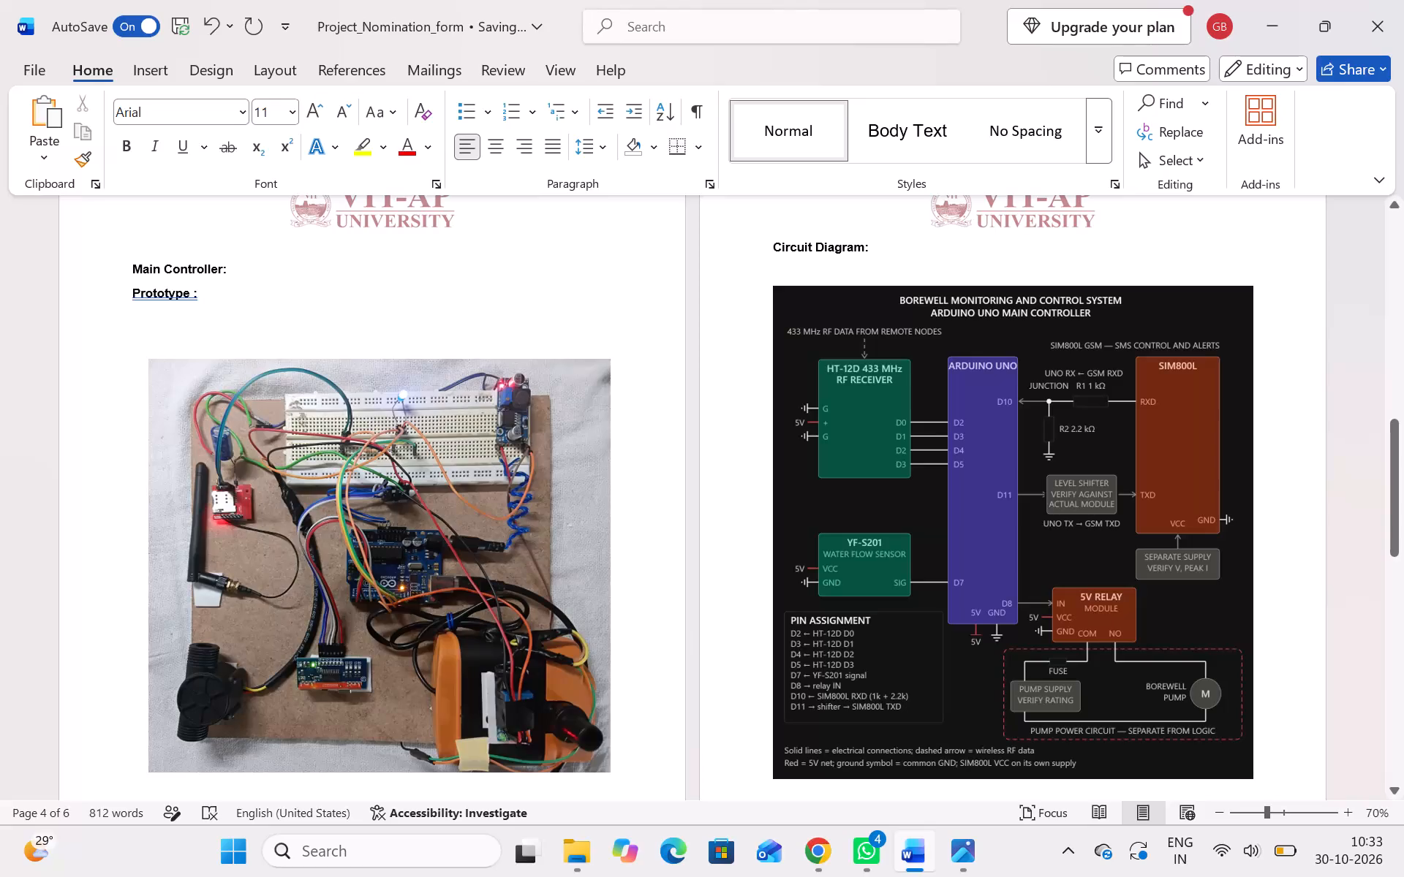
Enlarge the main controller circuit diagram on page 4 slightly from its lower-right corner, keeping its proportions.
scroll(898, 520, down, 1)
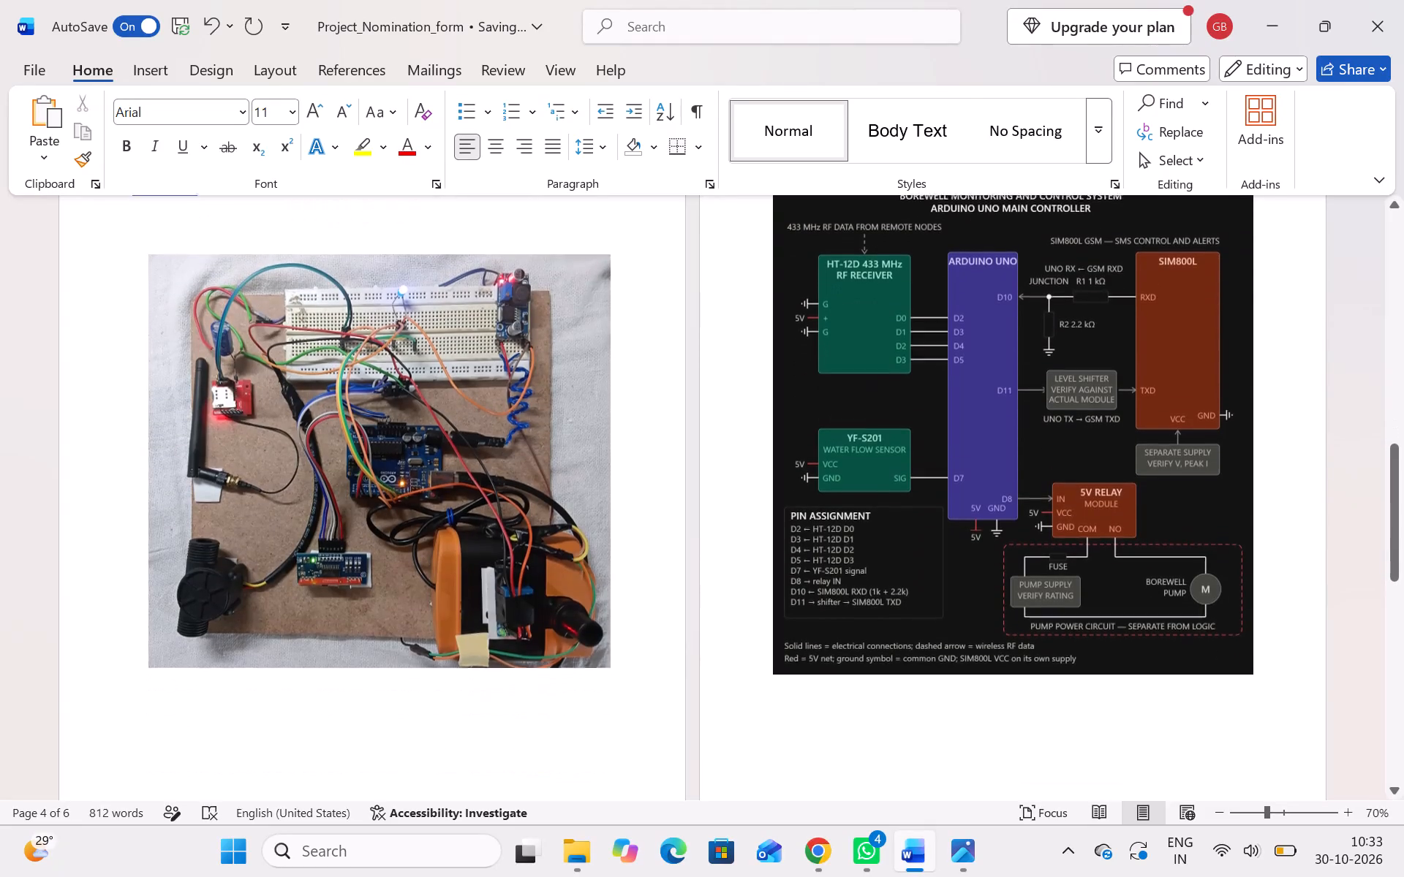
scroll(898, 520, down, 1)
click(937, 516)
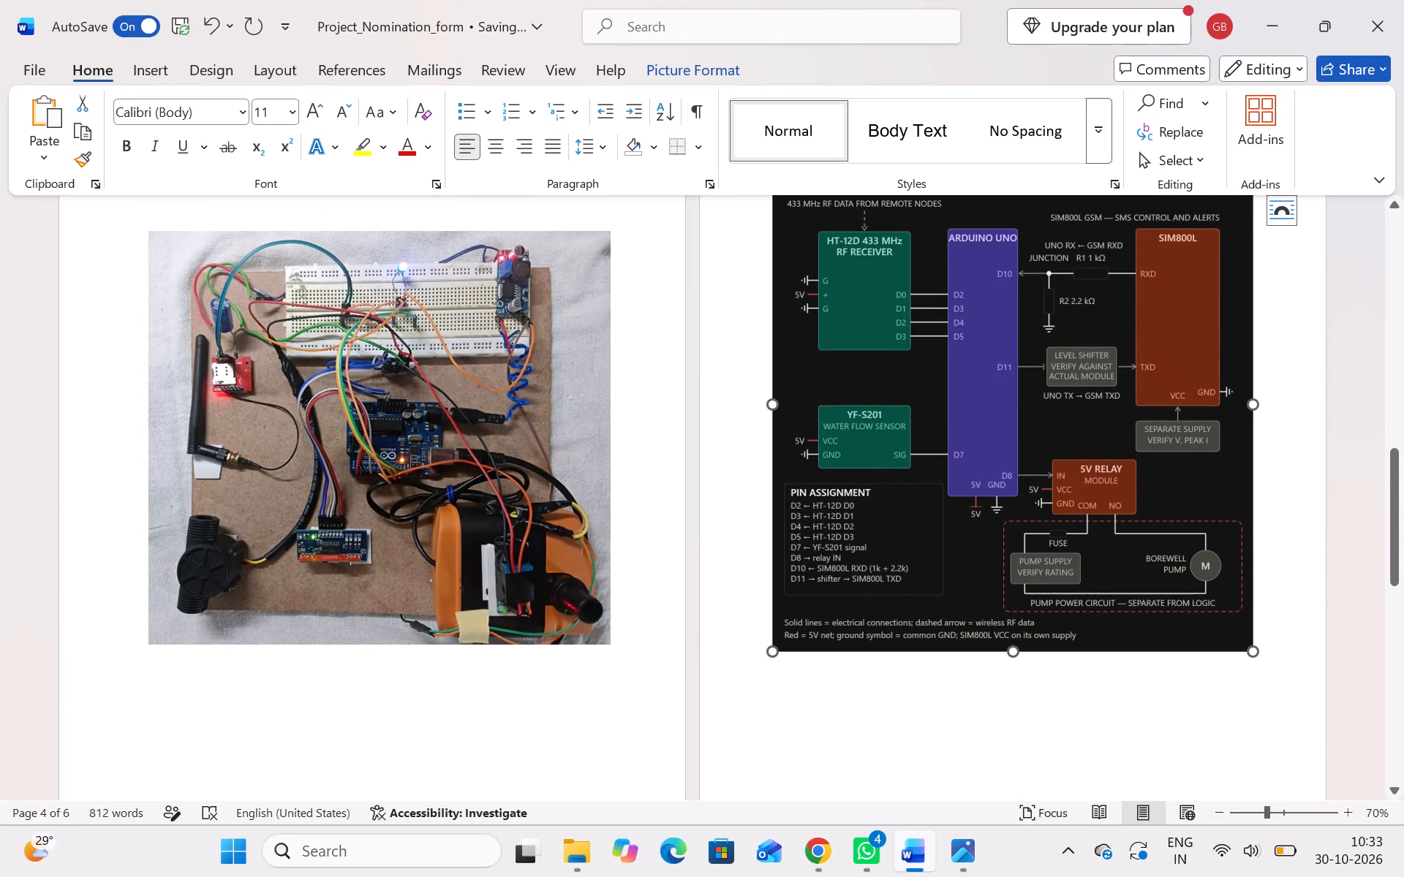
drag(1254, 652, 1280, 675)
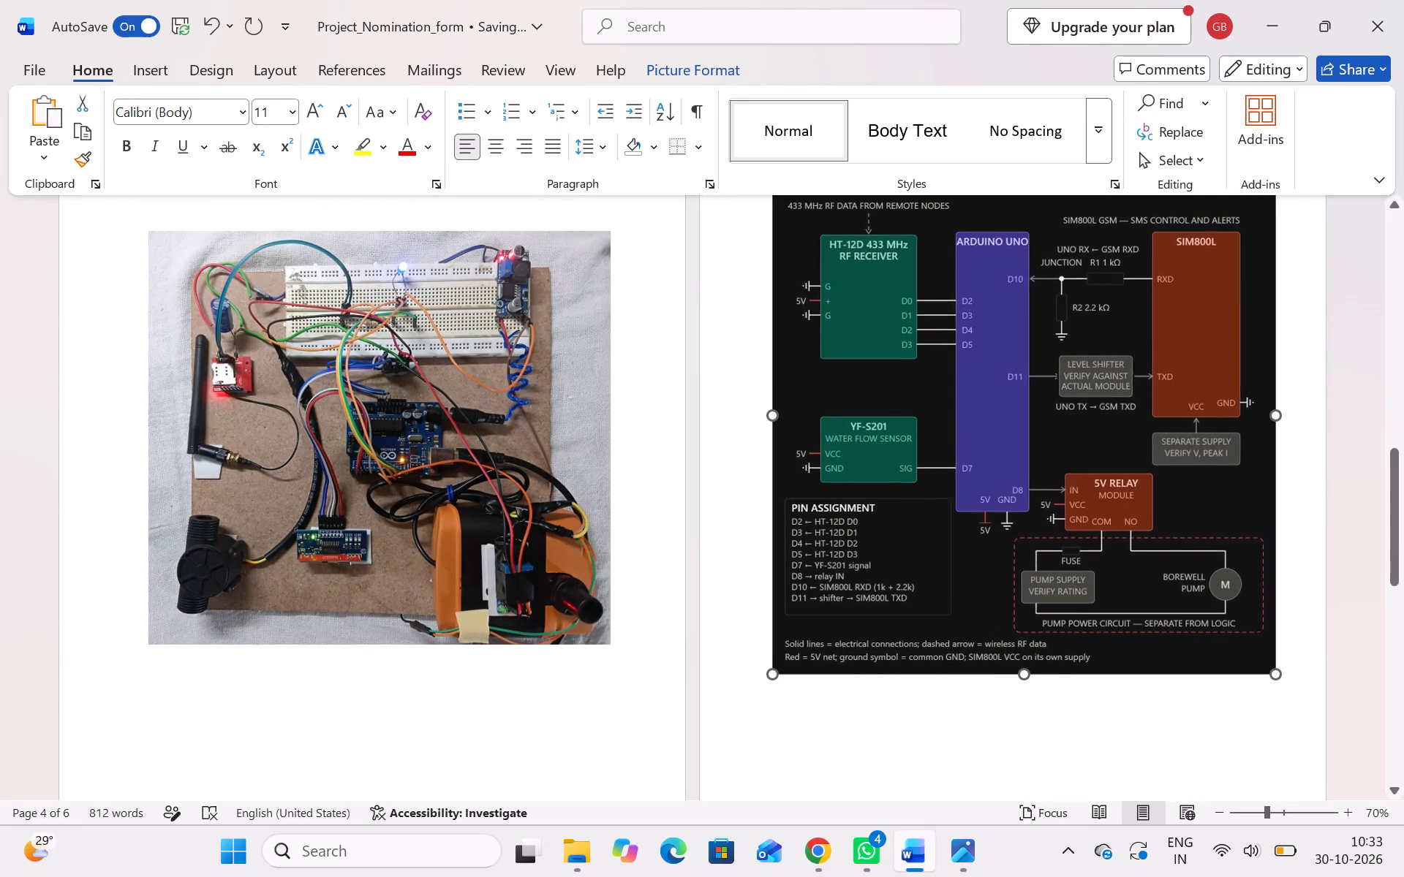
drag(1280, 675, 1292, 694)
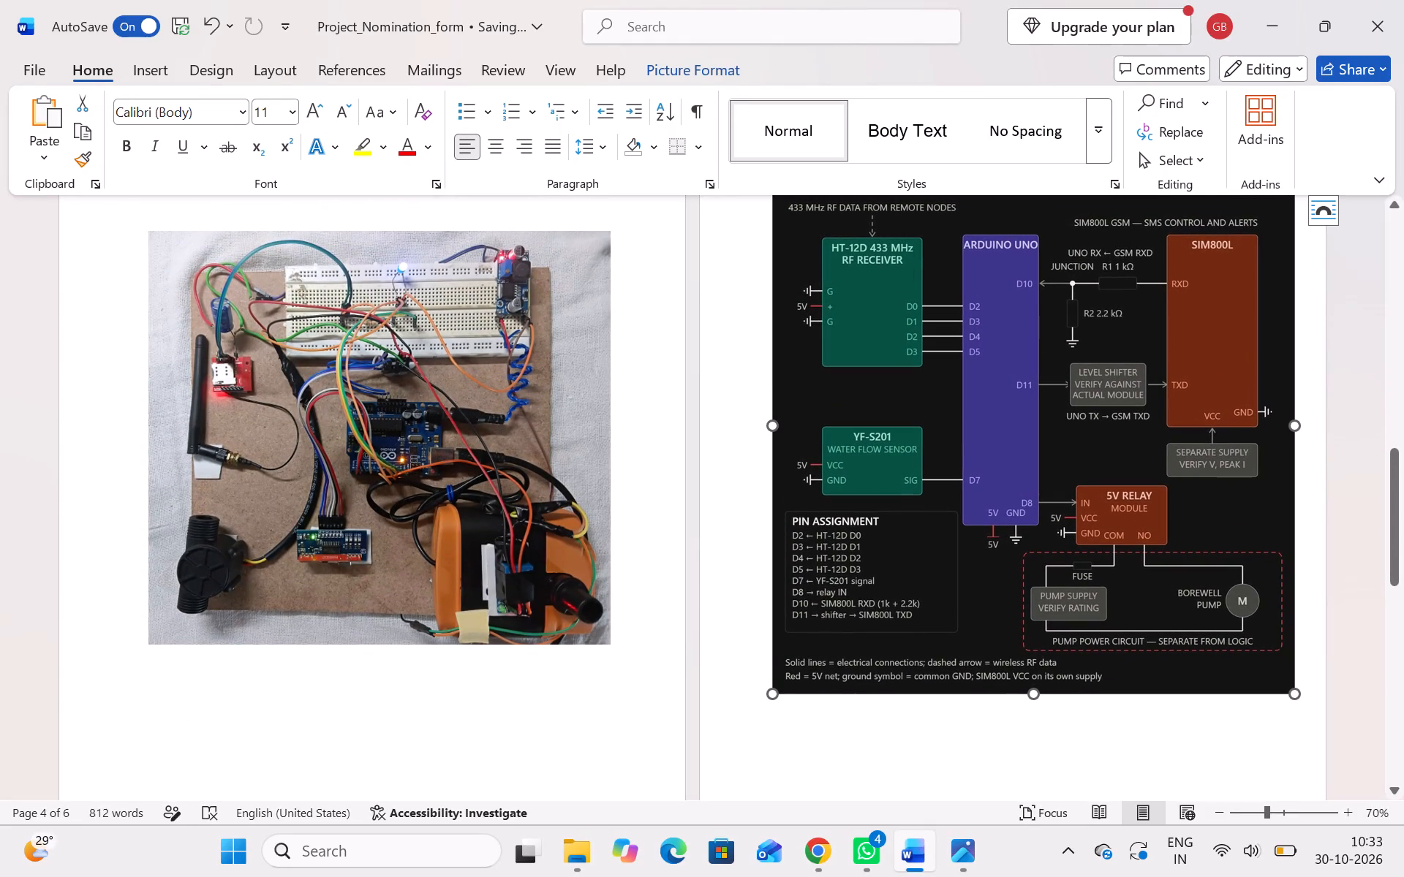
Set the page 4 circuit diagram's text wrapping to Tight and centre it horizontally on the page, just below the "Circuit Diagram:" heading.
click(1324, 213)
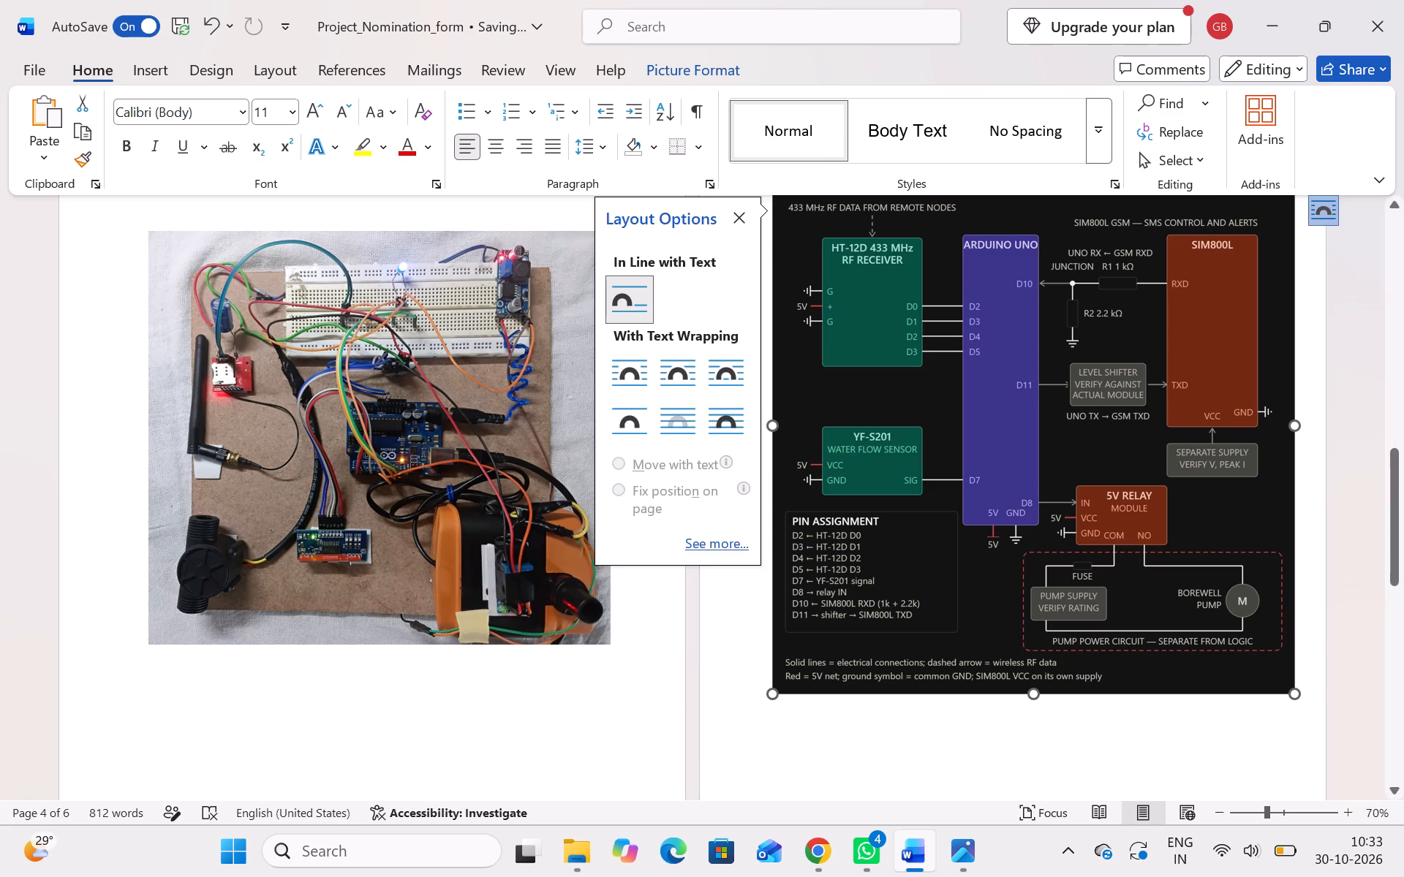
click(676, 368)
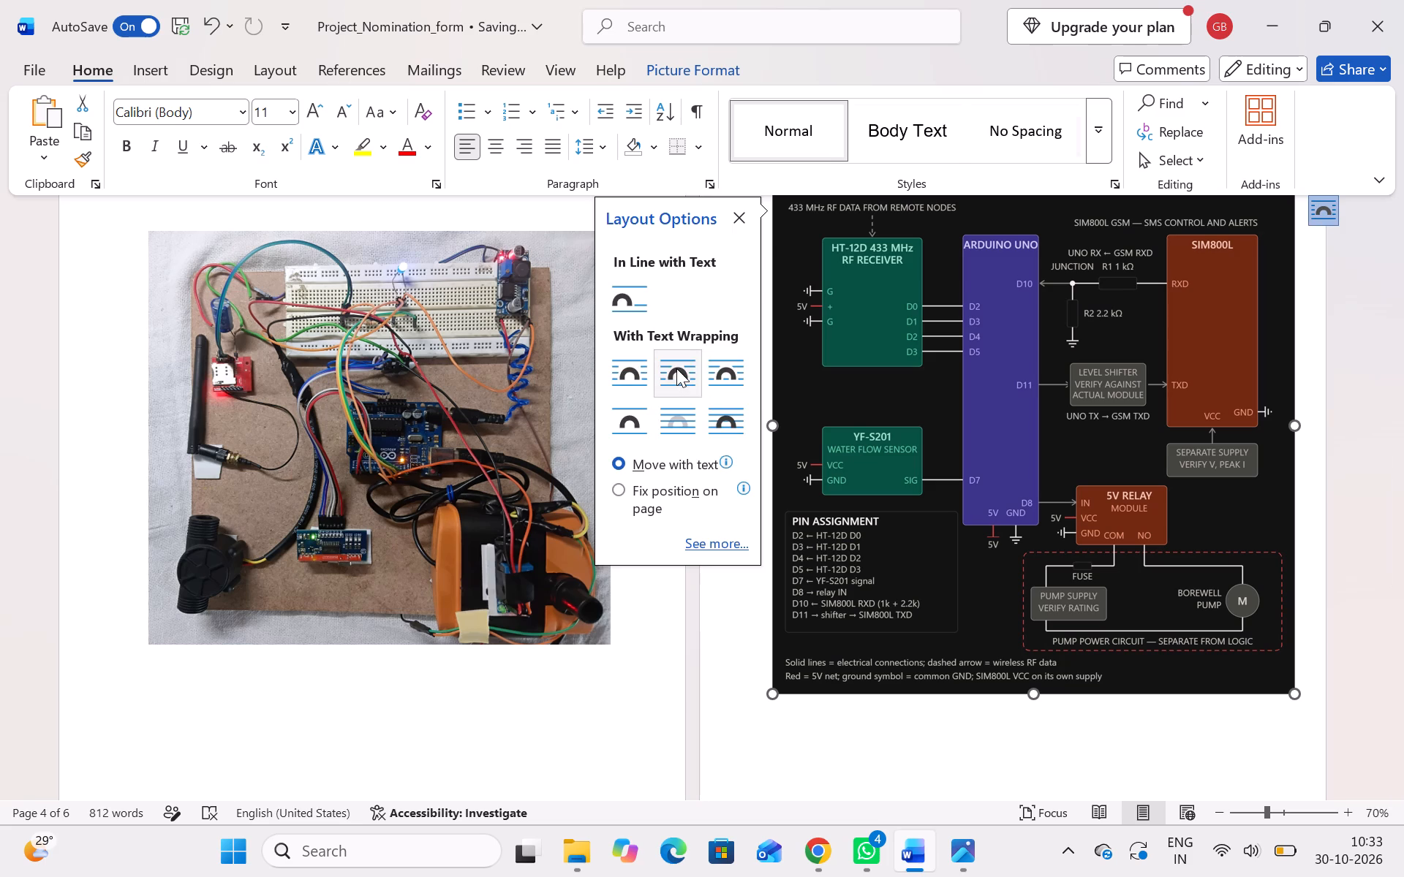
drag(958, 433, 926, 476)
scroll(916, 604, up, 1)
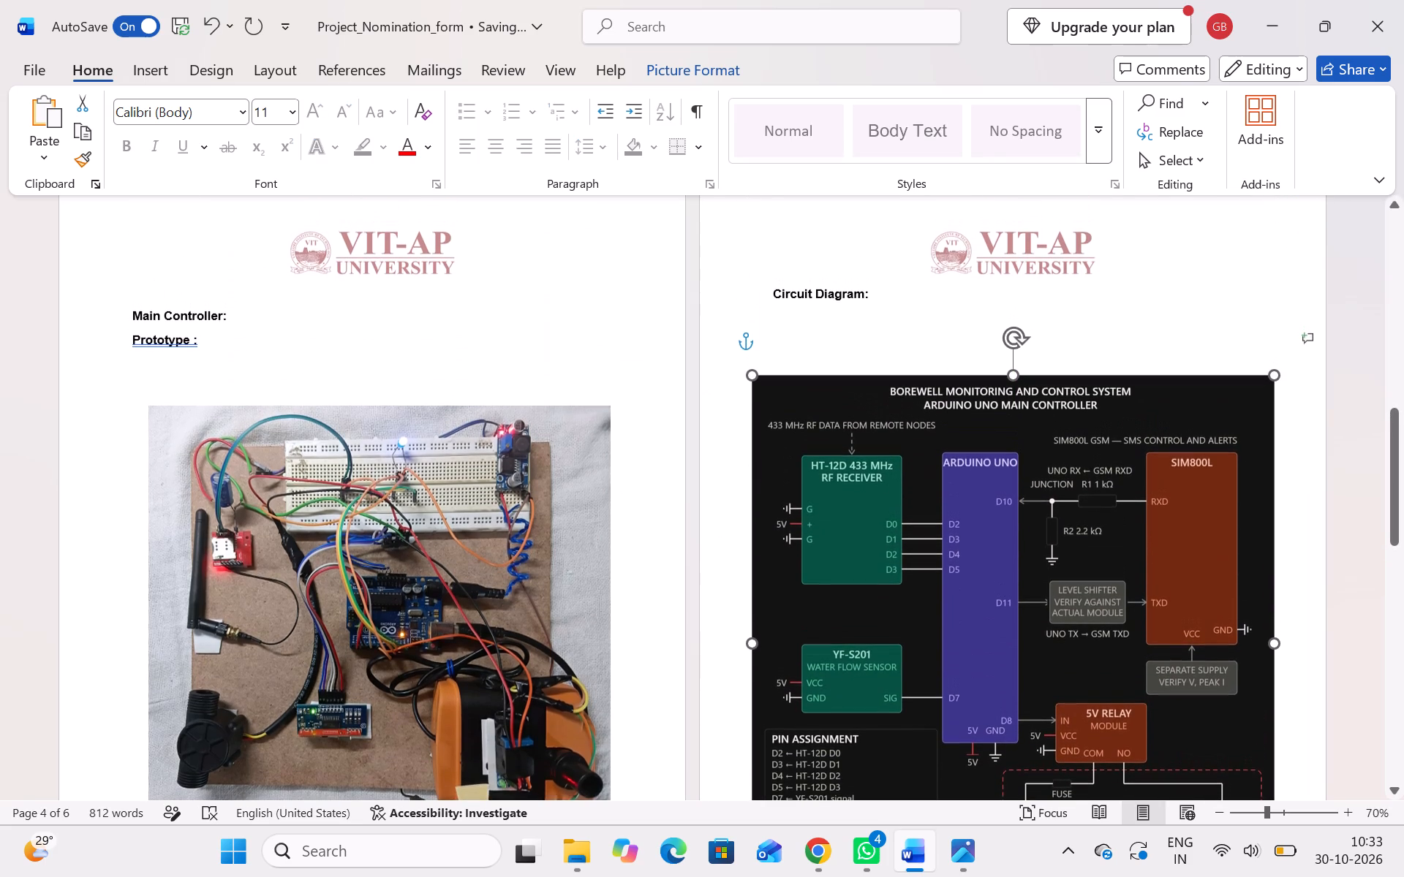
click(932, 582)
drag(903, 574, 902, 565)
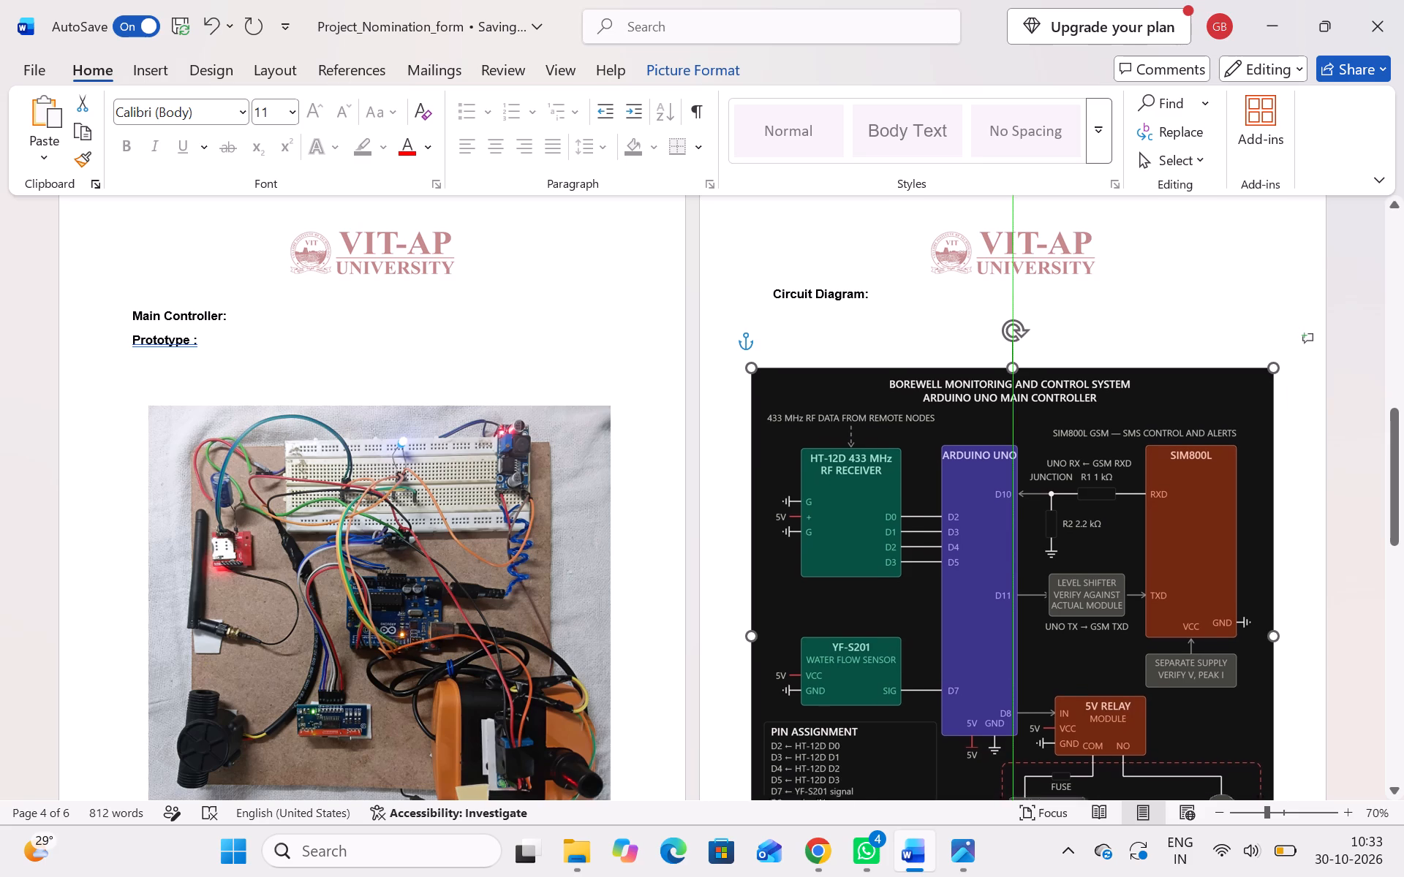
drag(902, 565, 902, 556)
Shift the page 3 prototype photo down slightly and enlarge it from its upper-left corner past the text margin.
scroll(902, 556, down, 3)
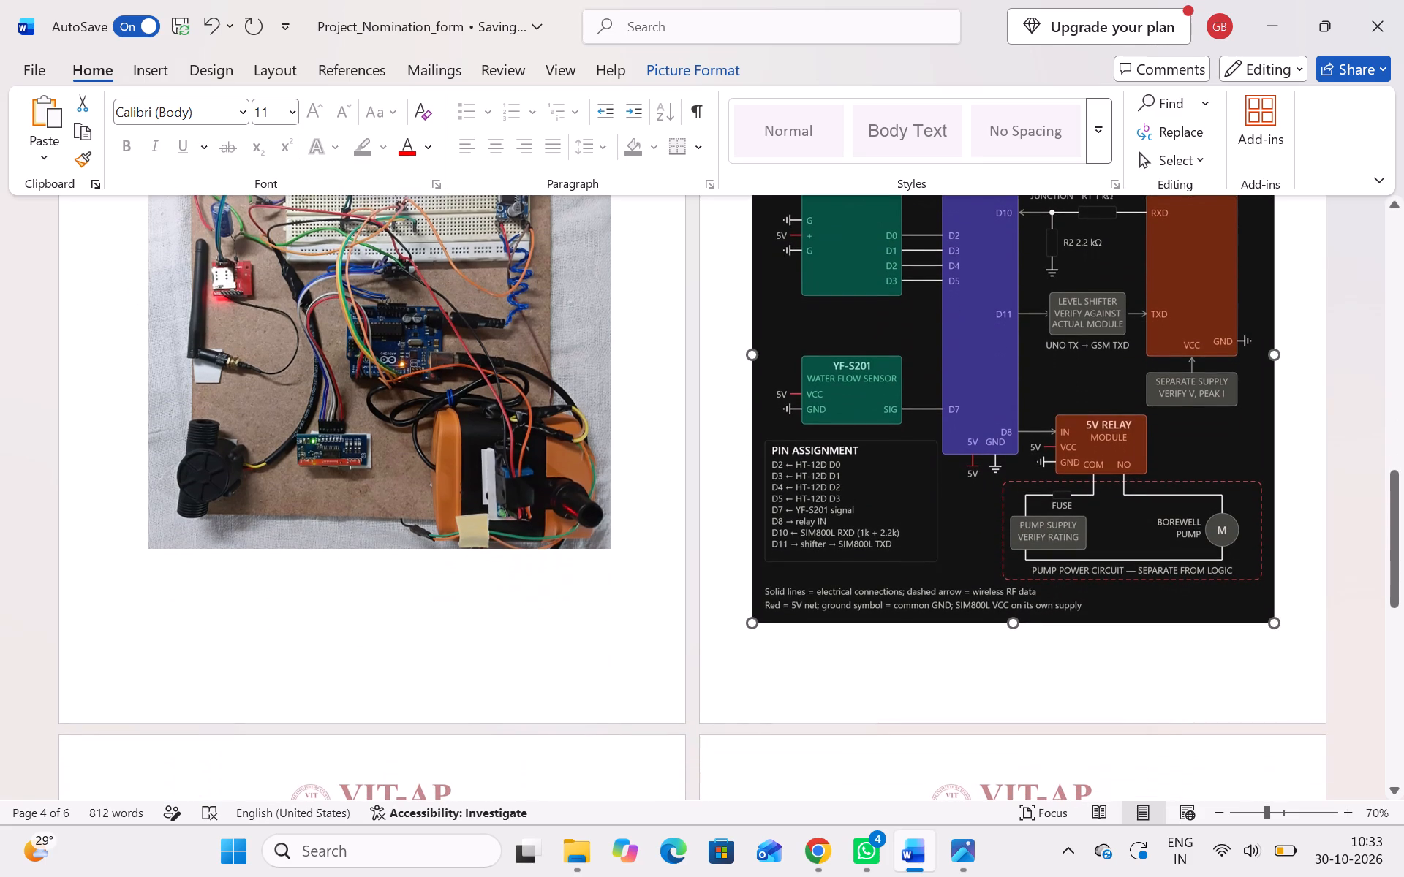
drag(429, 445, 434, 525)
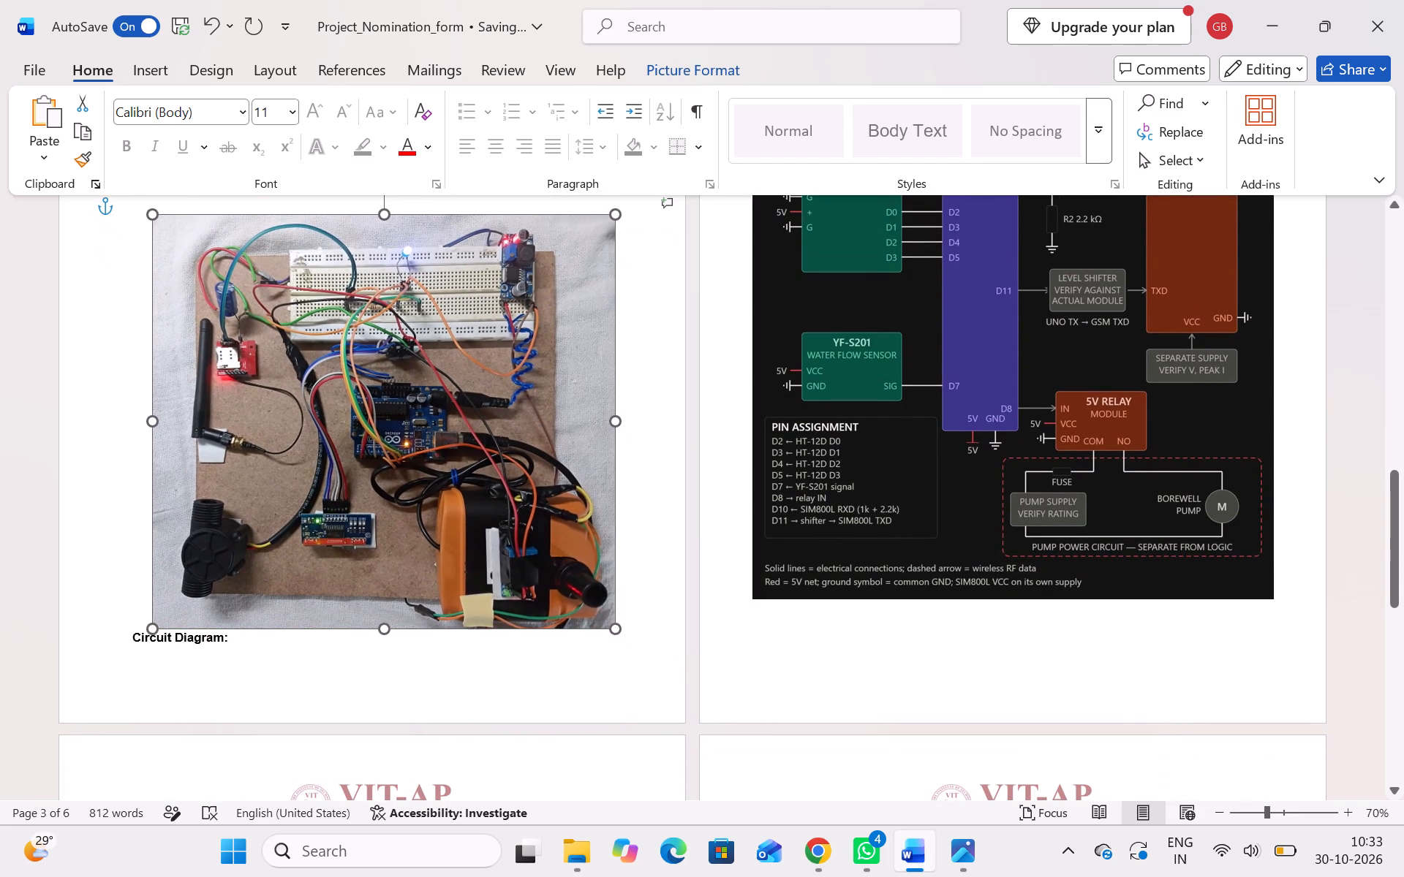
drag(434, 525, 432, 503)
scroll(432, 503, up, 2)
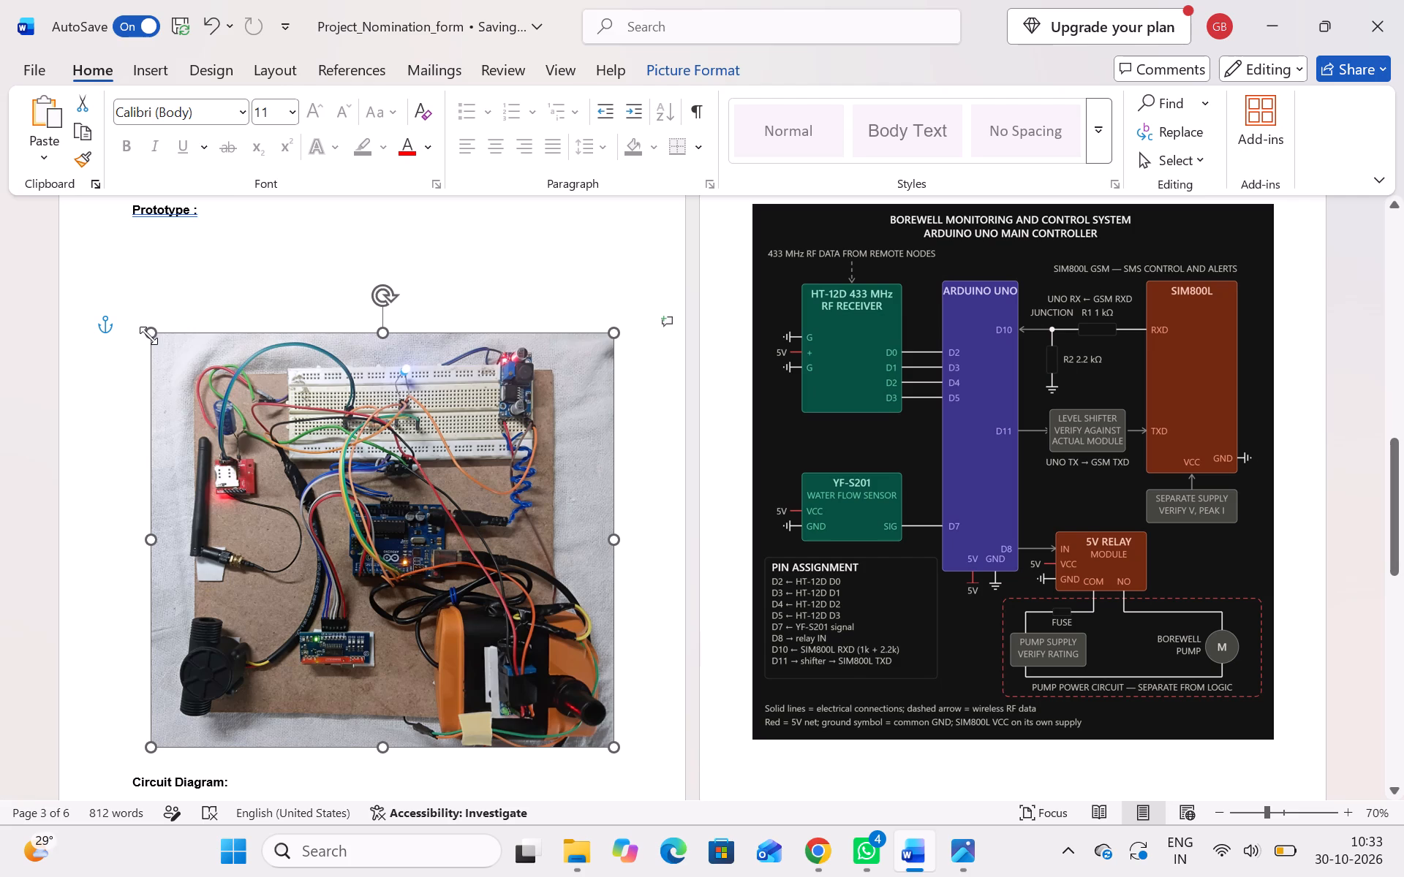
drag(148, 335, 148, 297)
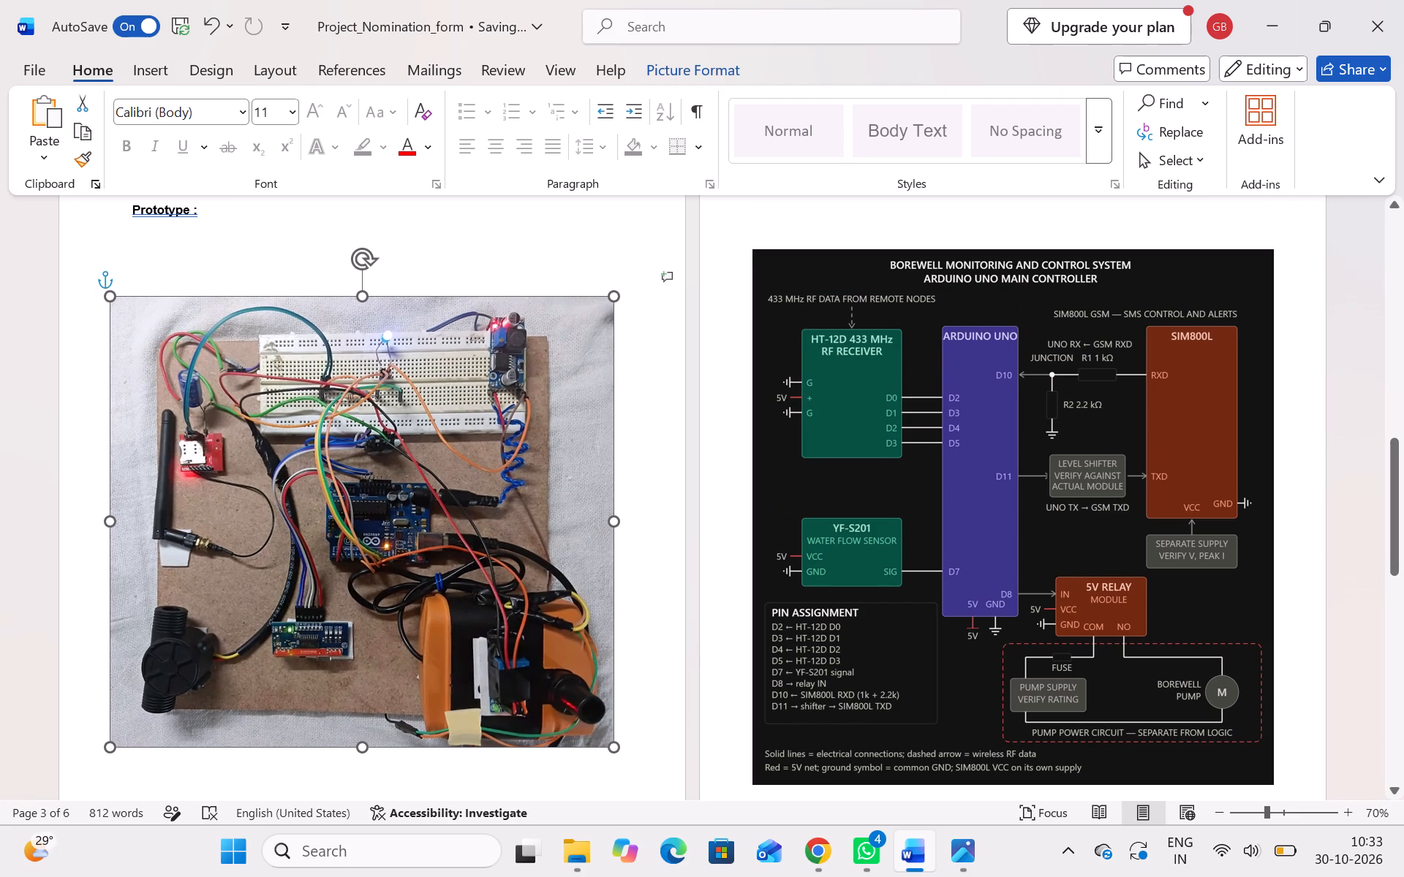
drag(148, 297, 146, 293)
Move the enlarged prototype photo up and centre it horizontally on page 3 below the "Prototype :" subheading.
drag(235, 363, 265, 334)
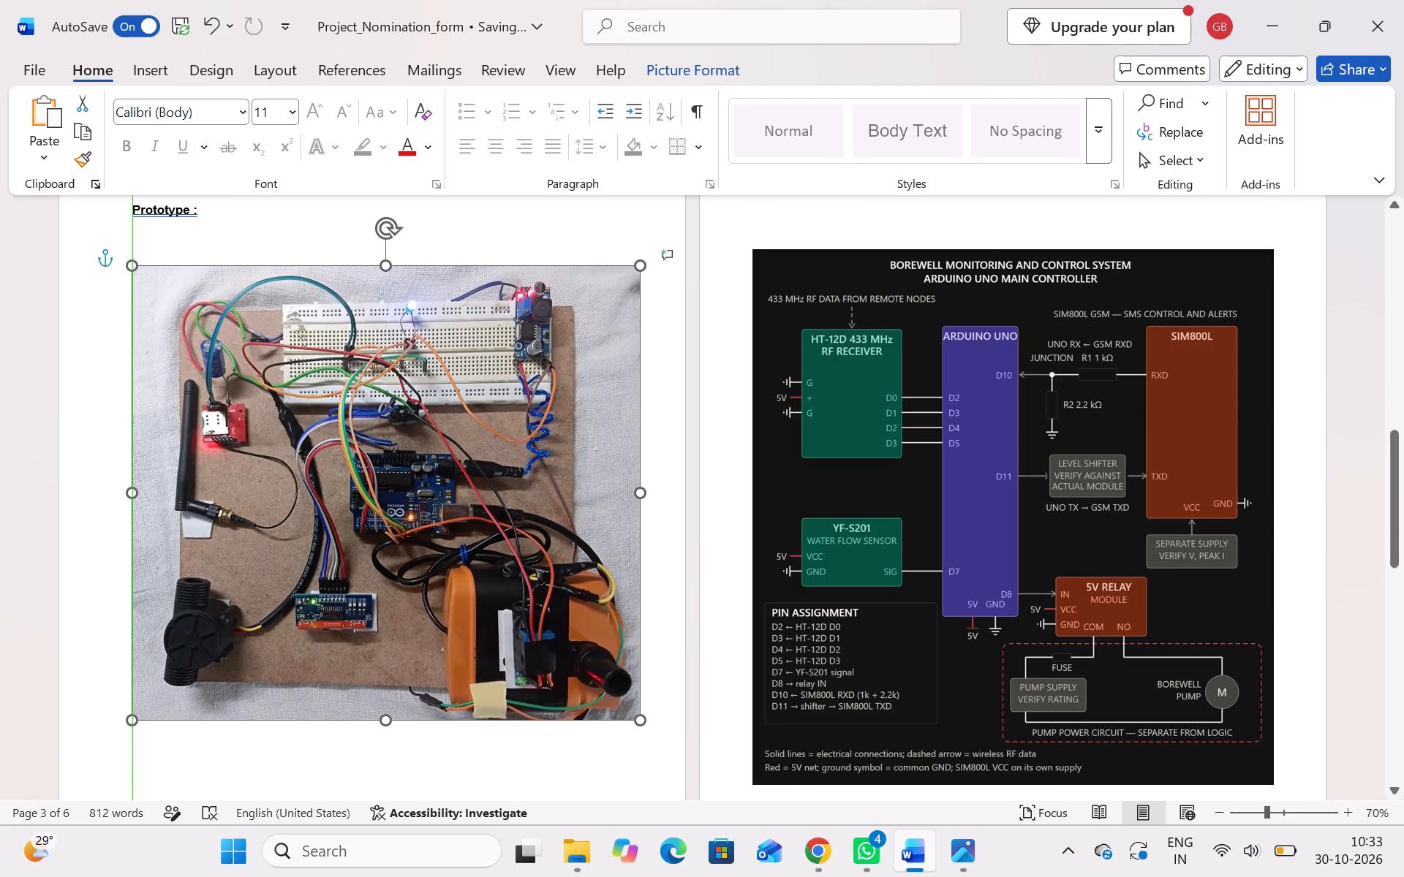
drag(265, 334, 265, 333)
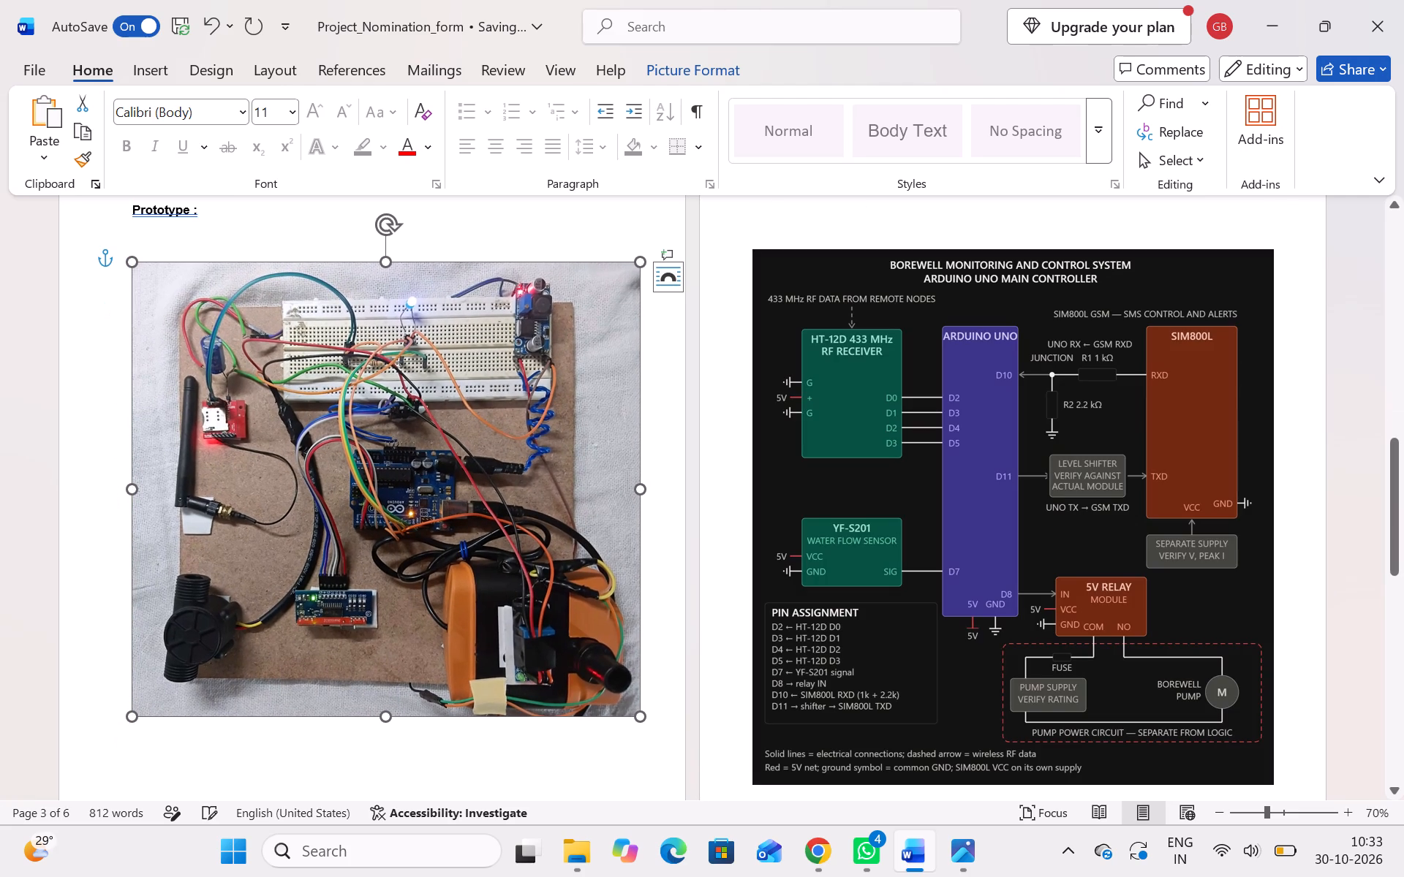
drag(426, 411, 410, 409)
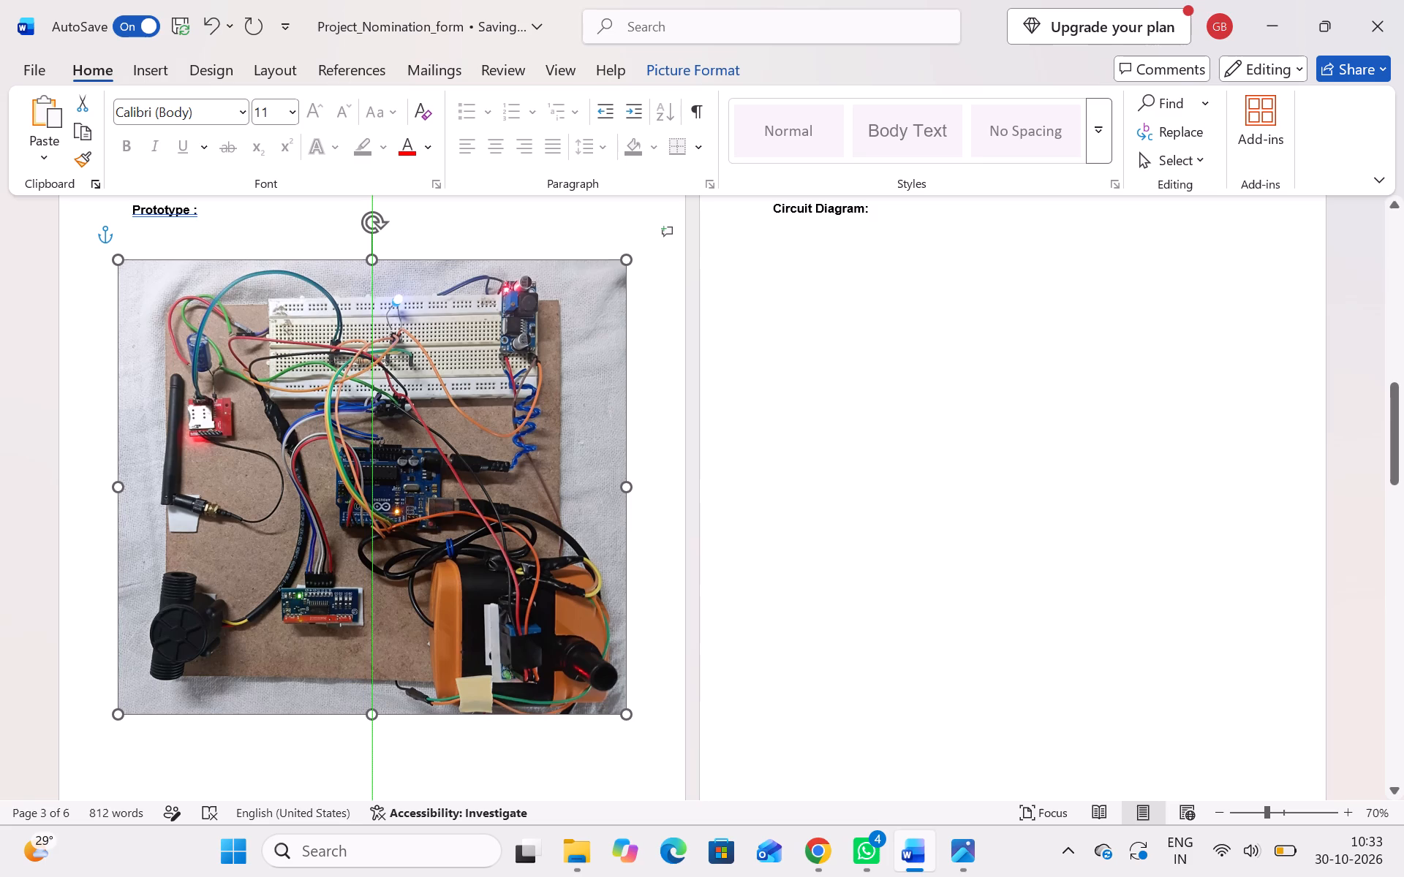
drag(410, 409, 411, 408)
Remove the blank line below the page 4 "Circuit Diagram:" heading so the diagram moves back onto that page.
scroll(706, 469, down, 1)
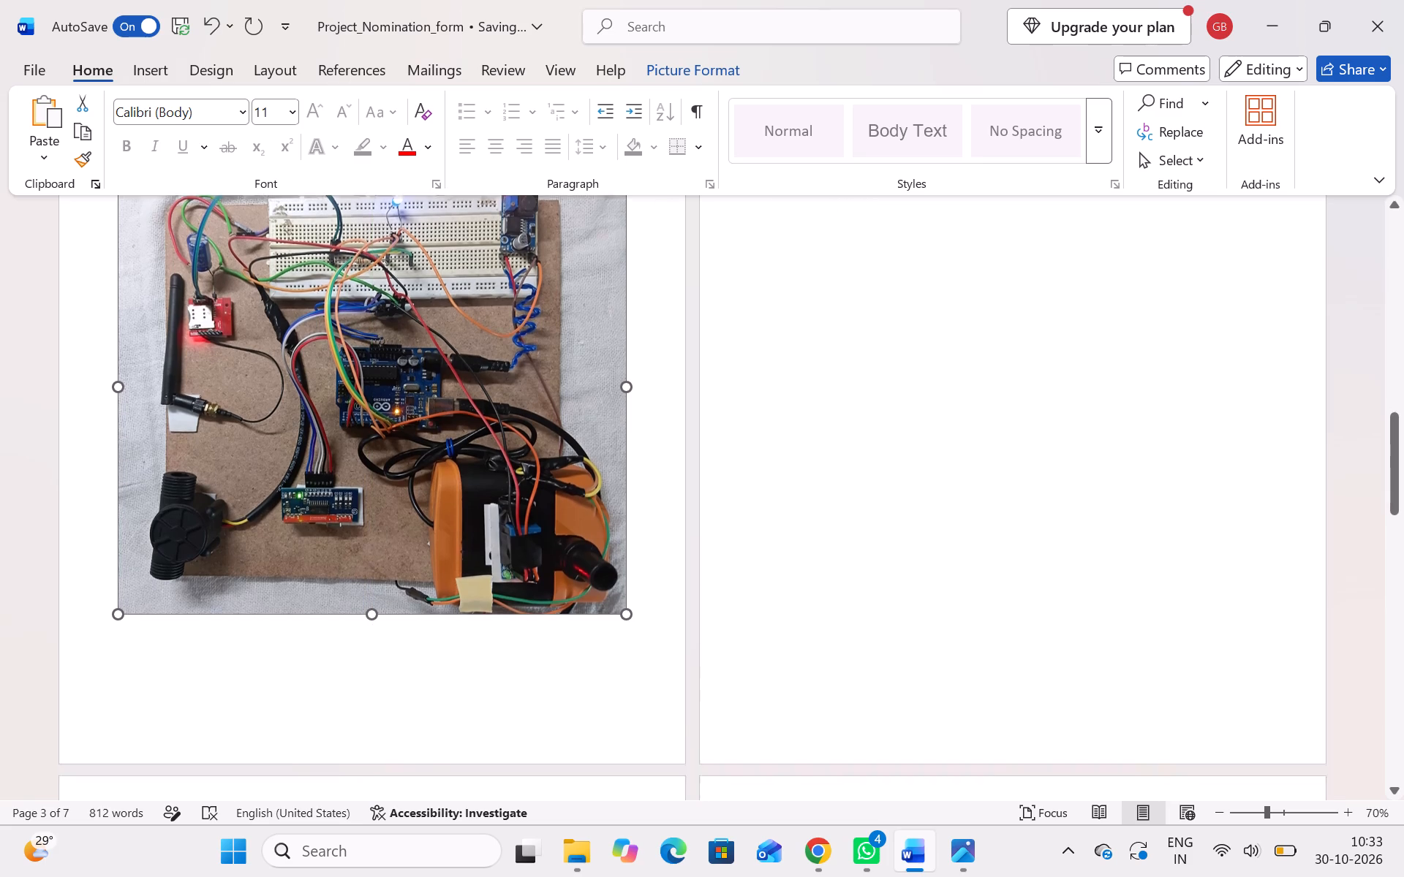
scroll(706, 469, down, 2)
click(818, 468)
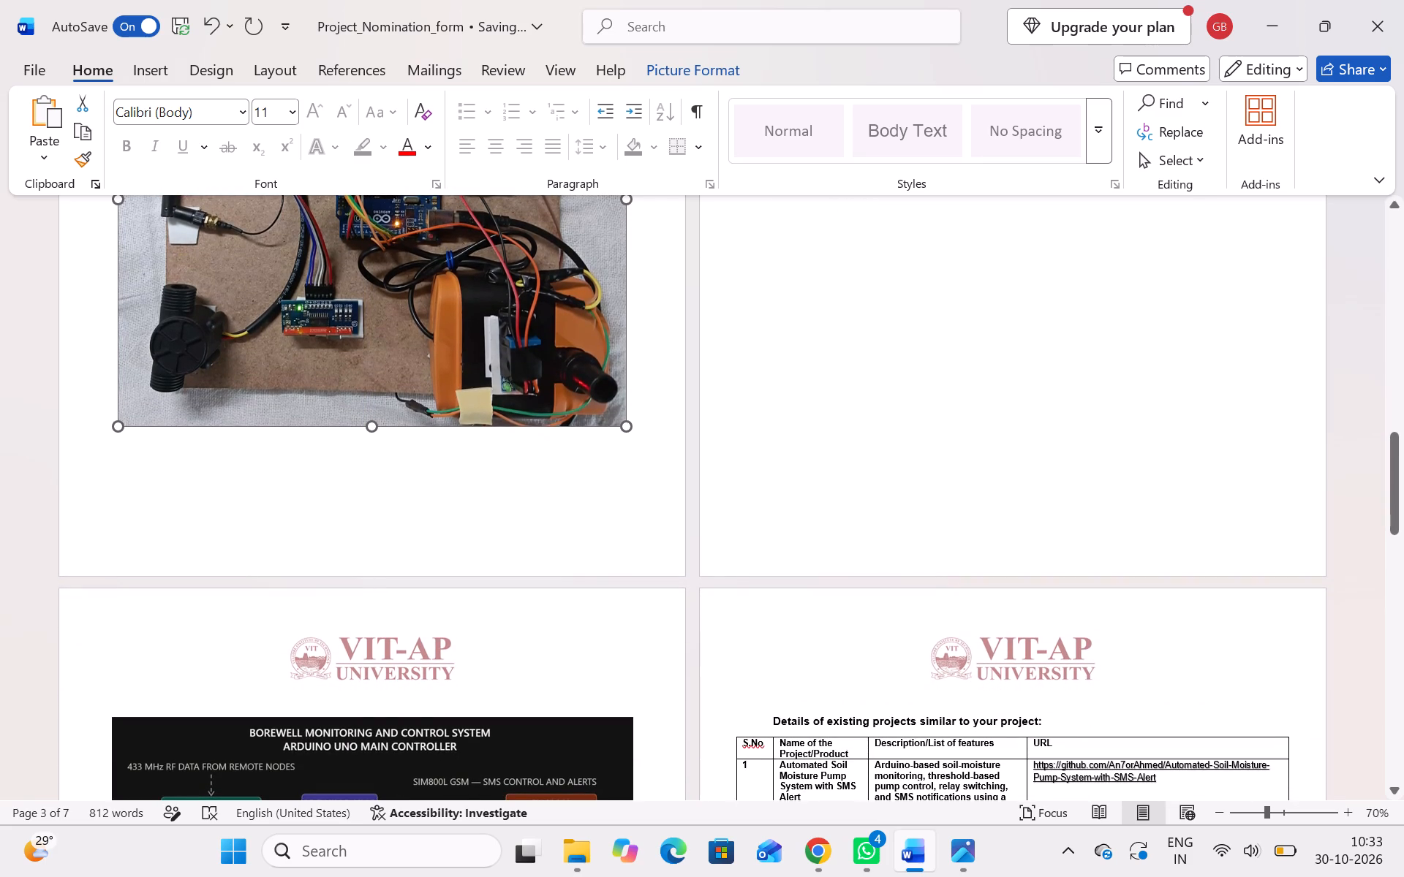
key(BackSpace)
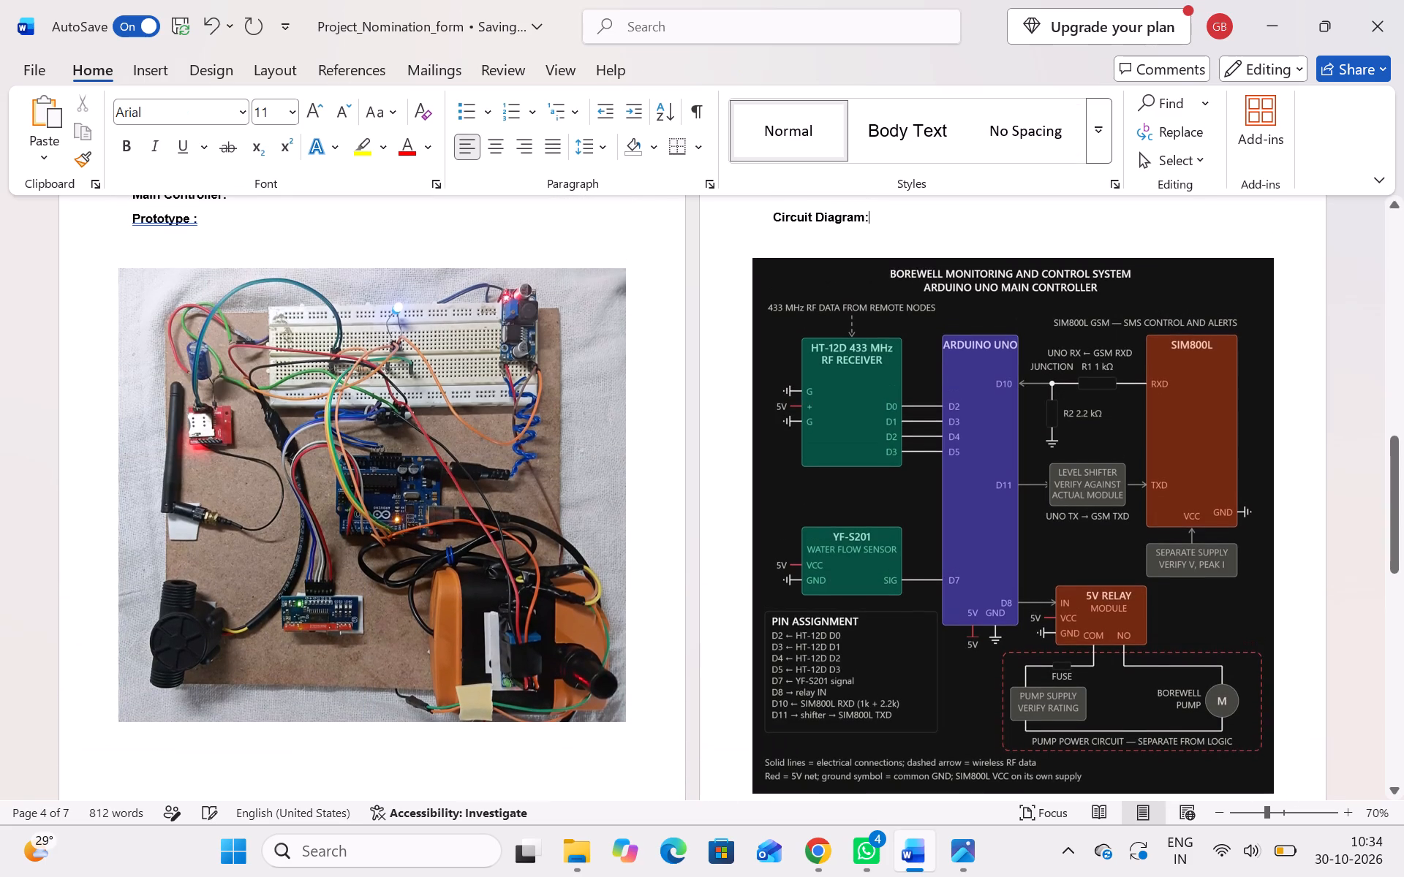
scroll(818, 468, down, 1)
scroll(818, 468, up, 2)
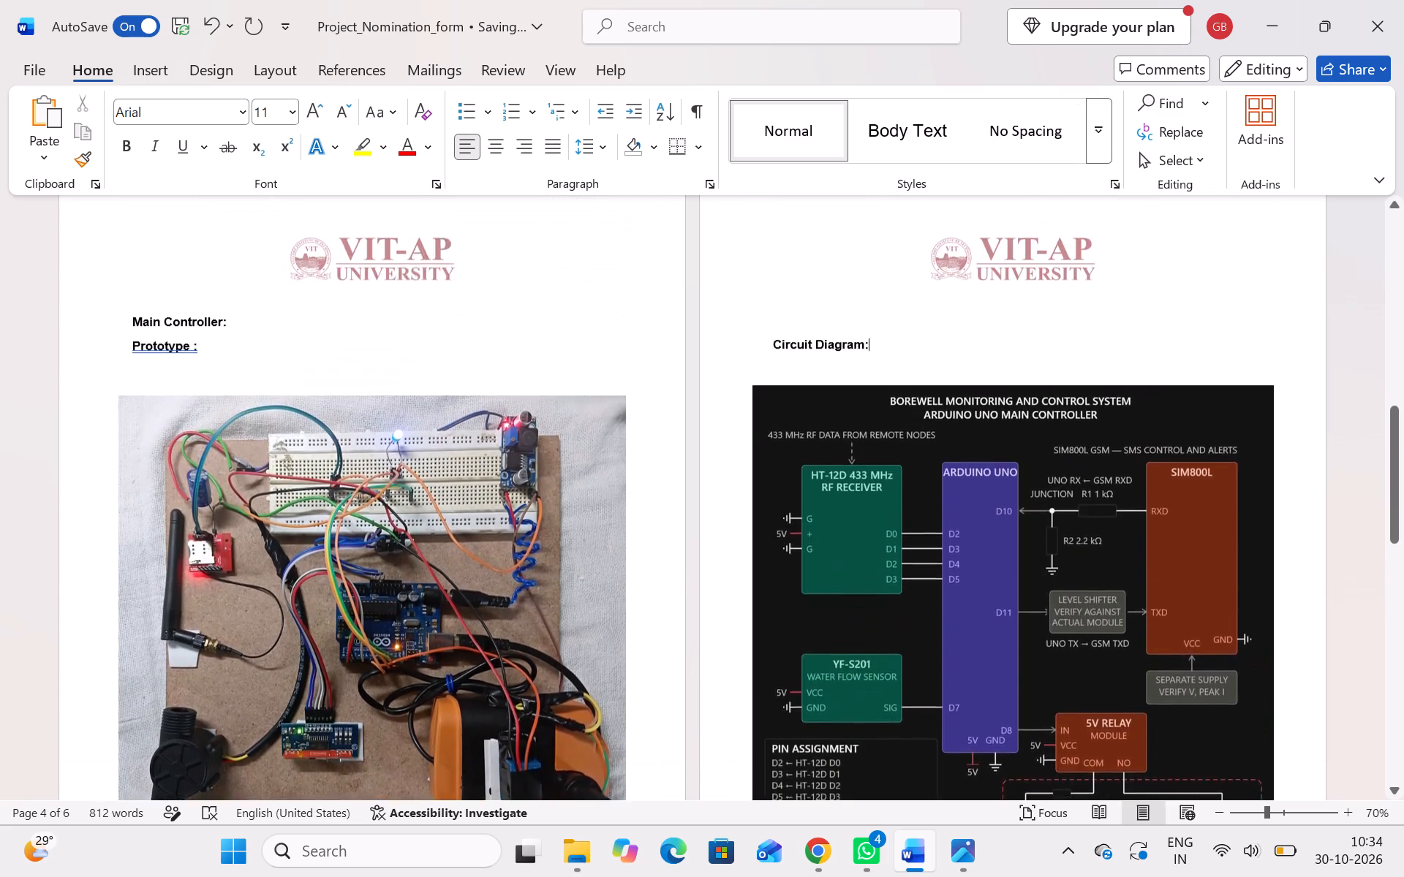
Change the "Regd No" column header in the page 1 student details table to "Reg No".
scroll(818, 468, up, 8)
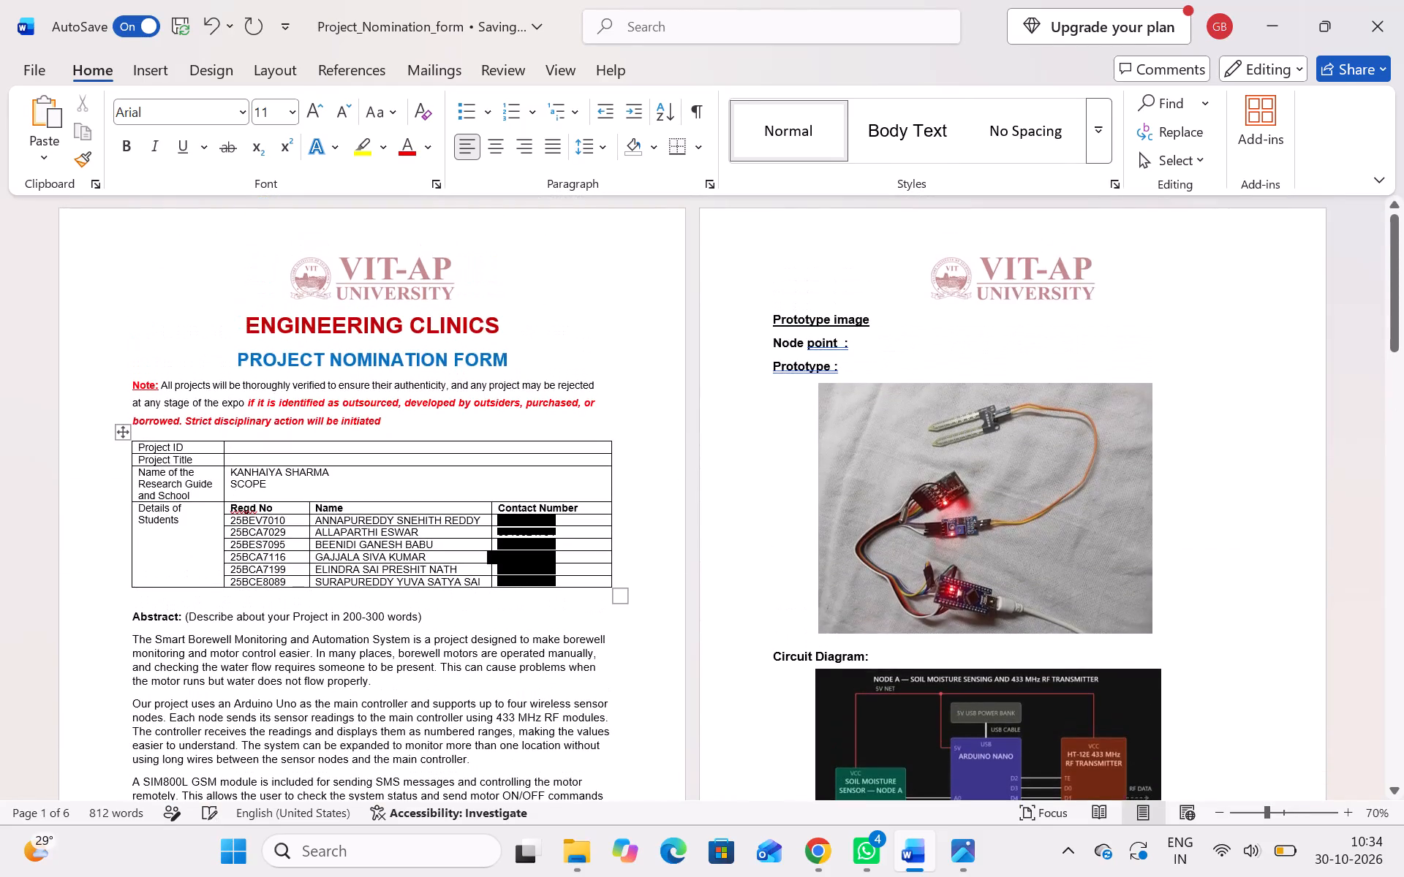
click(258, 504)
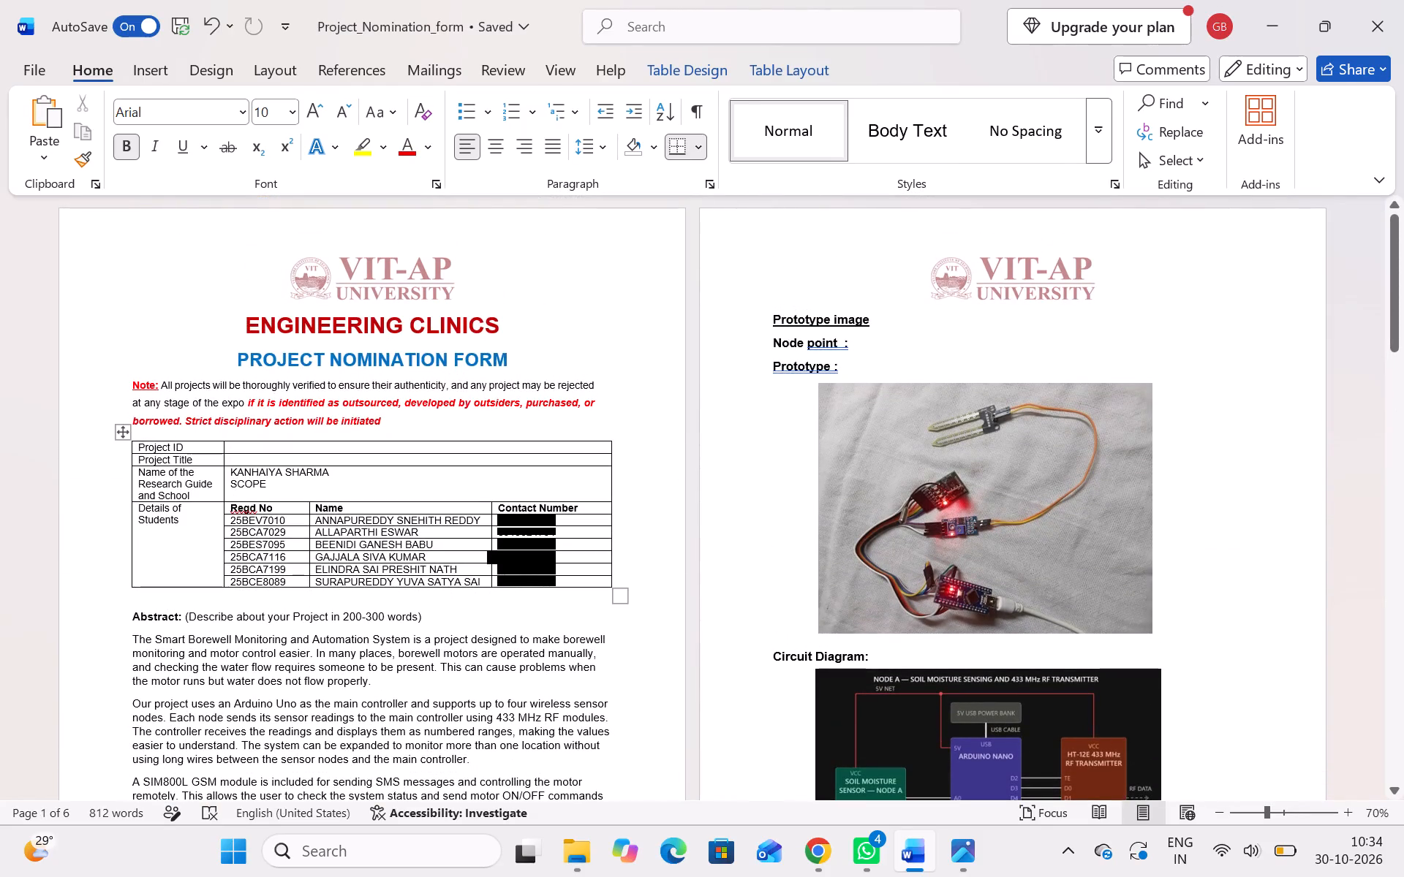
key(Left)
key(BackSpace)
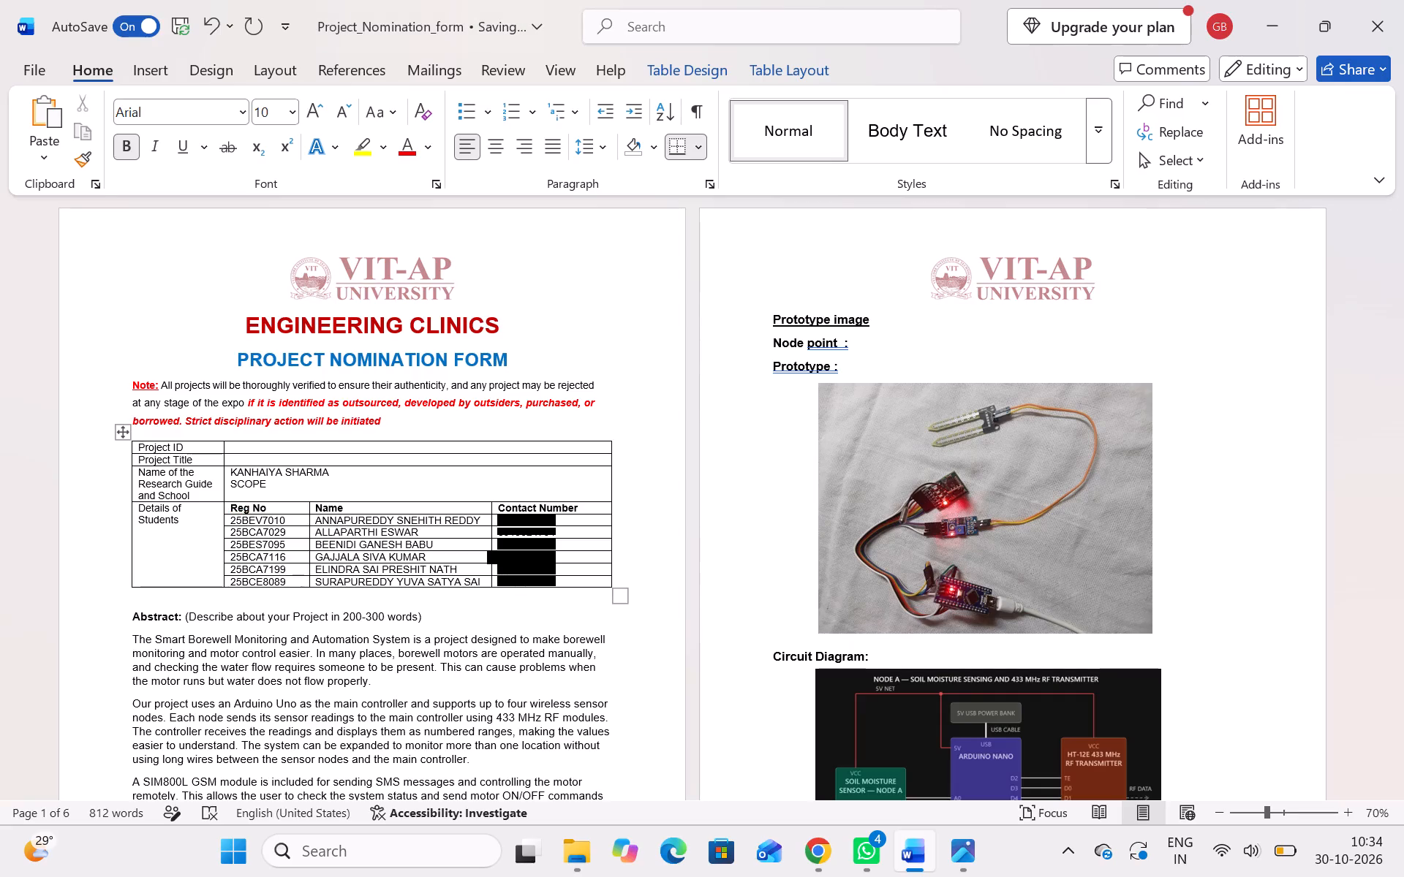
Delete the "Note:" paragraph and its leftover blank line between the "PROJECT NOMINATION FORM" title and the details table.
scroll(258, 504, down, 2)
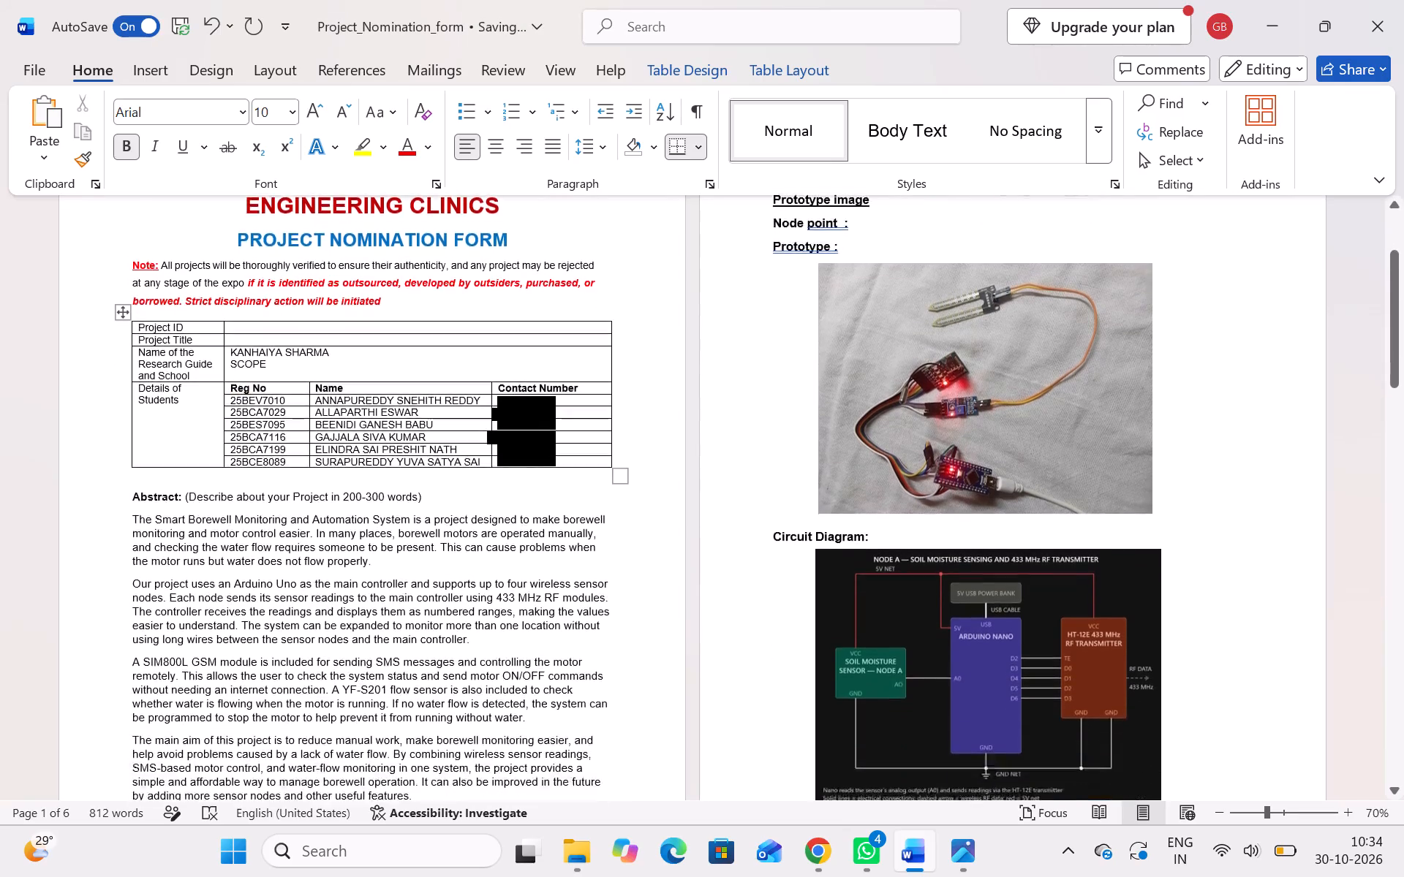
scroll(258, 504, down, 1)
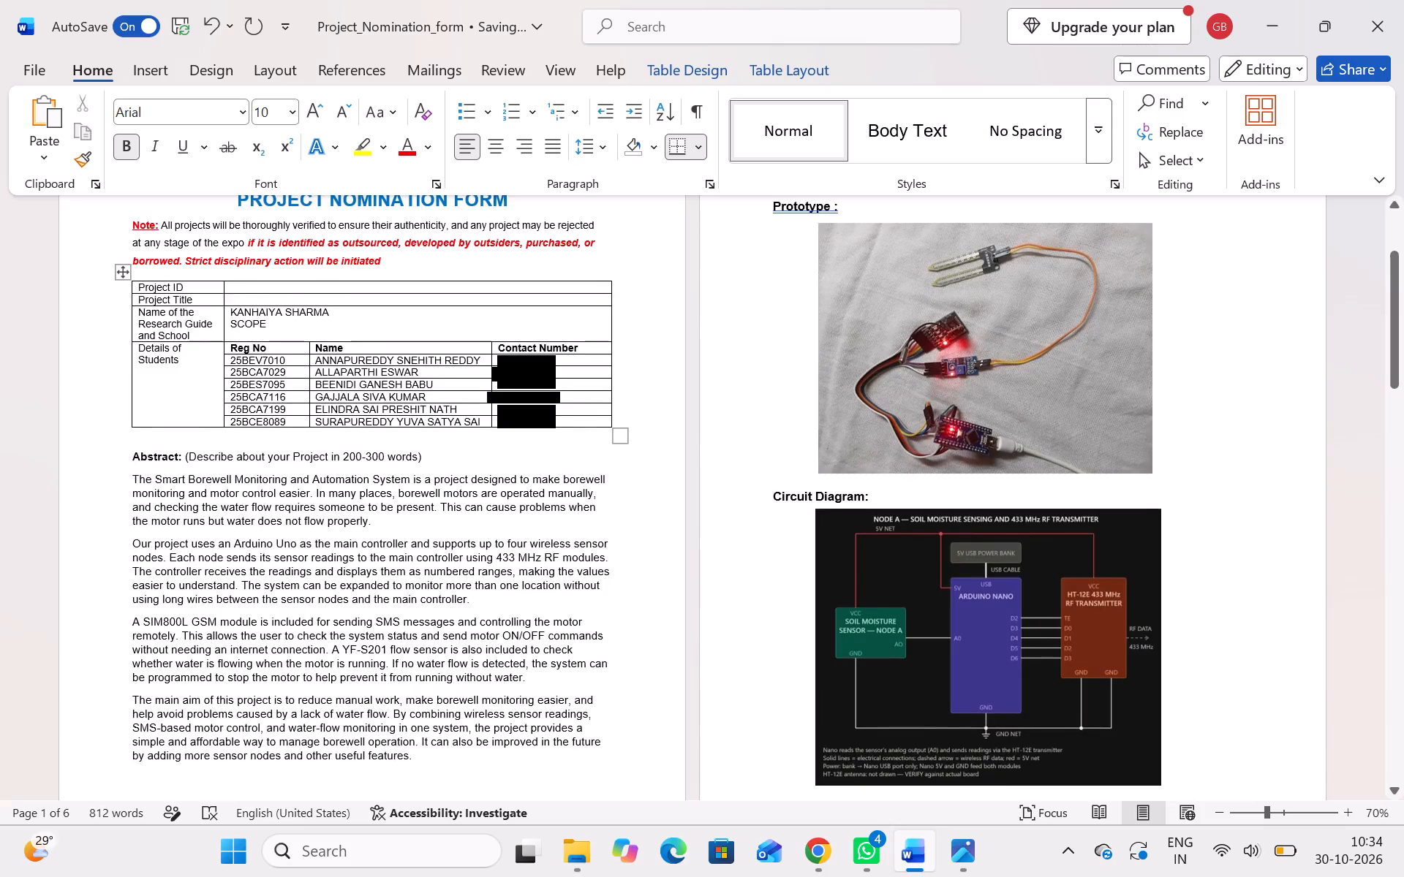
scroll(381, 269, up, 1)
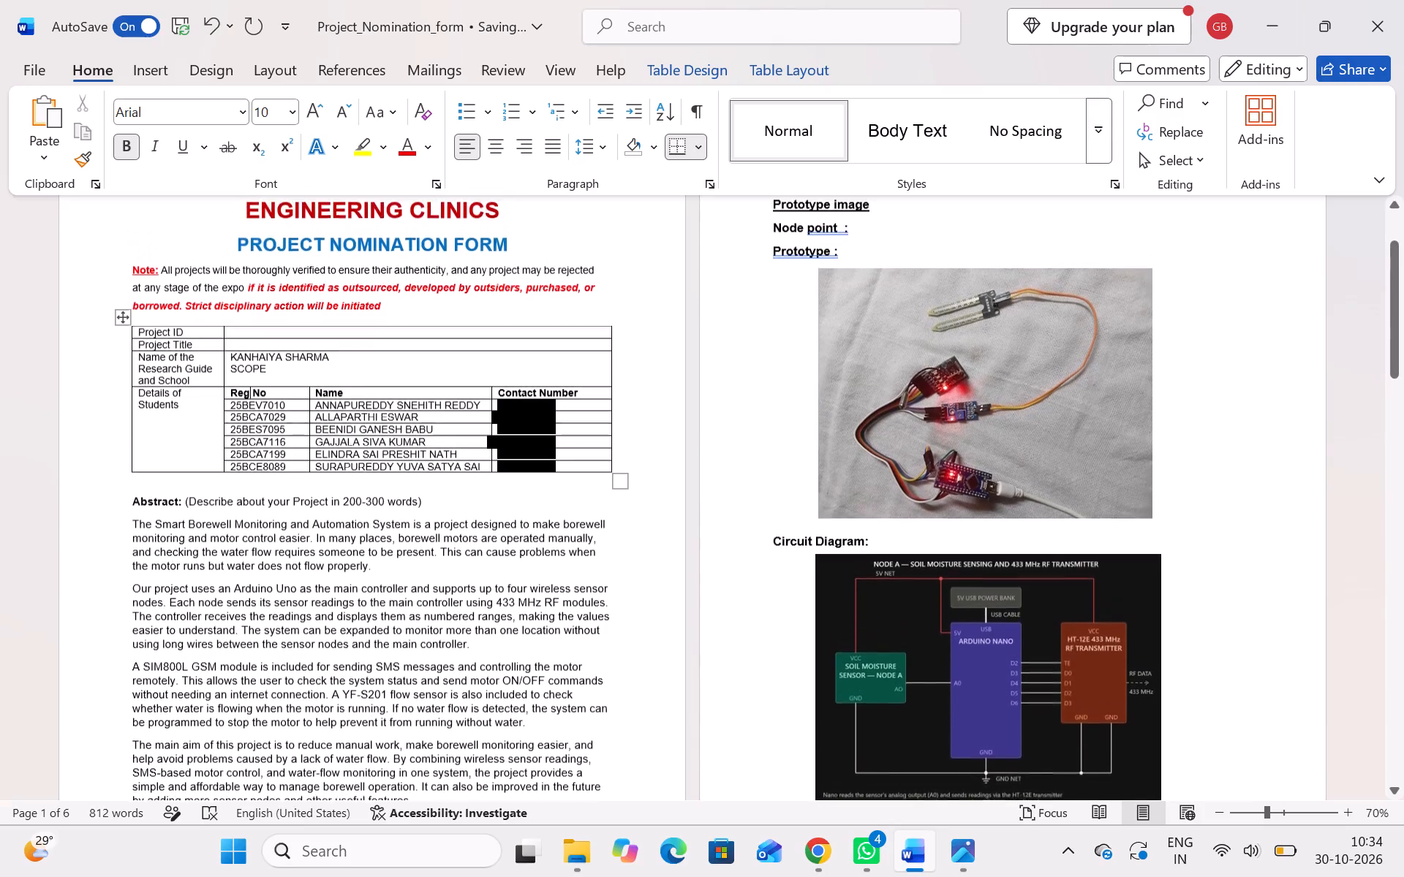
scroll(381, 269, up, 1)
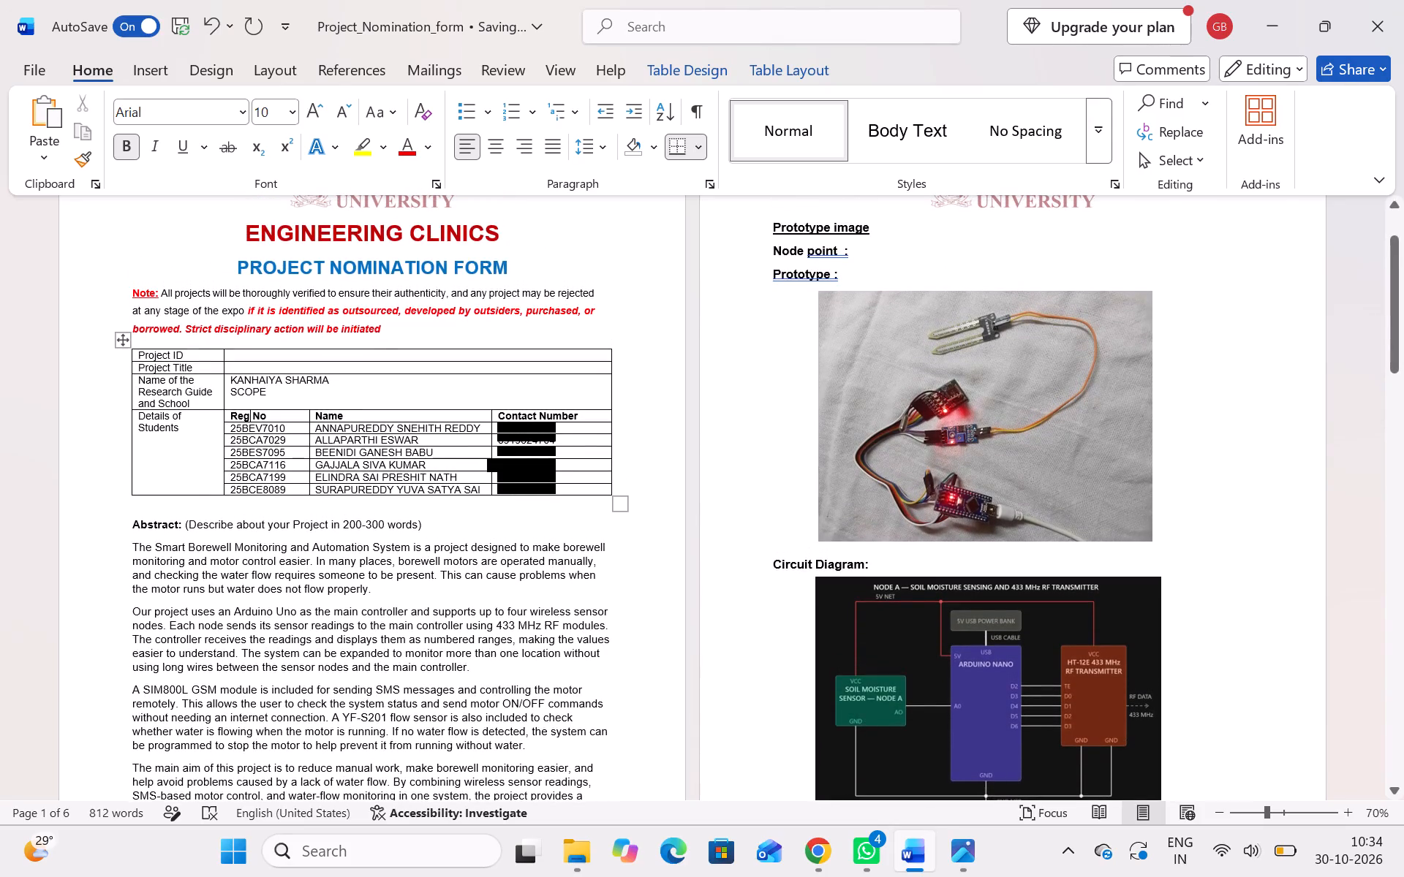
drag(391, 329, 127, 307)
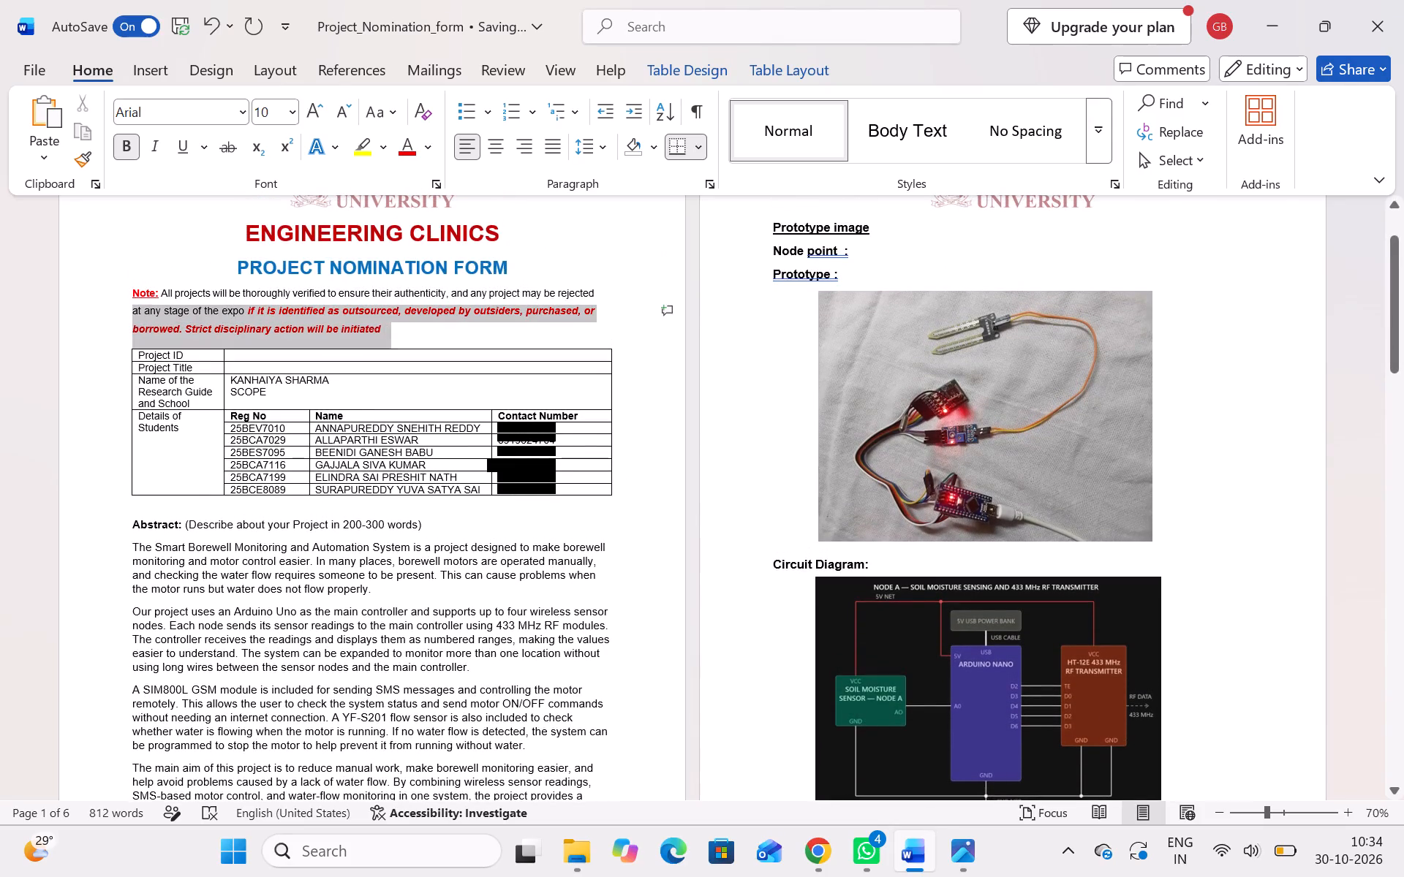
drag(127, 307, 116, 299)
key(BackSpace)
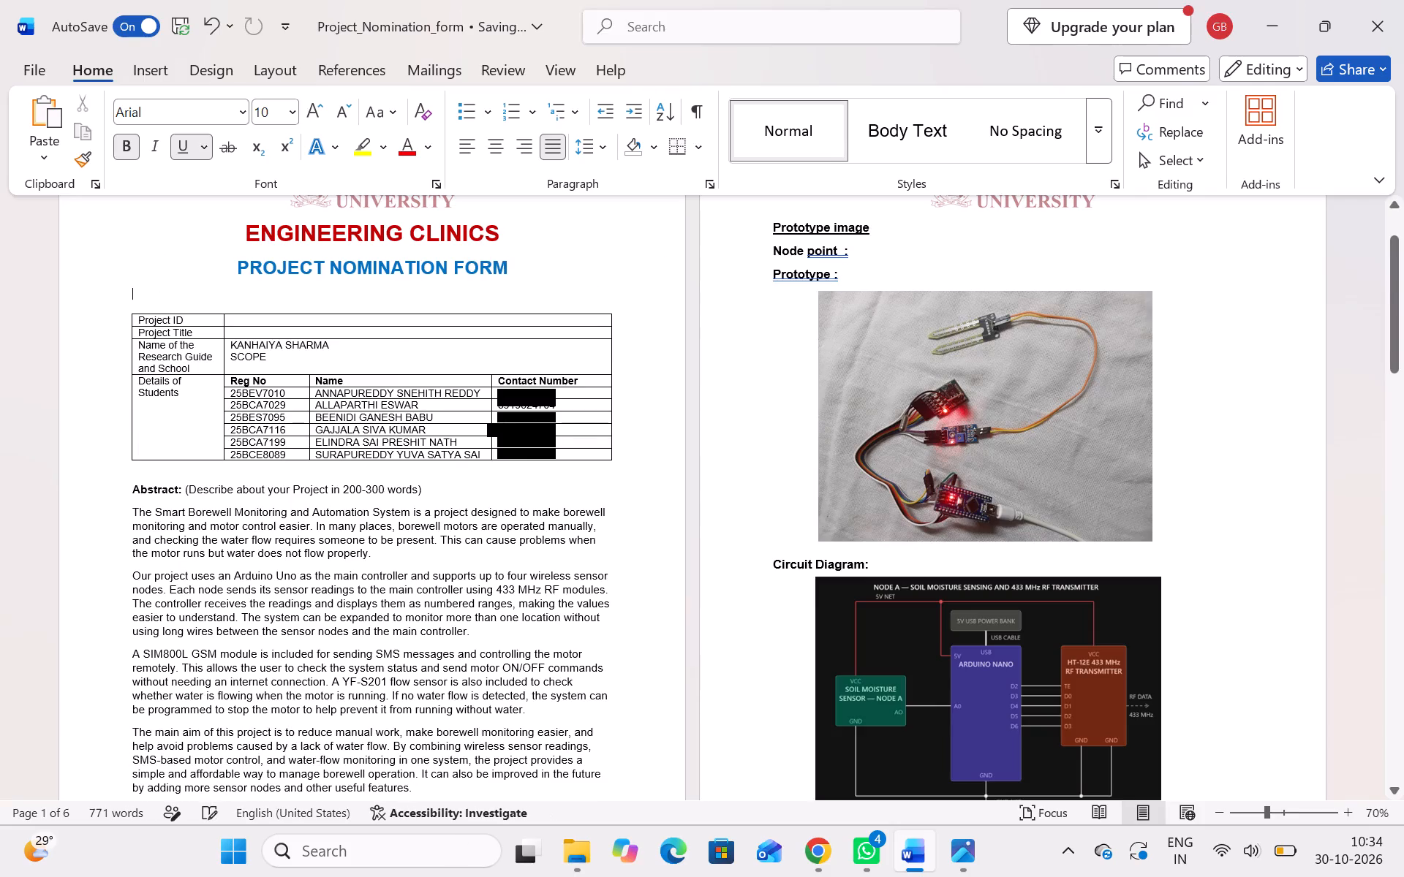
key(BackSpace)
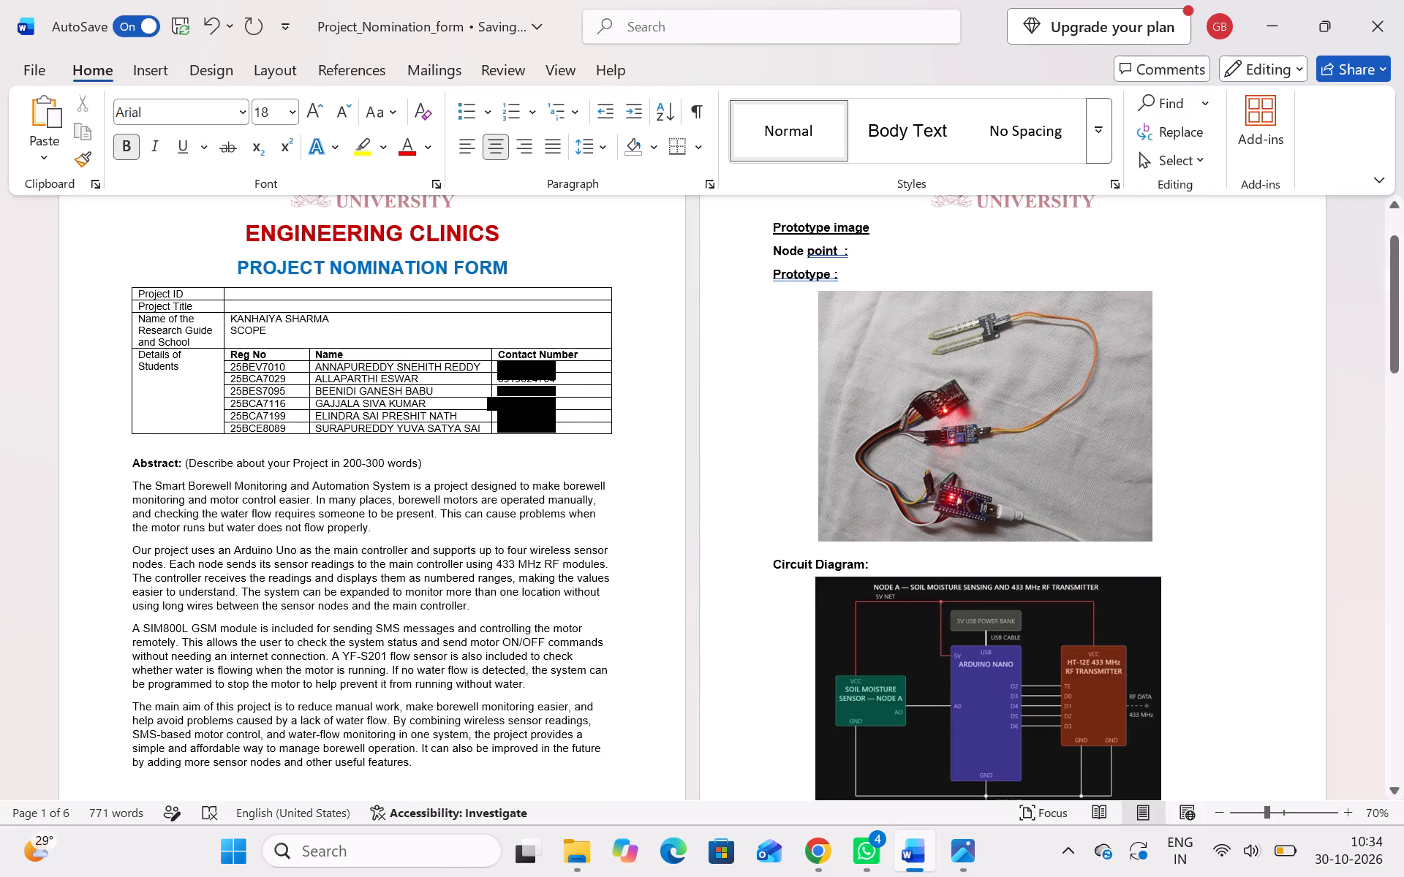
Delete the instruction "(Describe about your Project in 200-300 words)" after the "Abstract:" heading on page 1.
scroll(194, 526, down, 1)
drag(430, 452, 187, 451)
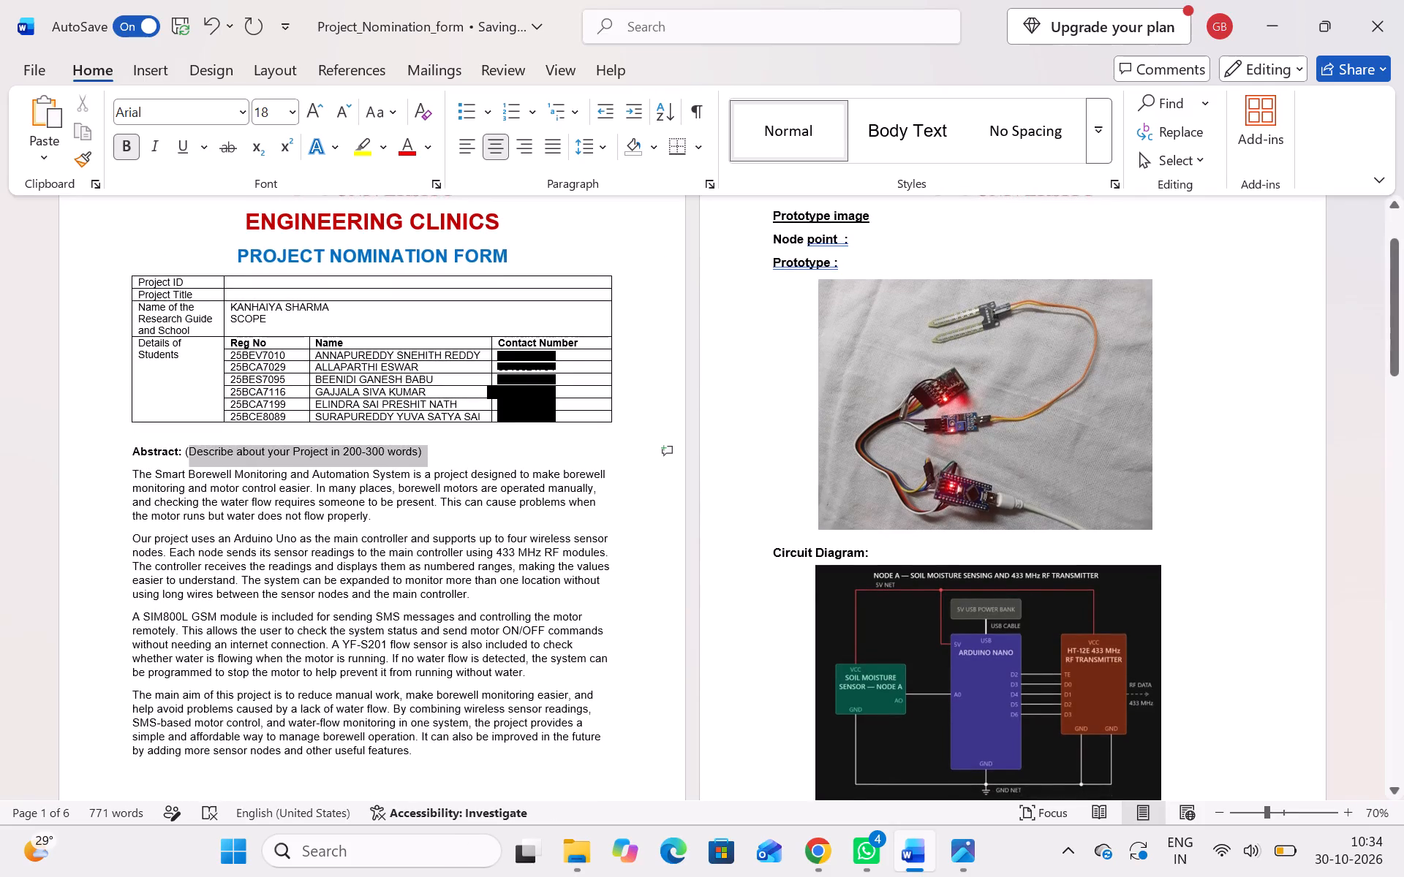
drag(187, 451, 184, 455)
key(BackSpace)
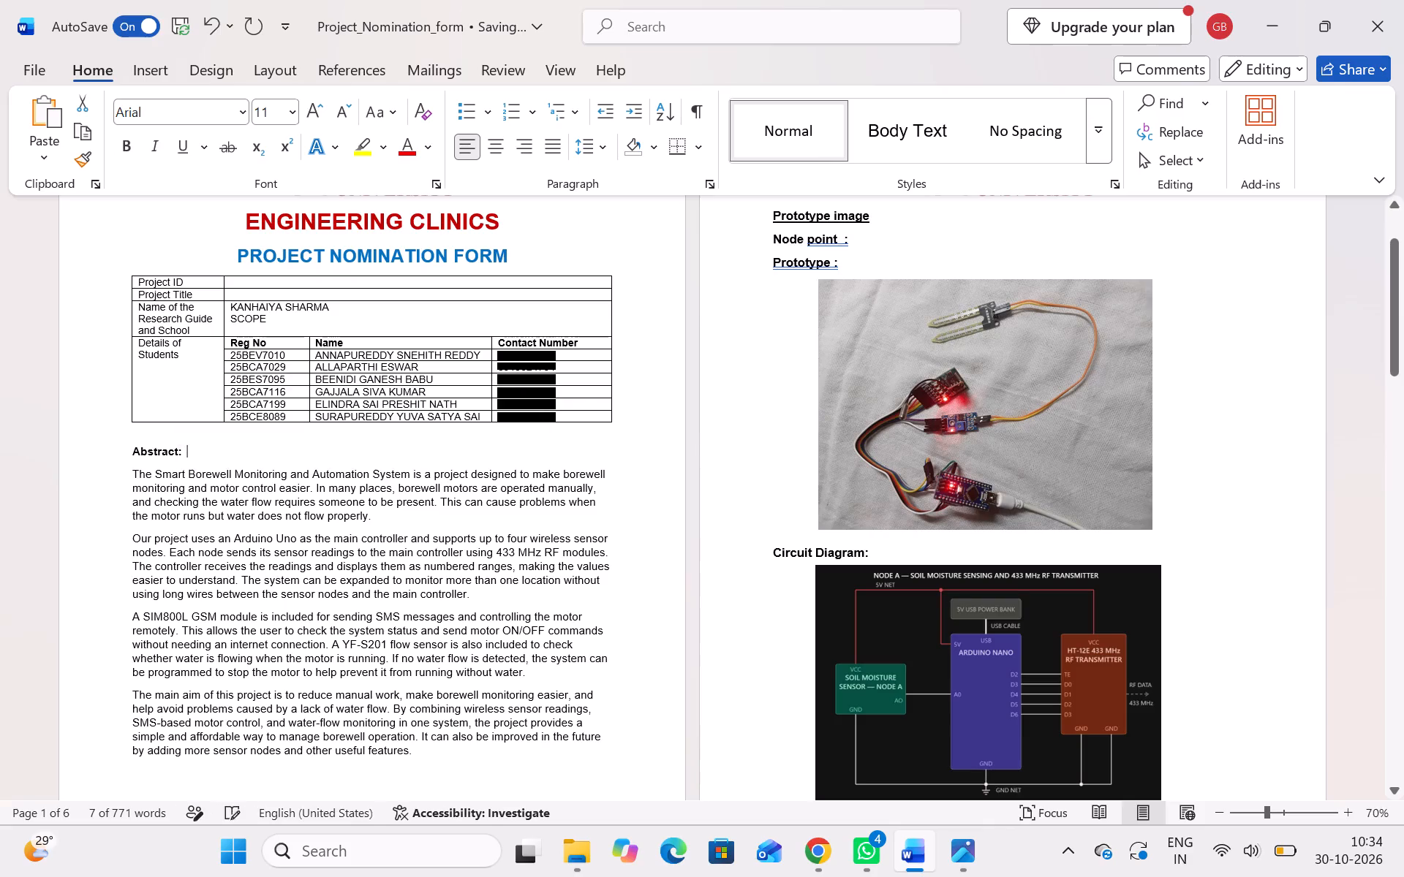
Change the "S.No" header to "S No" in the table of additional/new features on page 6.
scroll(265, 476, down, 3)
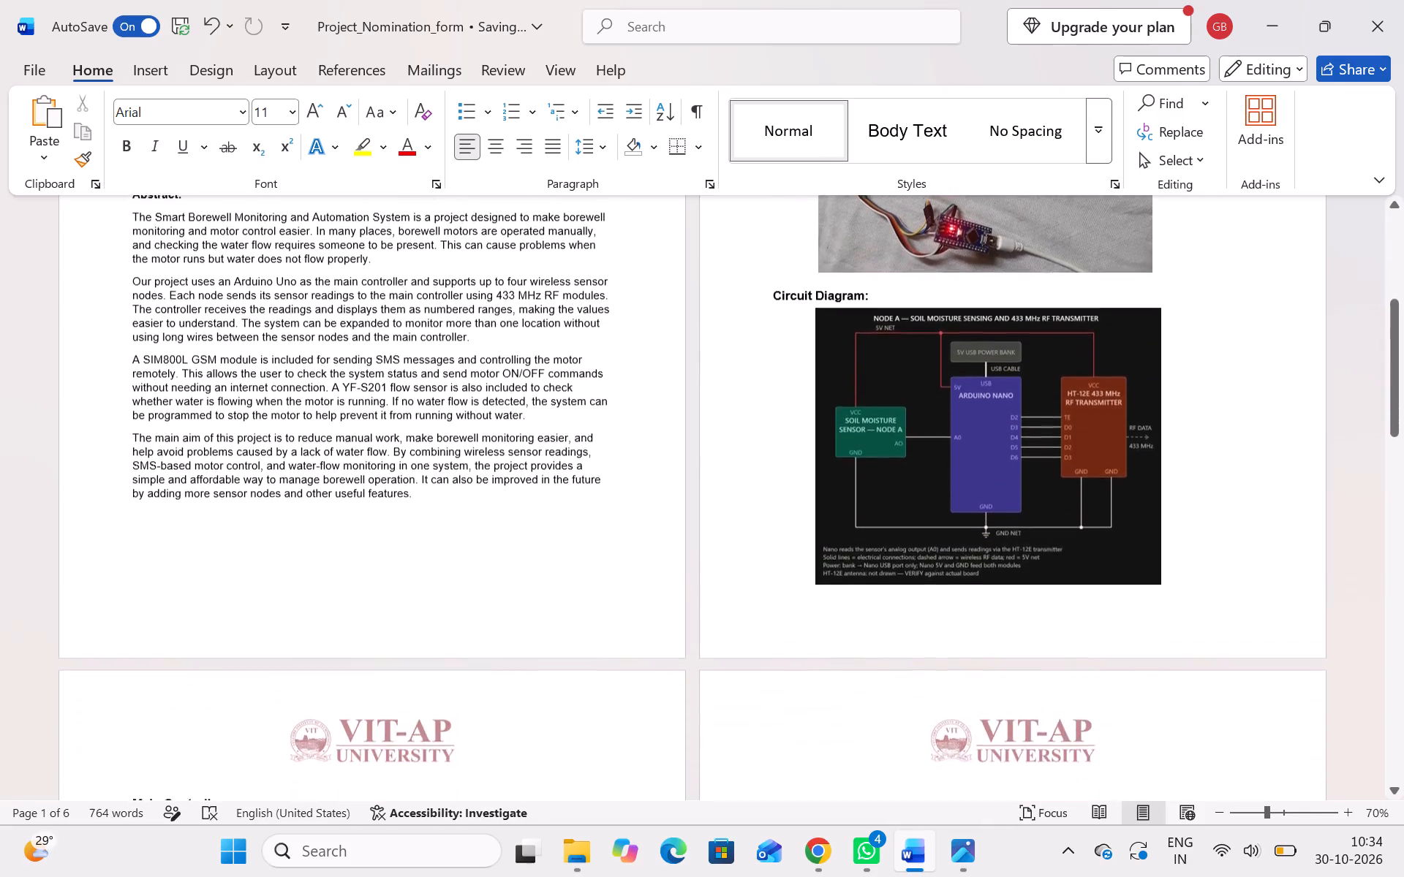
scroll(265, 476, down, 5)
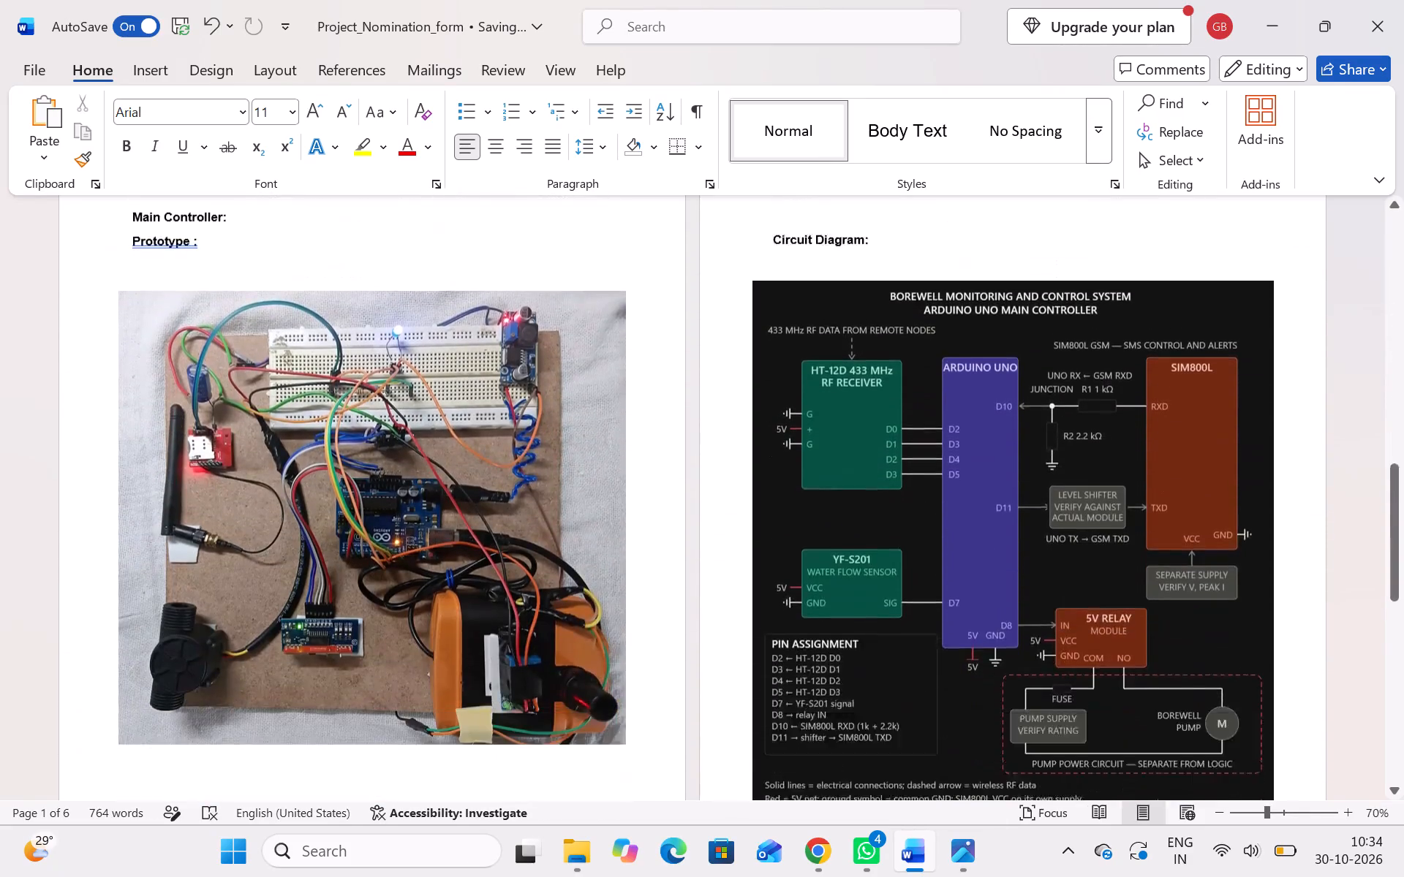
scroll(265, 476, down, 4)
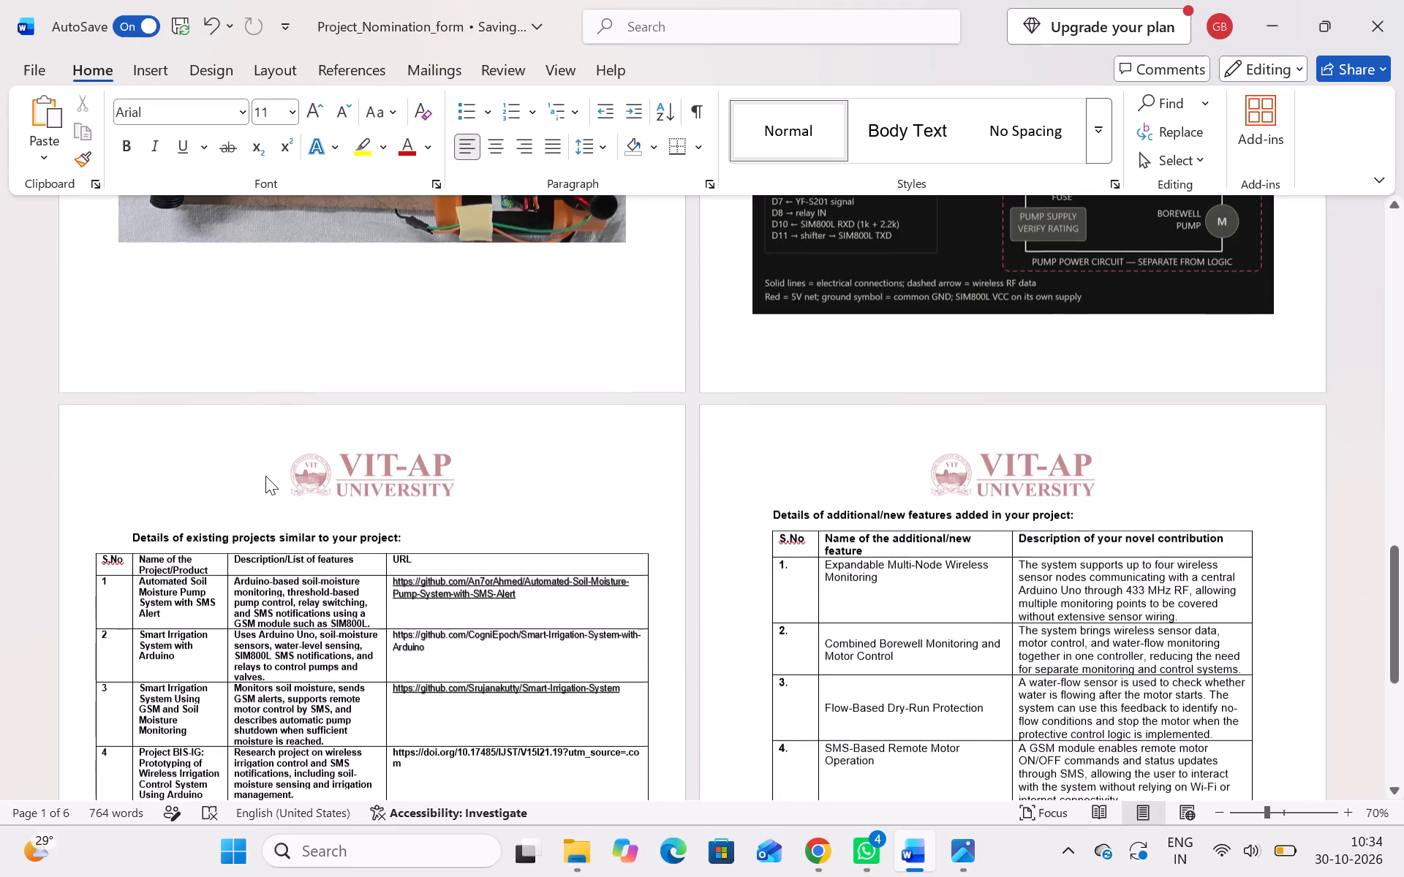
click(786, 536)
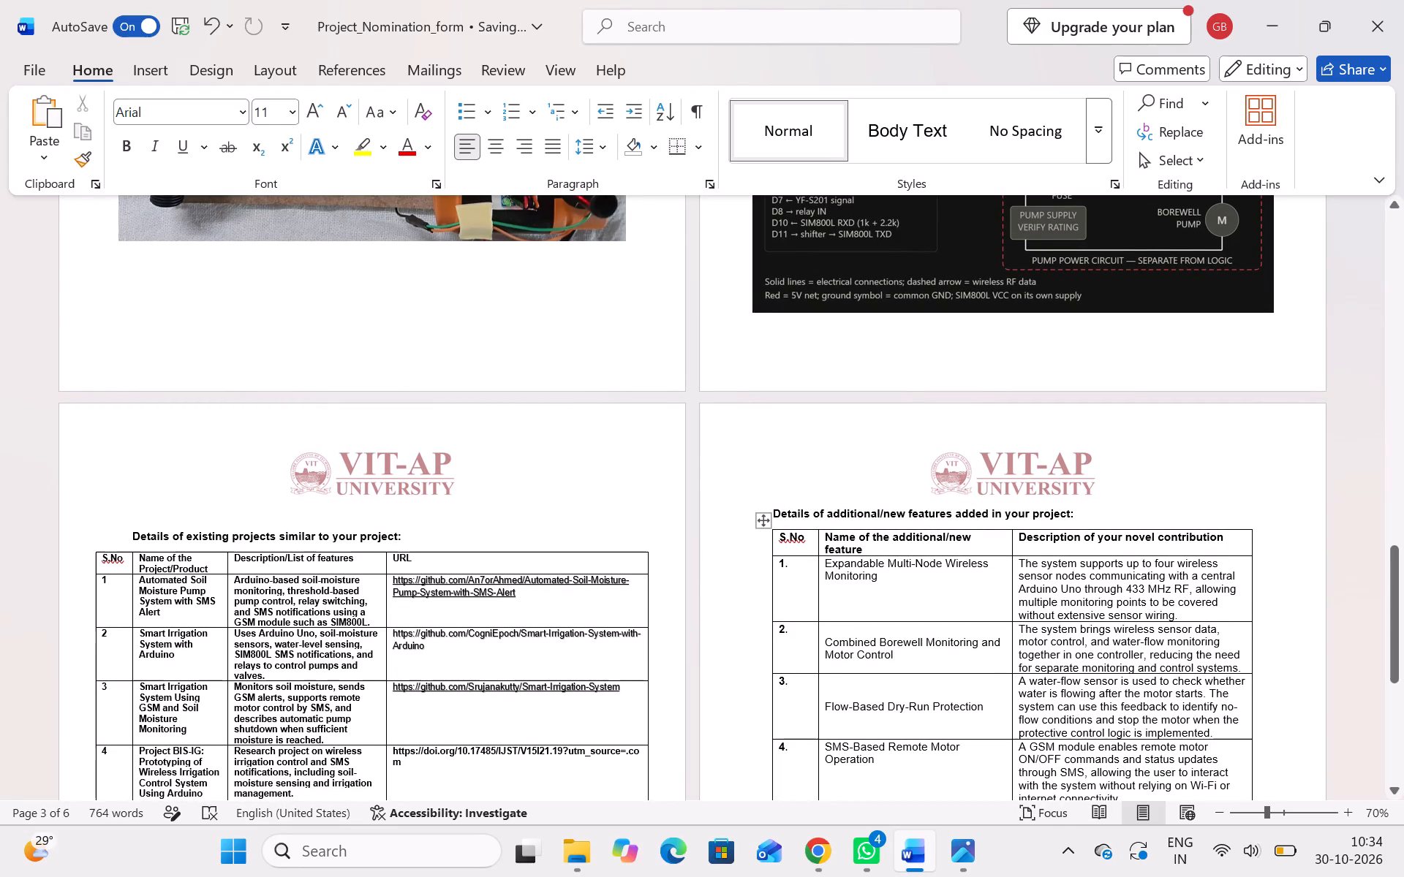
key(Right)
key(BackSpace)
key(space)
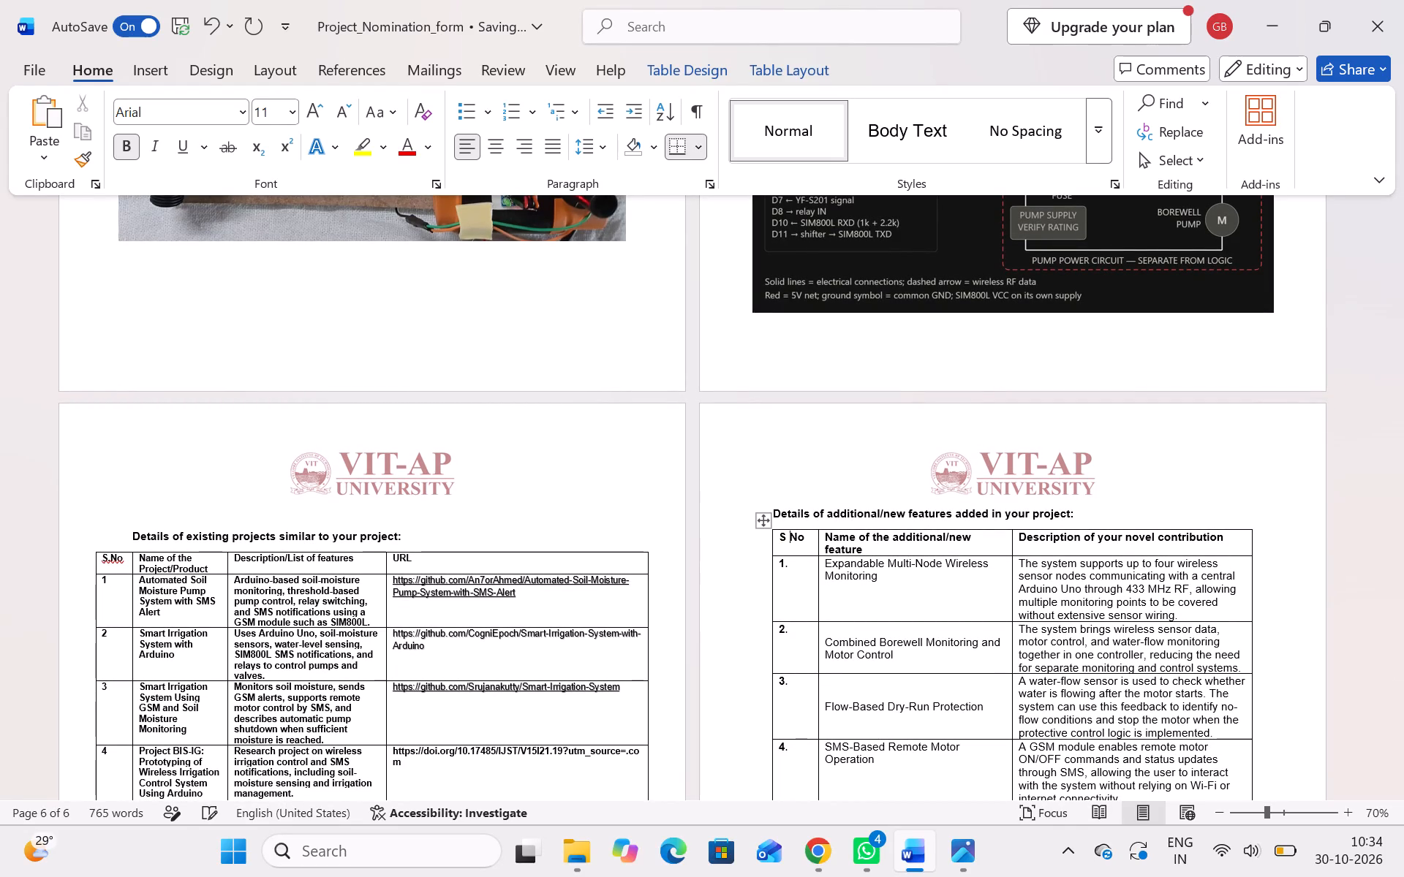
Change the "S.No" header to "S No" in the page 5 table of existing similar projects.
click(109, 560)
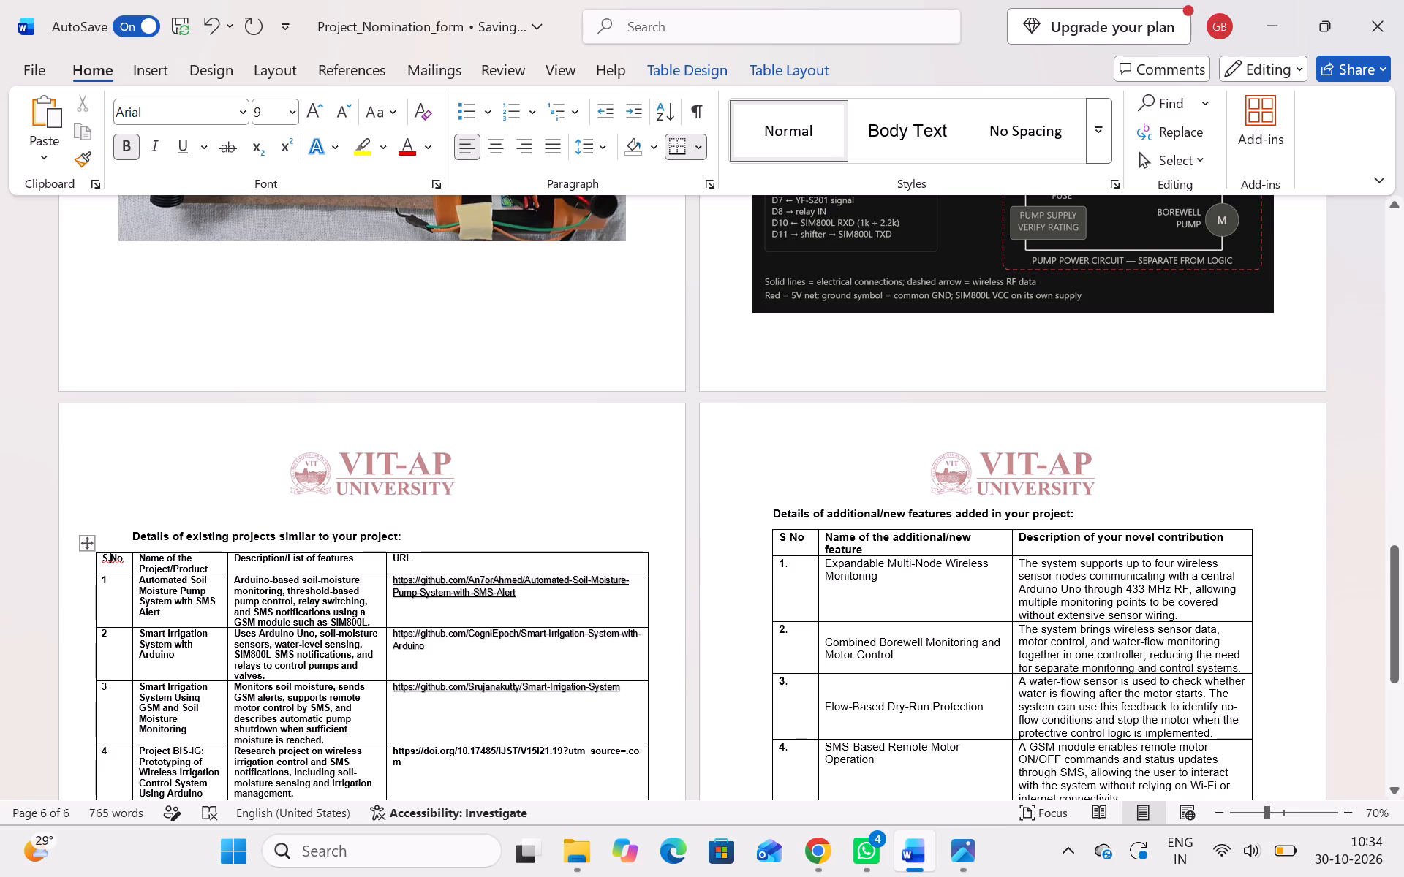
key(BackSpace)
key(space)
Review the whole form, checking the tables, the Main Controller and node images, the circuit diagrams and the first page.
scroll(200, 510, up, 1)
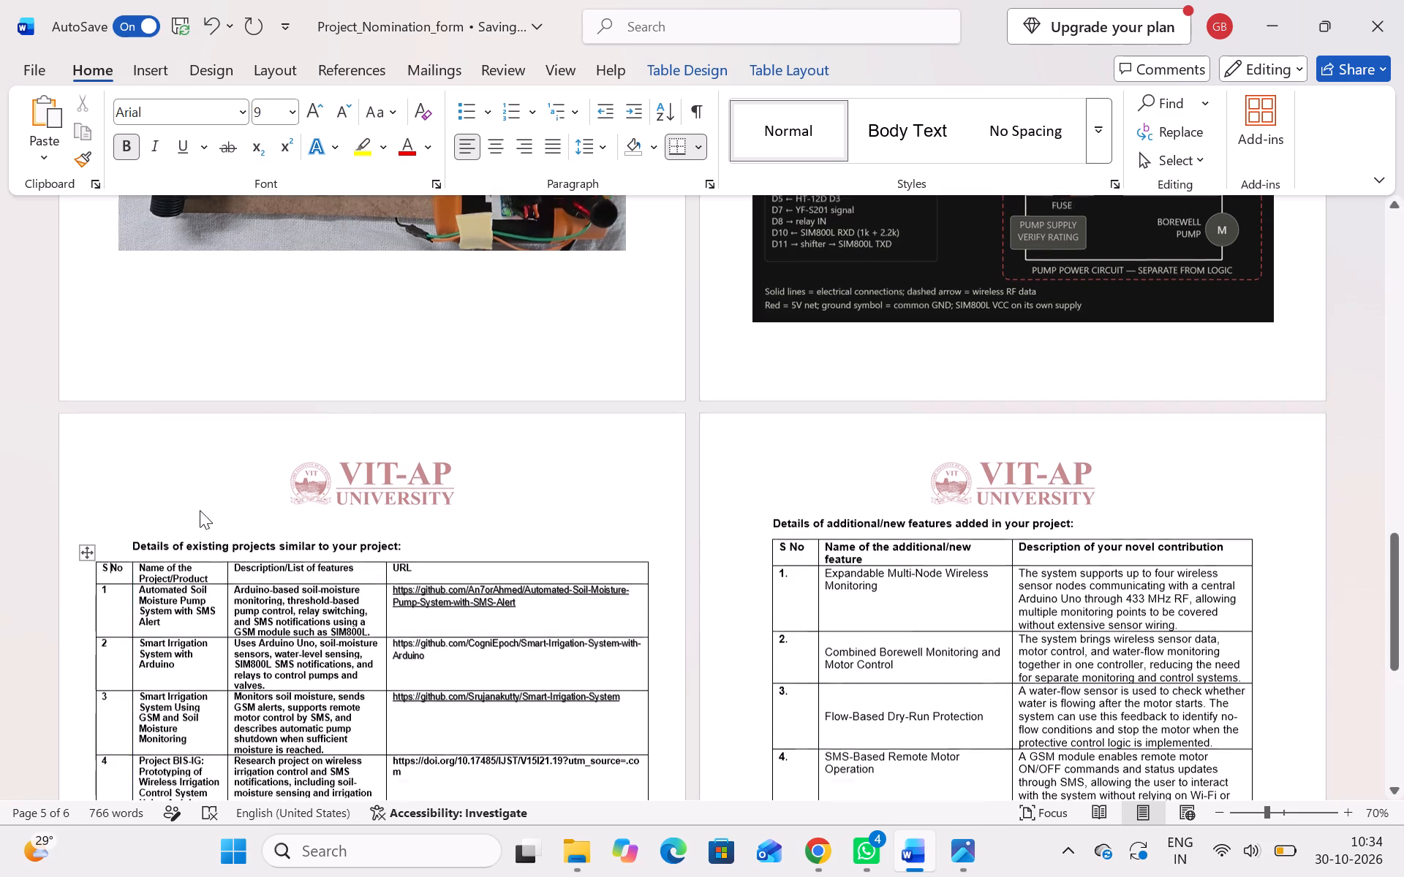
scroll(200, 510, up, 6)
scroll(200, 510, down, 2)
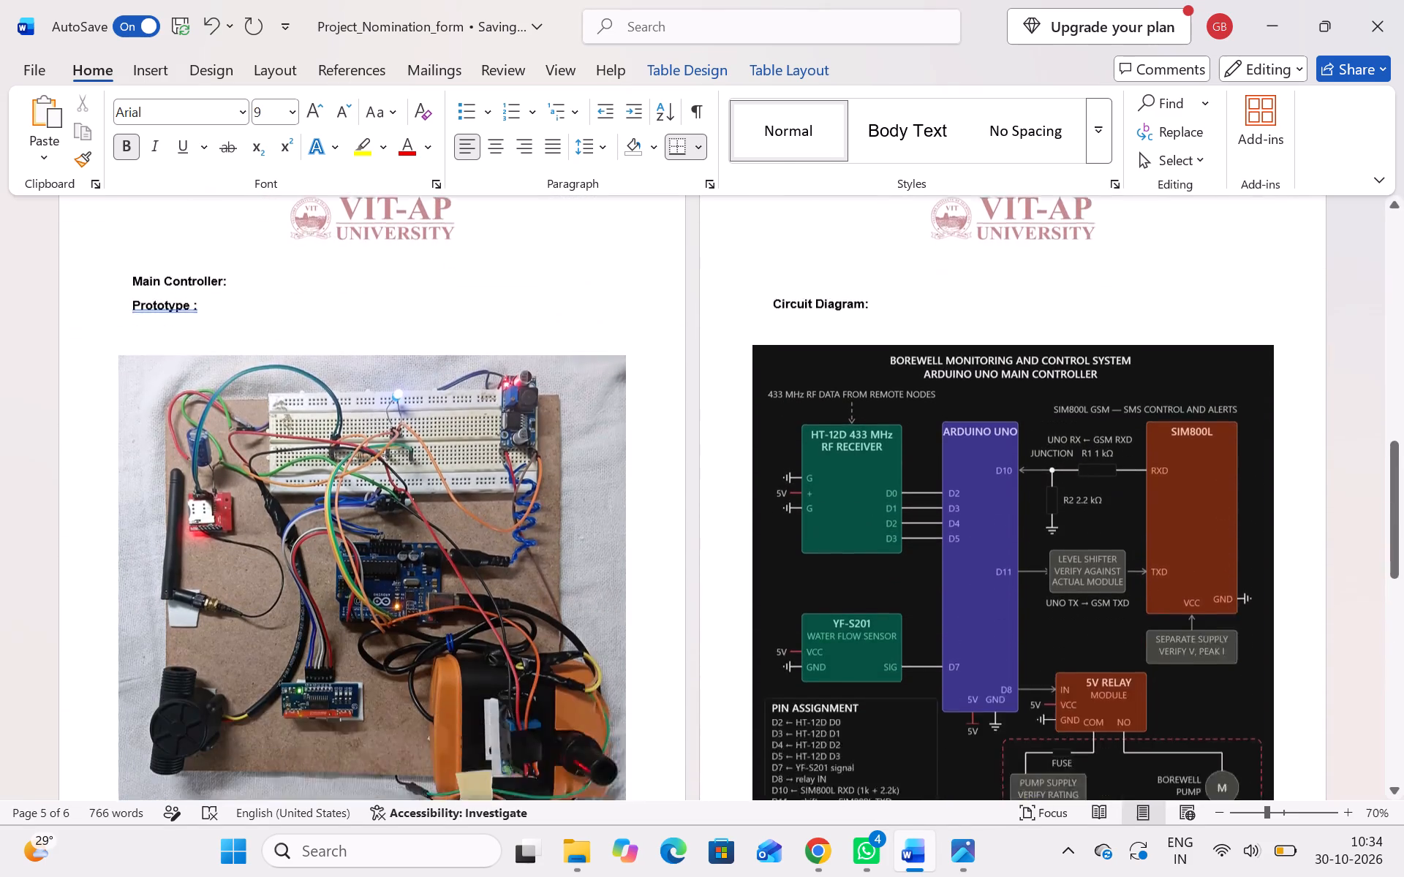
scroll(200, 510, down, 8)
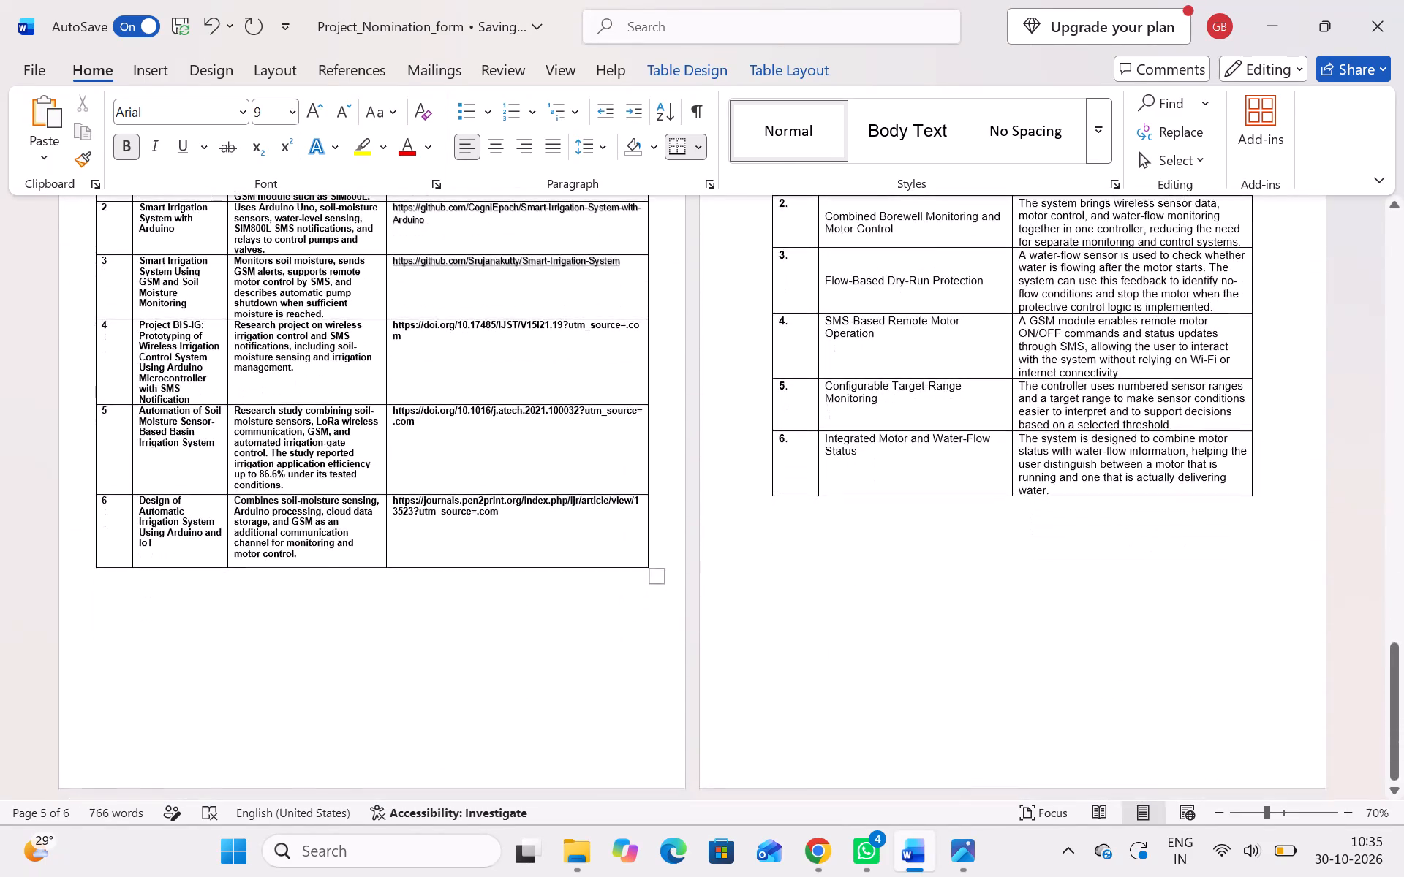
scroll(200, 510, up, 2)
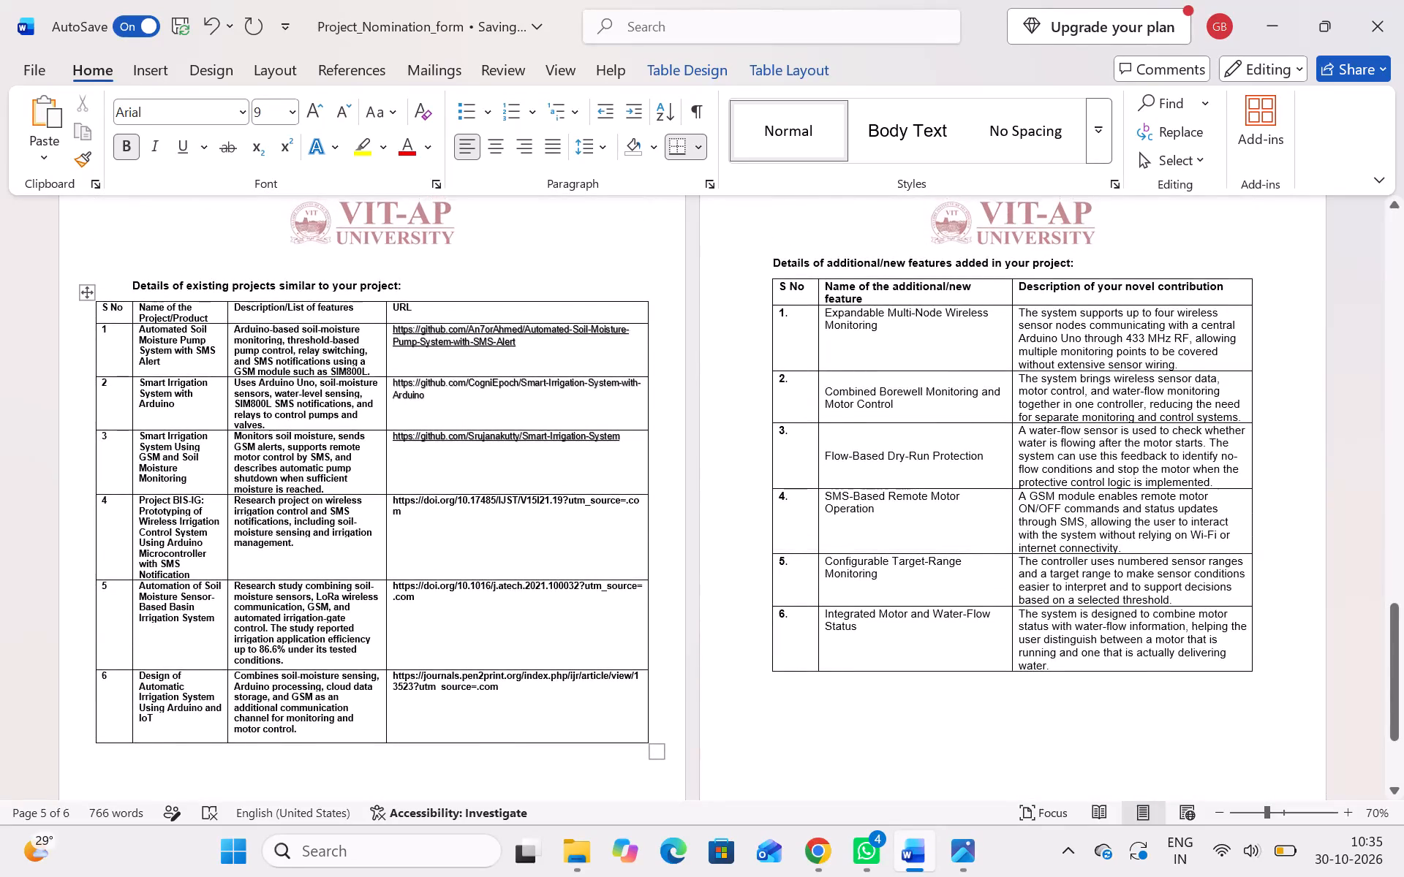
scroll(804, 534, up, 8)
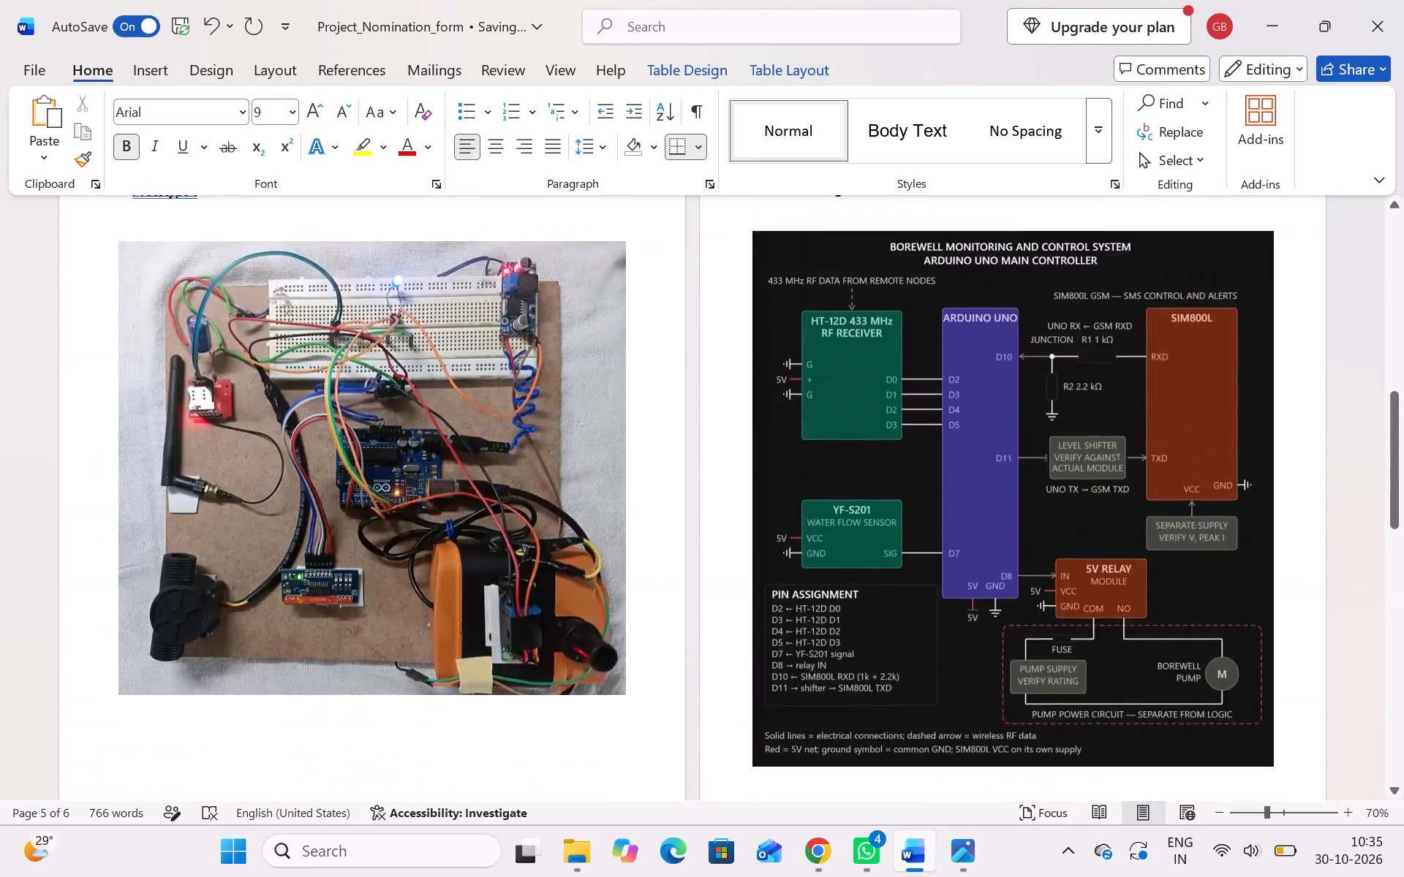
scroll(804, 534, up, 10)
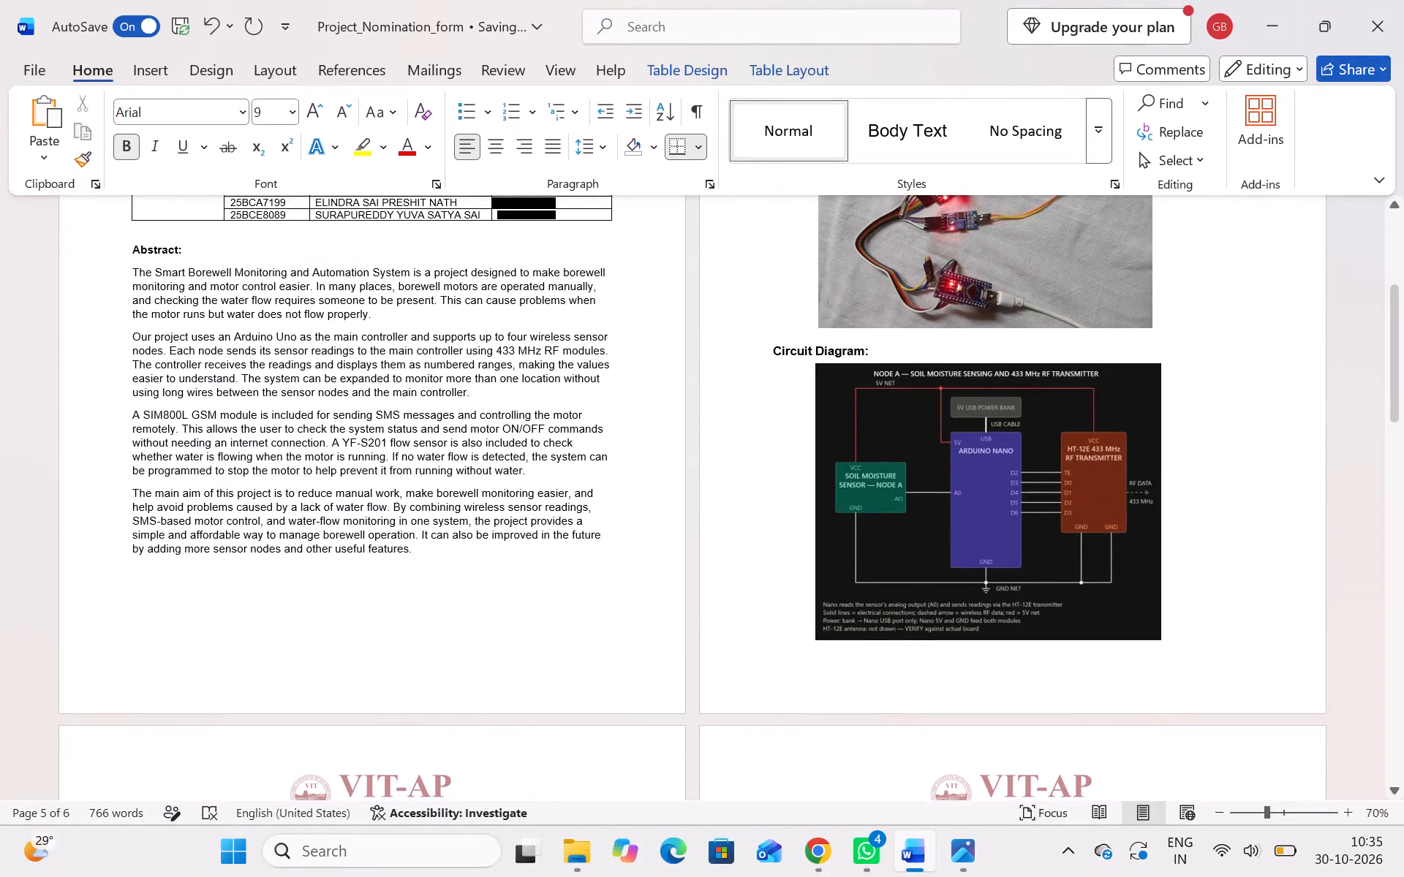
scroll(334, 352, up, 10)
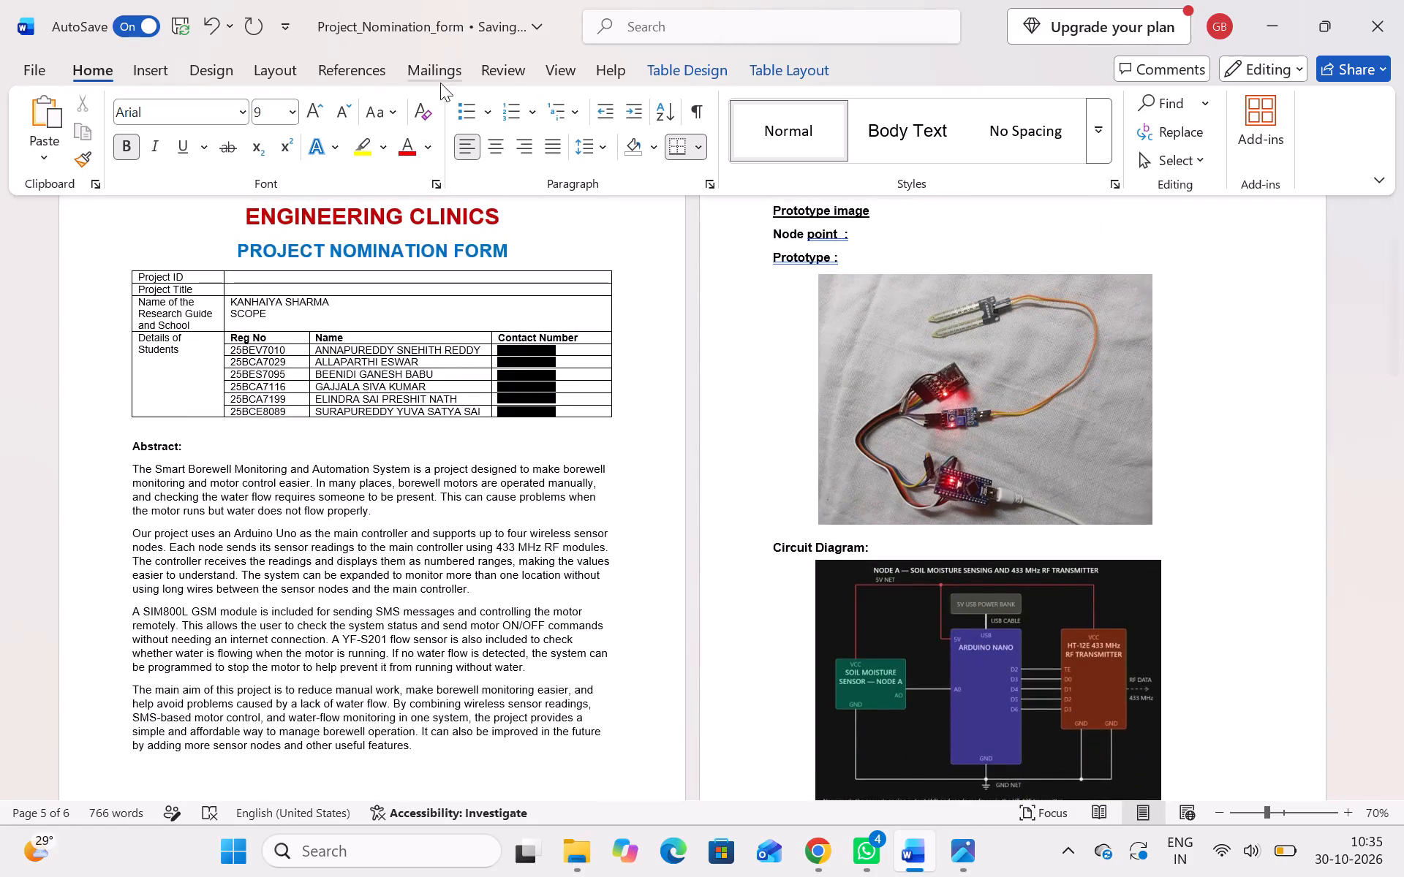
Export the form as a PDF named Project_Nomination_form into the projects folder on the Desktop.
click(34, 72)
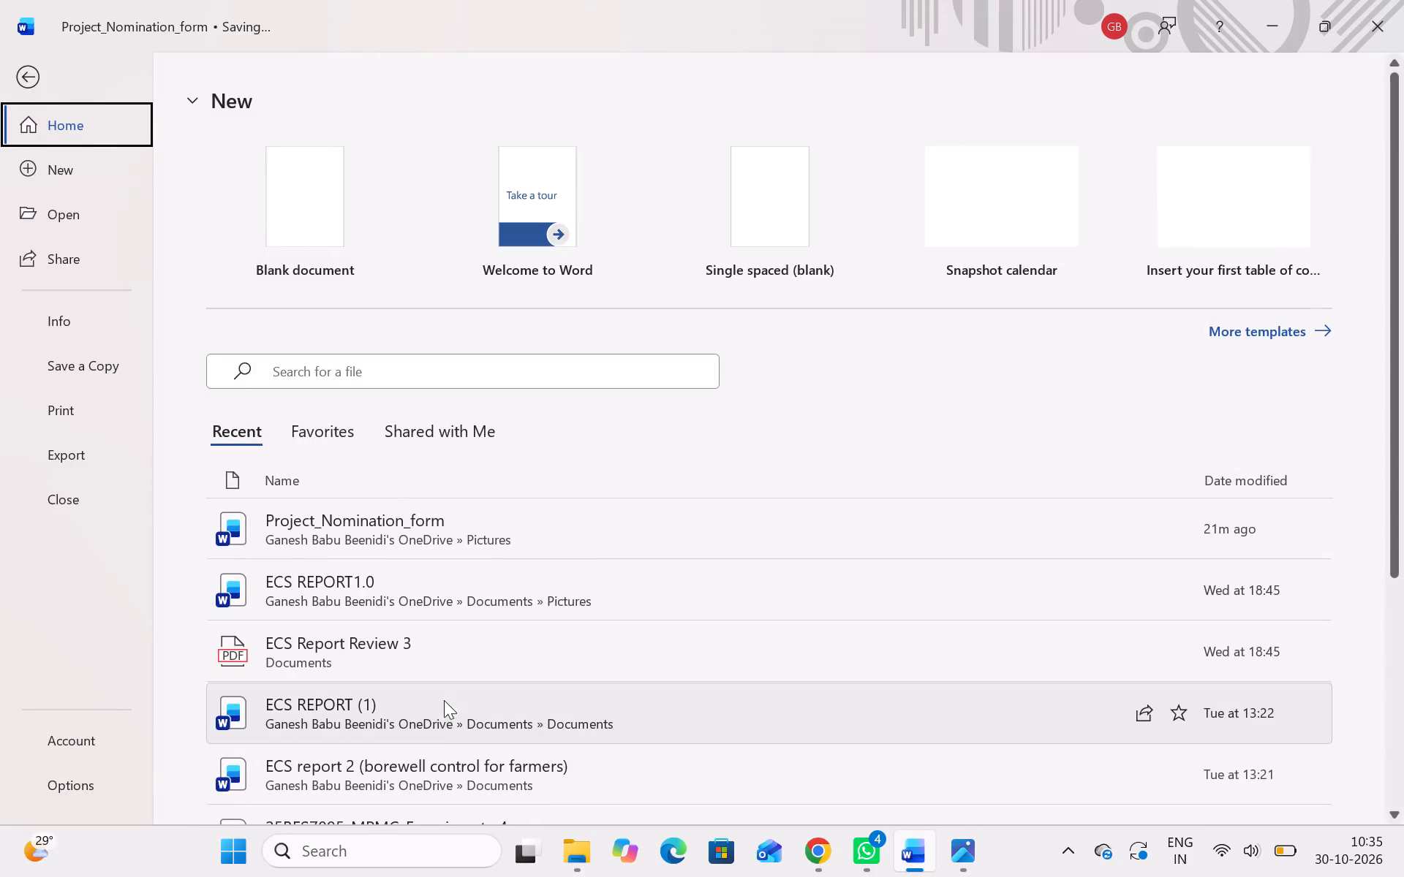
click(70, 452)
click(626, 306)
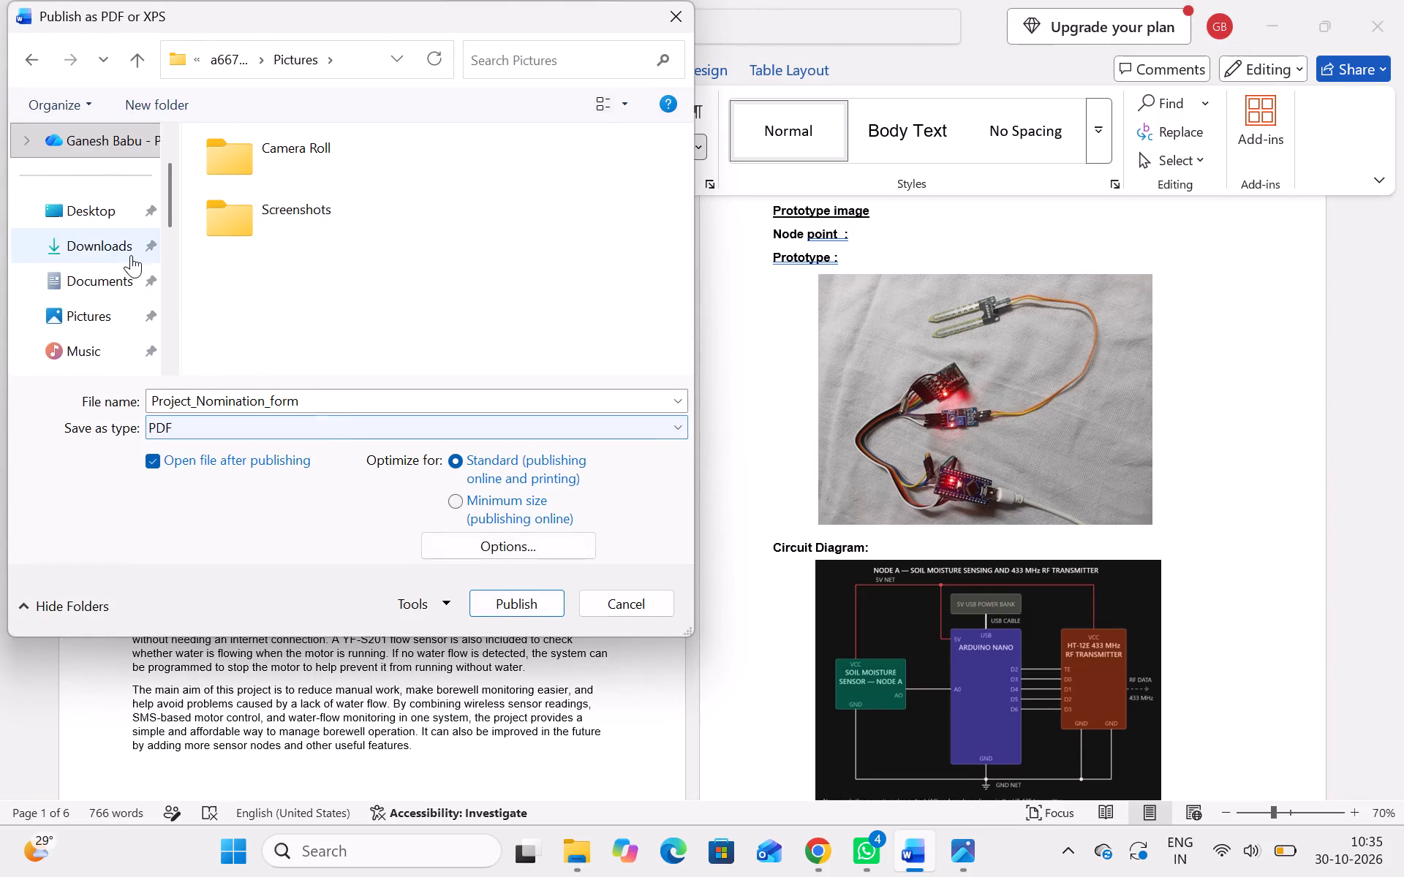
click(75, 200)
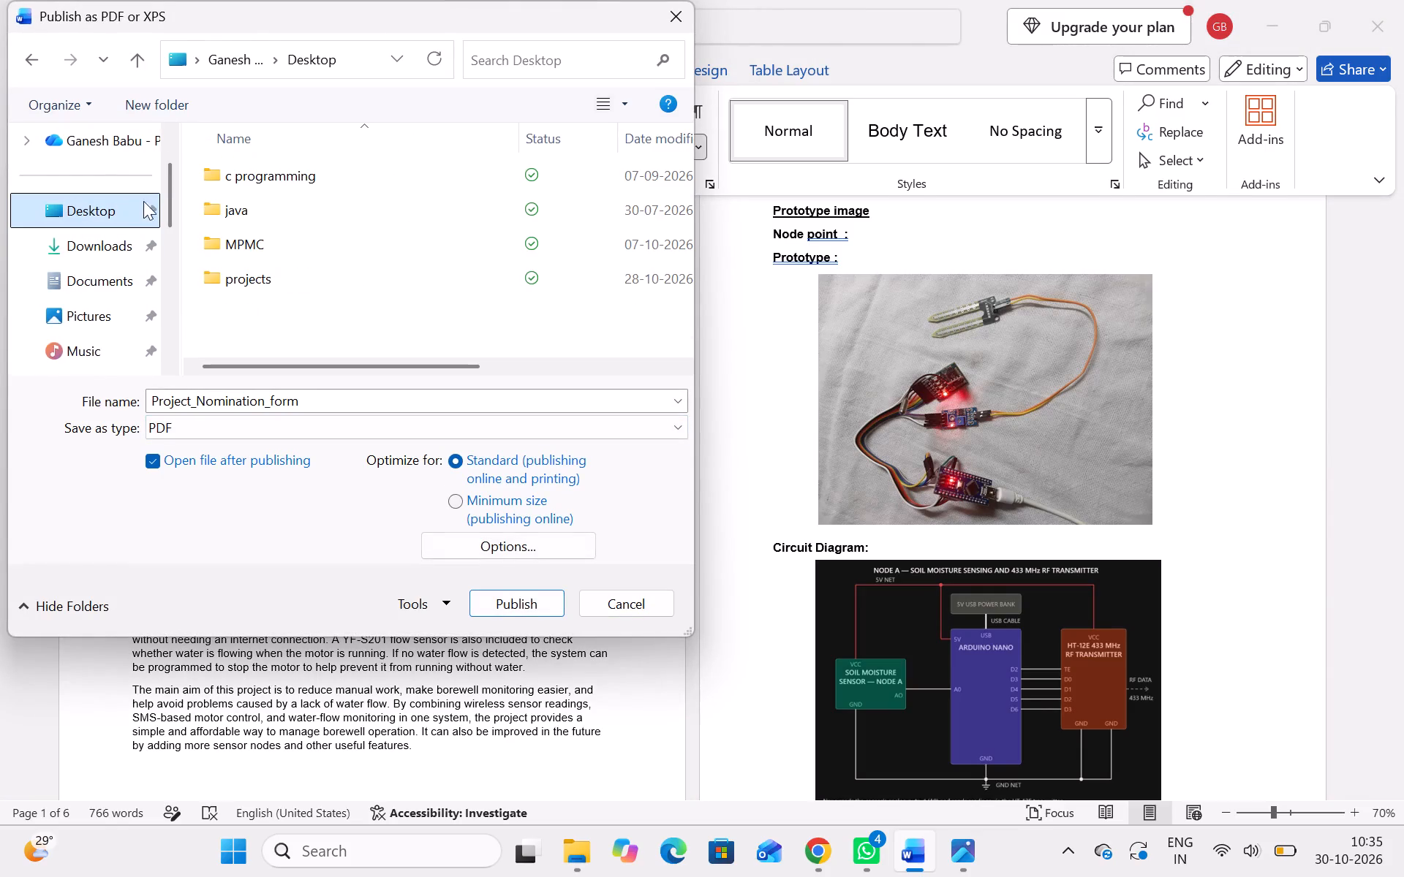
click(273, 289)
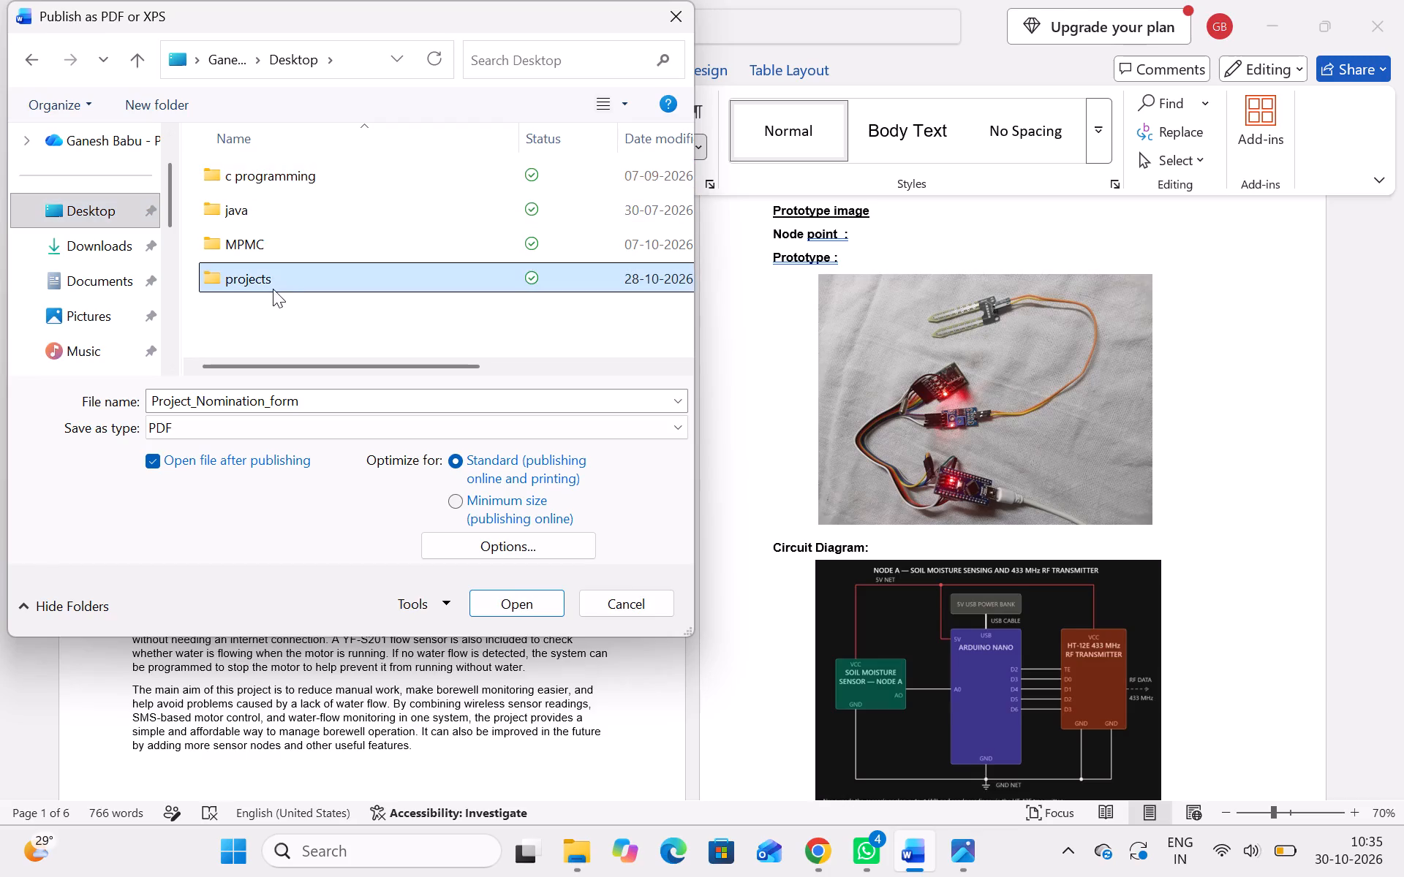
double_click(285, 277)
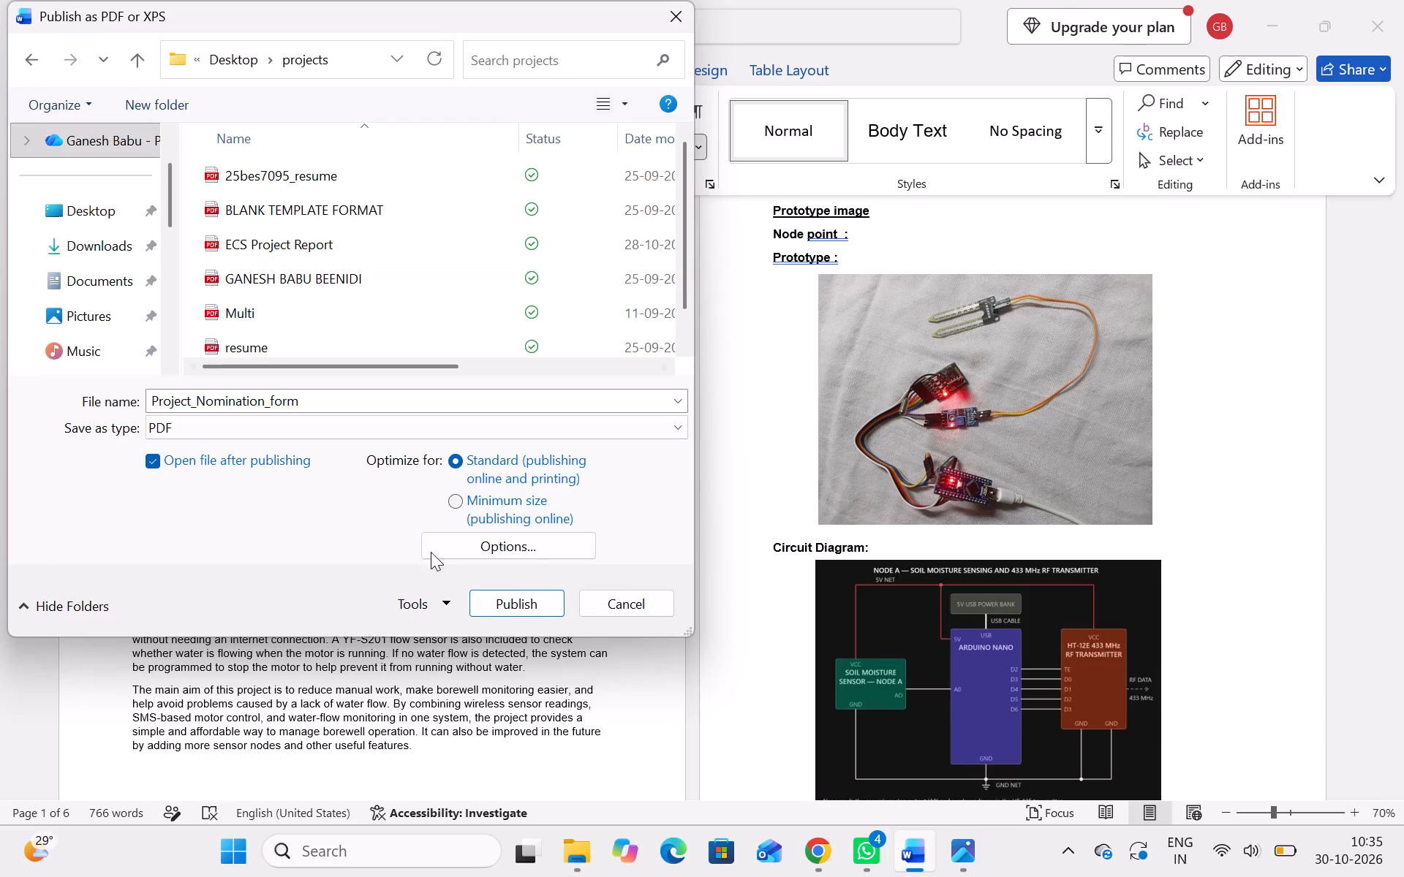
click(515, 607)
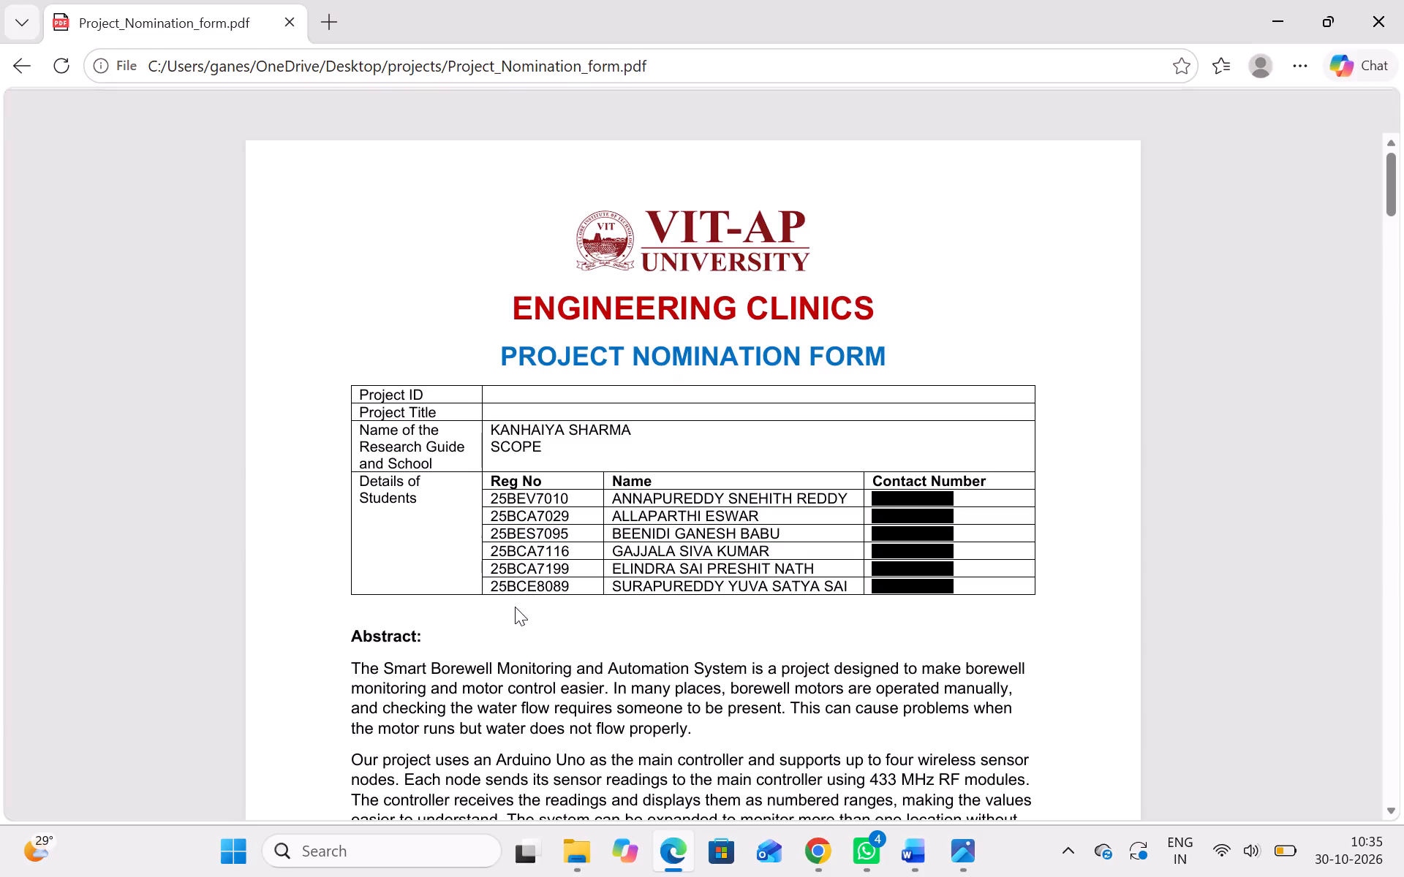
In File Explorer, copy the Project_Nomination_form PDF from the projects folder on the Desktop.
click(563, 836)
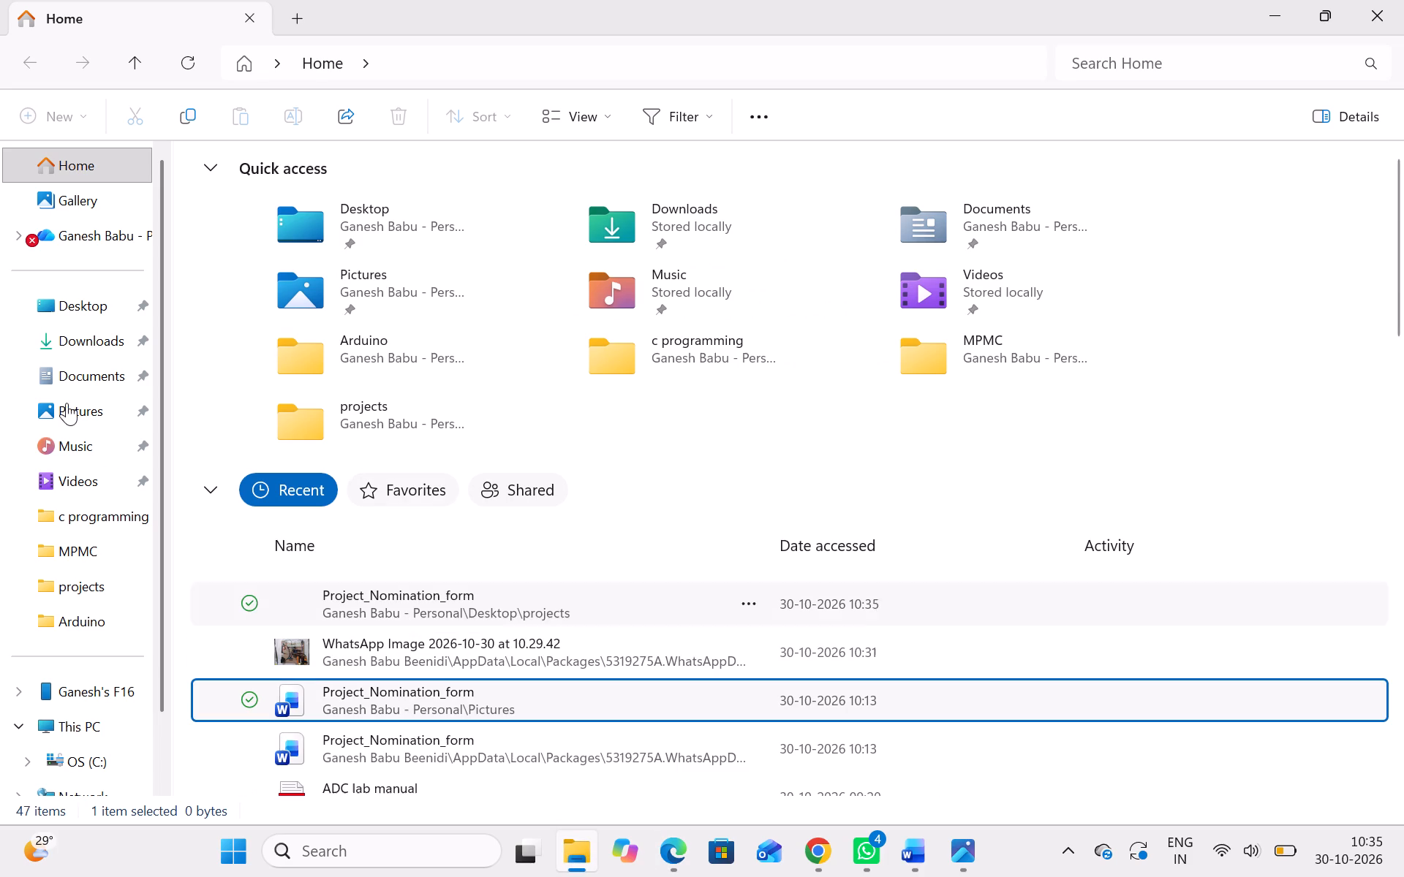
click(58, 297)
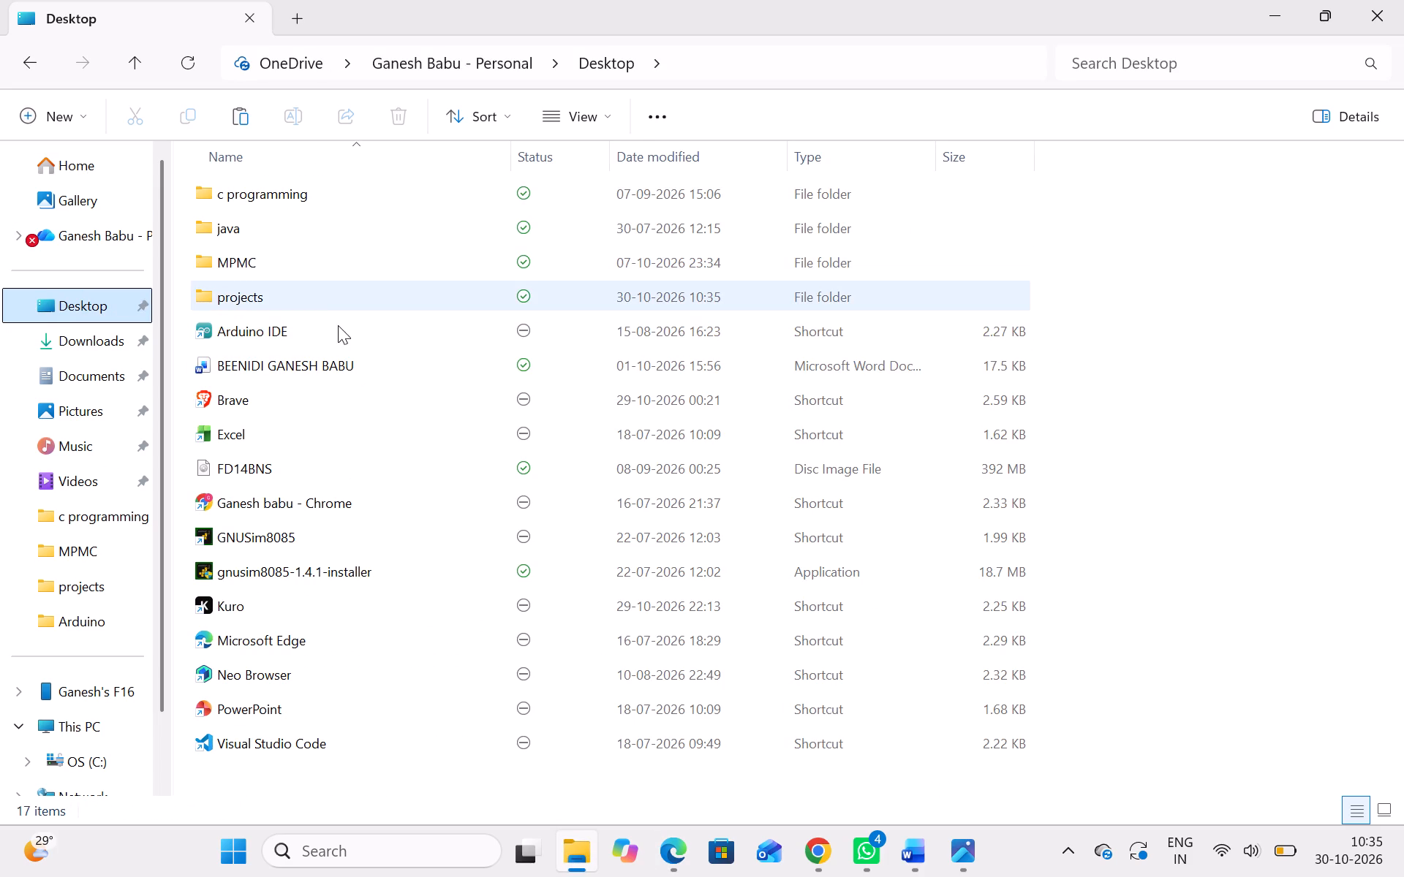
double_click(336, 303)
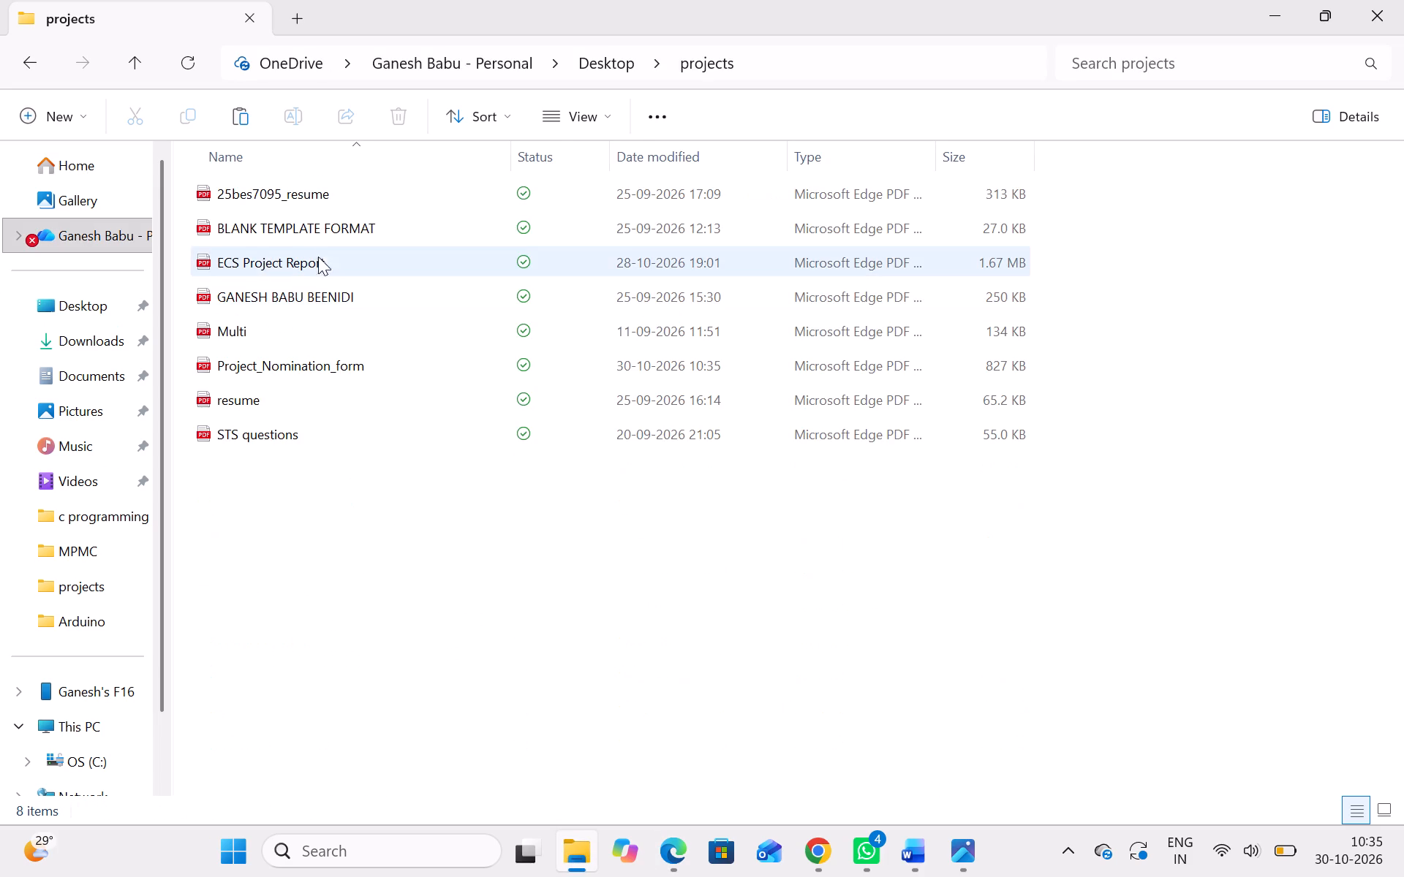
click(312, 375)
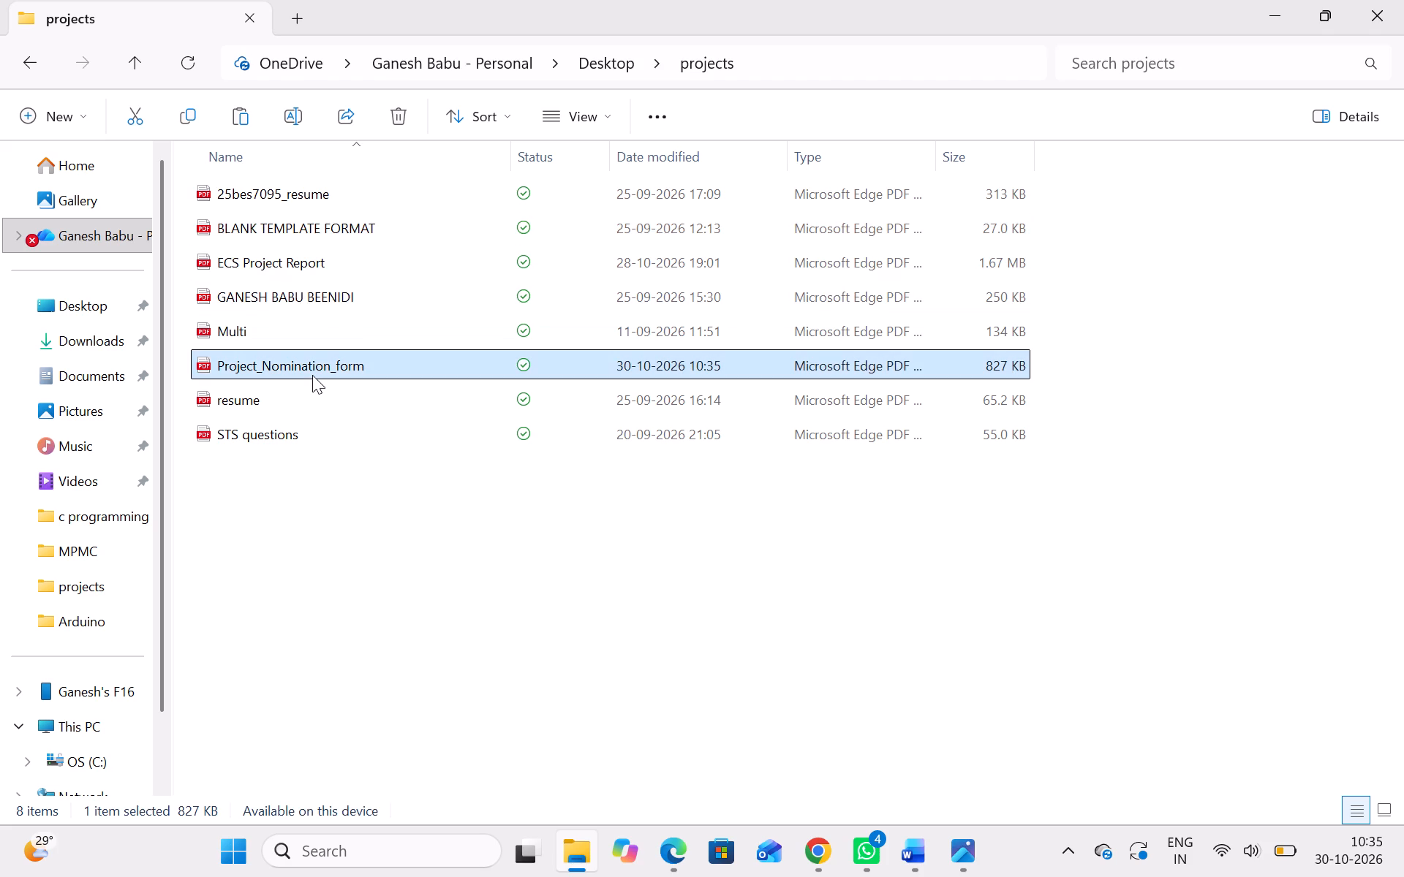
key(ctrl+c)
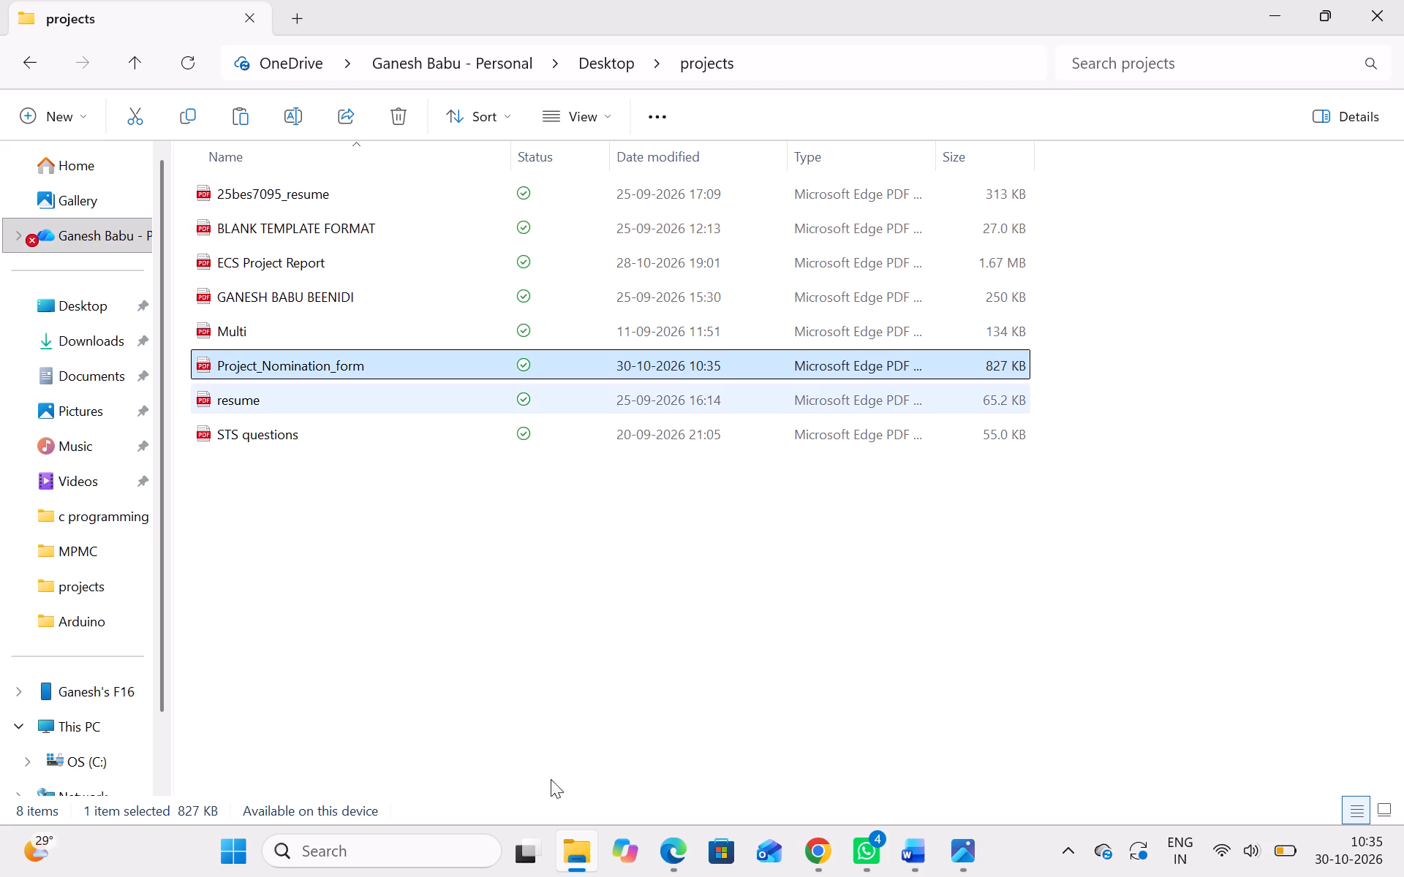
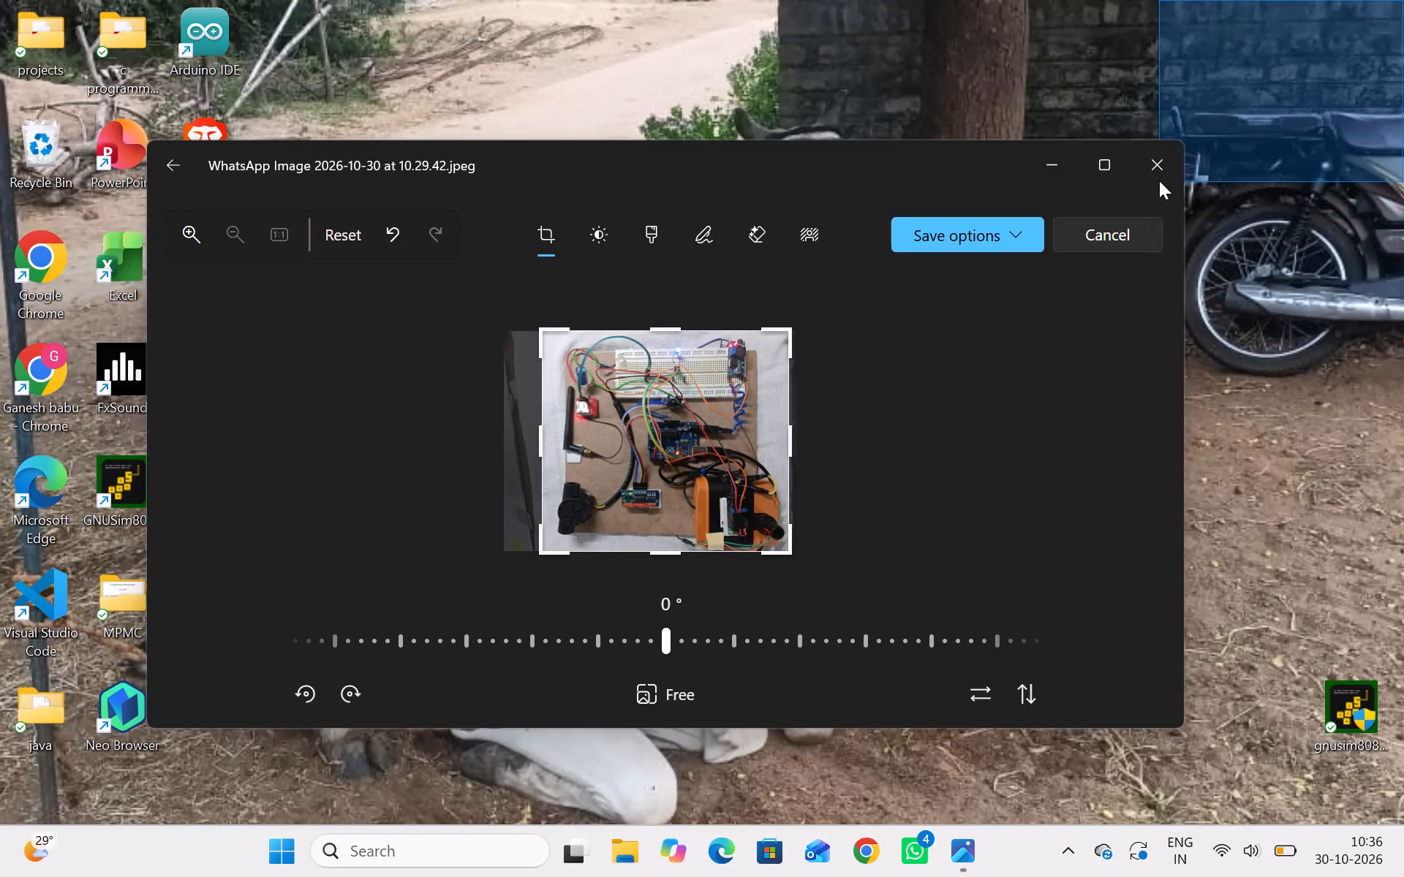
Close the WhatsApp image in the photo editor, discarding its unsaved crop.
triple_click(1157, 165)
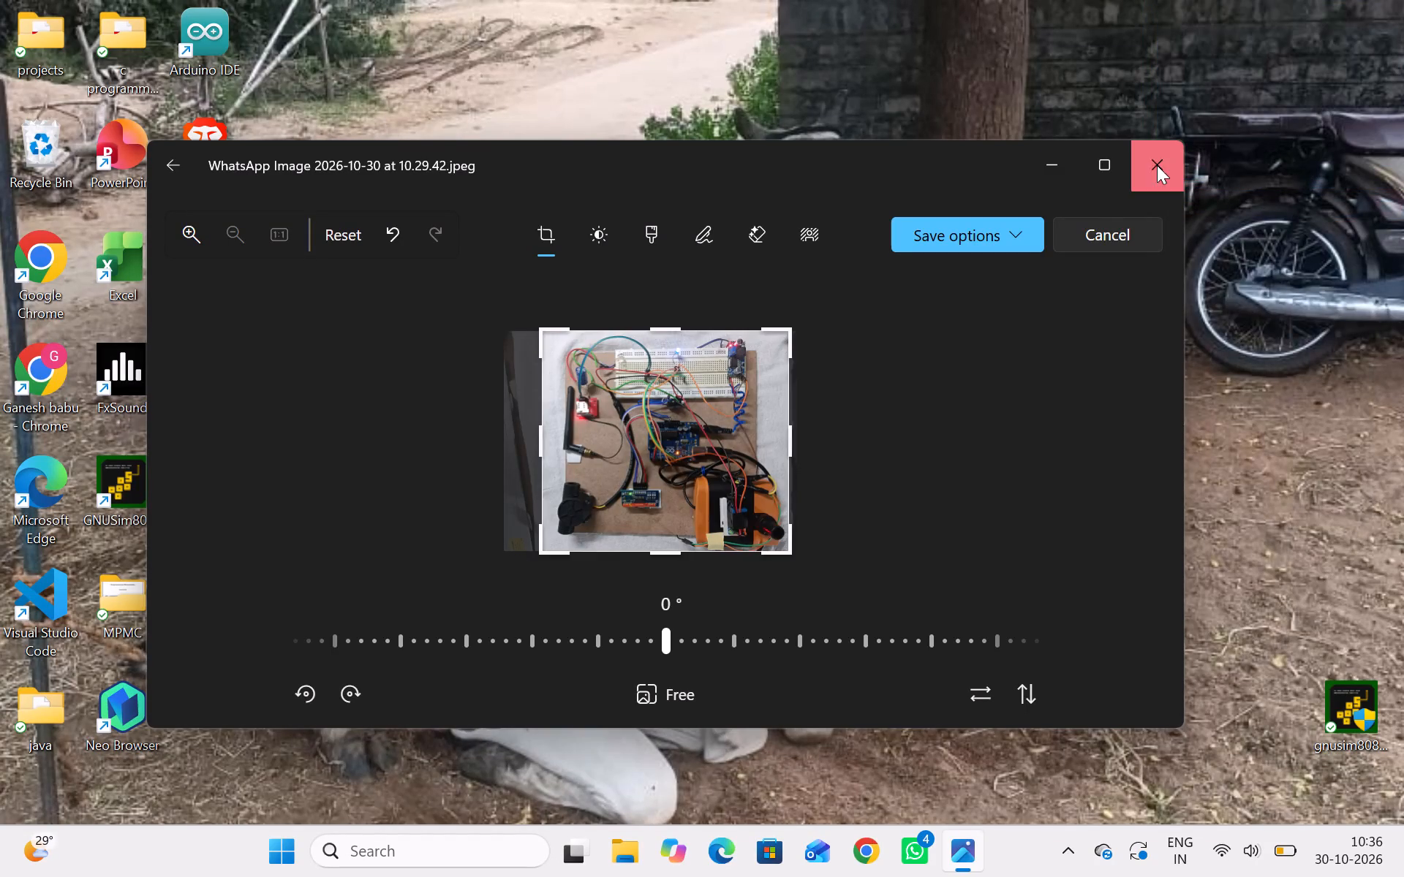
click(1157, 165)
drag(1157, 165, 714, 337)
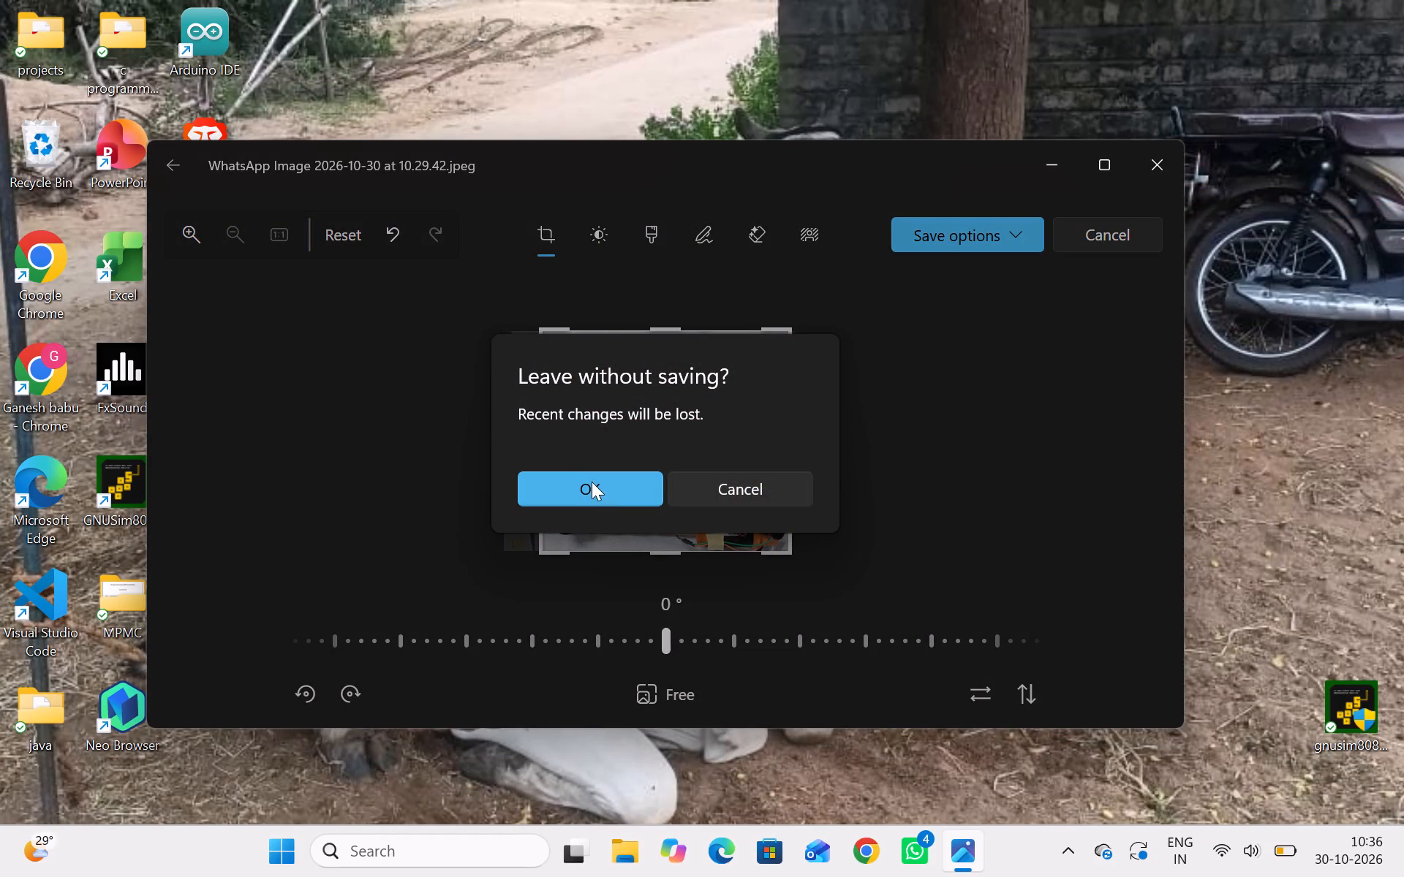
click(595, 478)
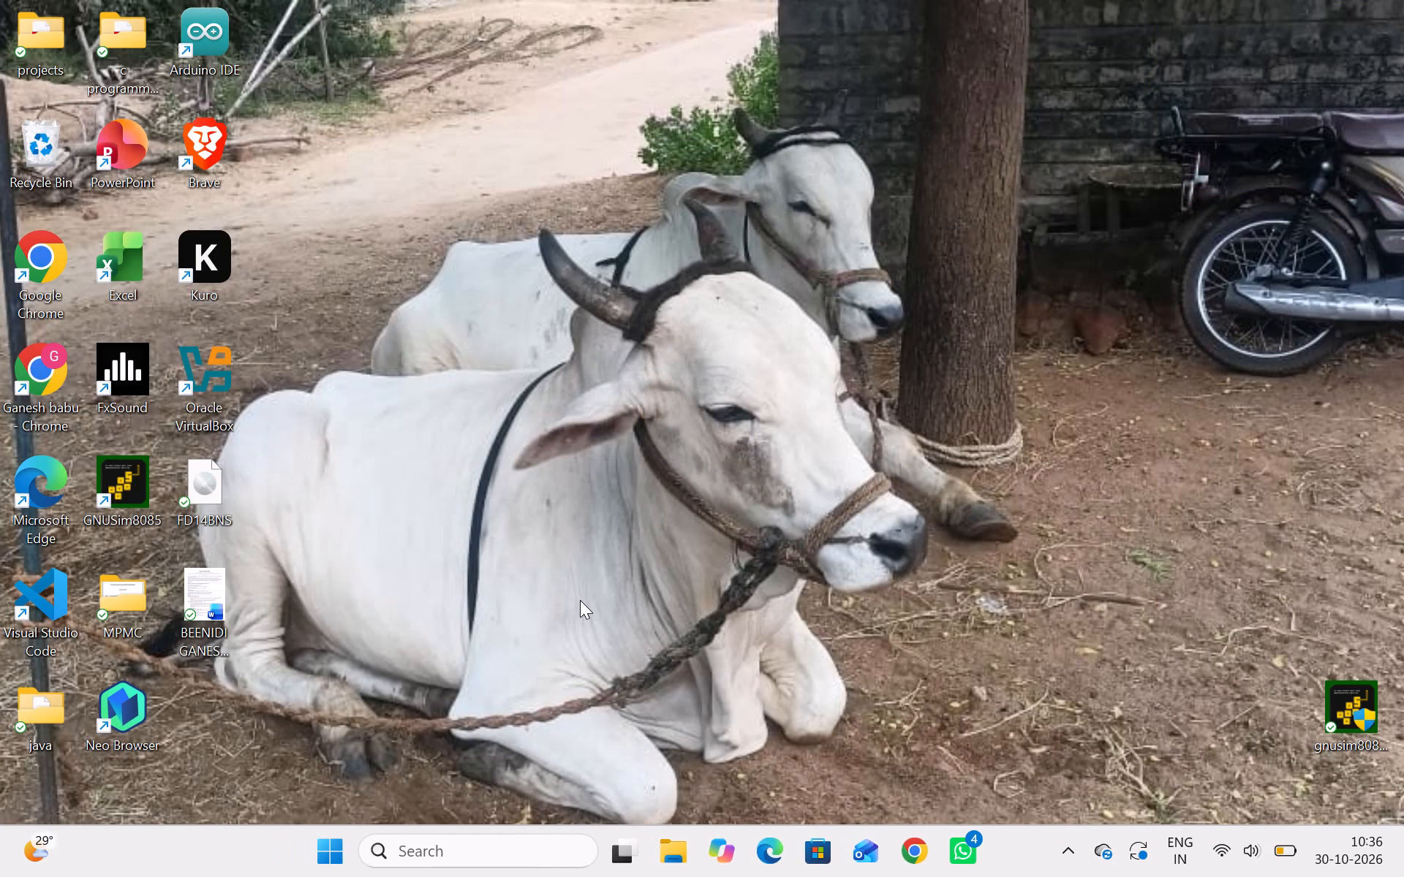
Refresh the desktop.
right_click(580, 600)
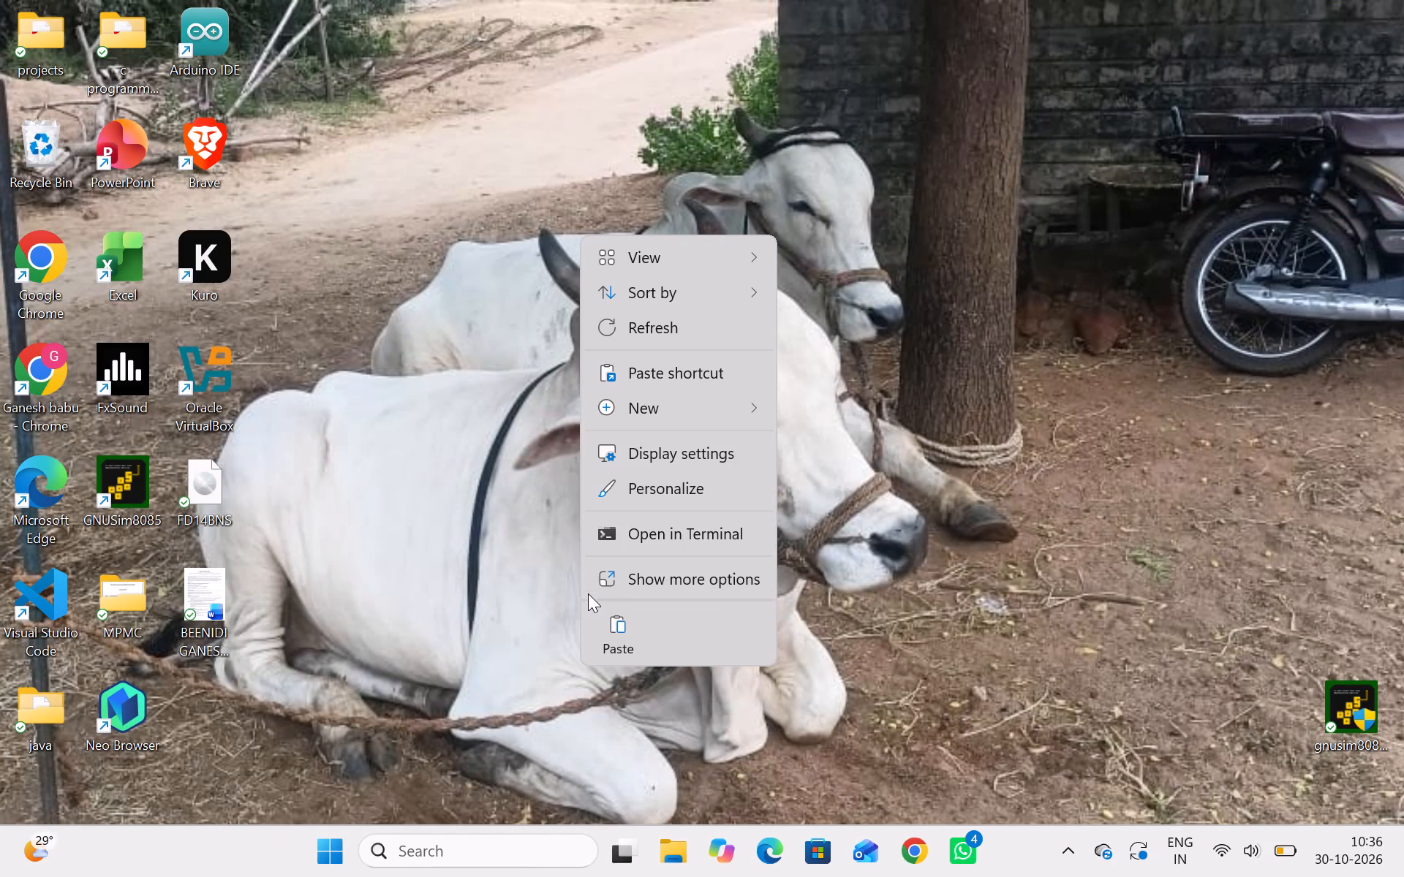
click(657, 331)
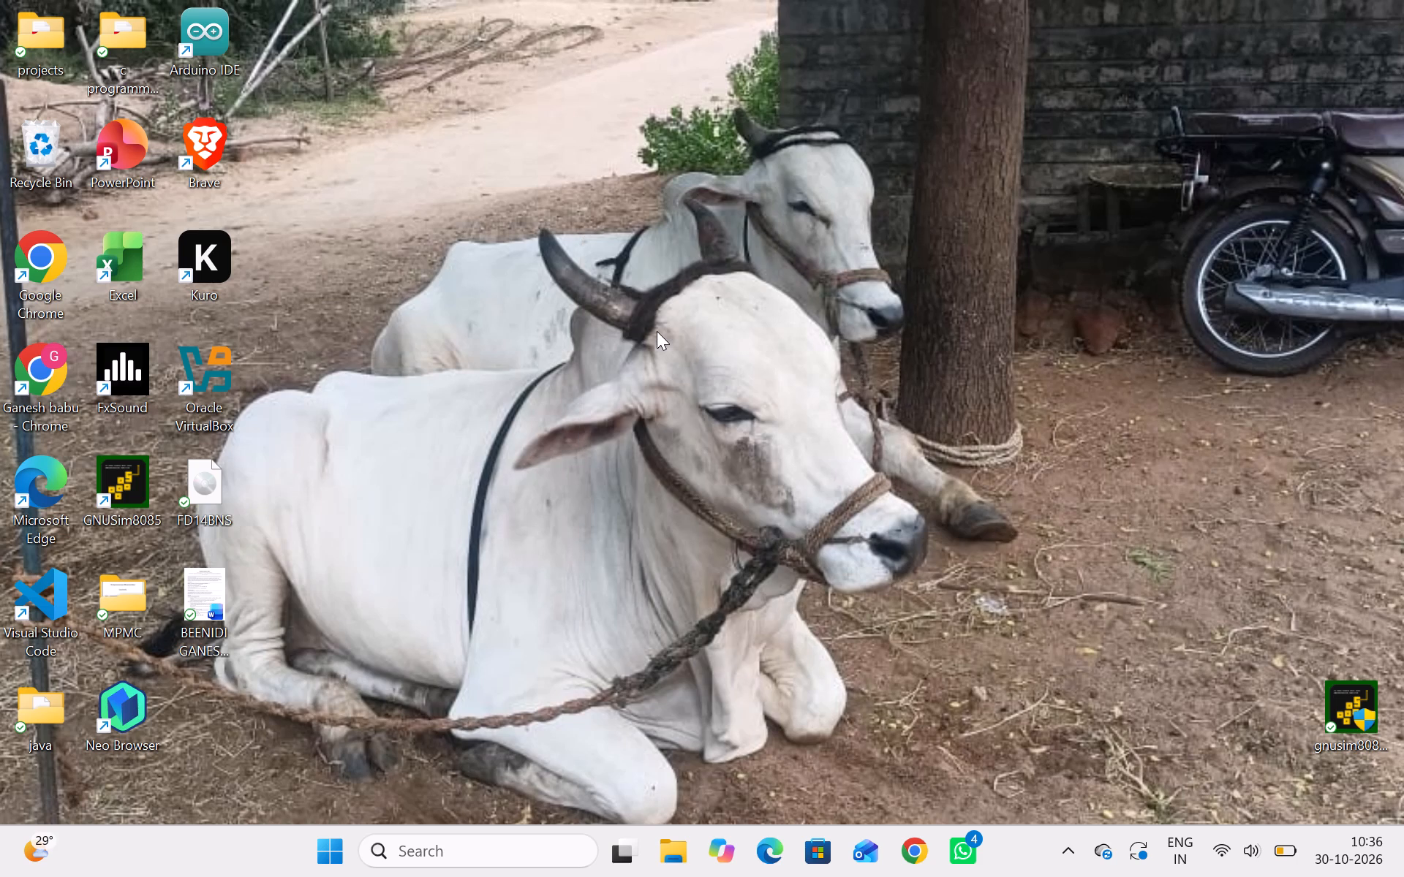
Bring up the Windows shut-down dialog from the desktop.
key(alt+F4)
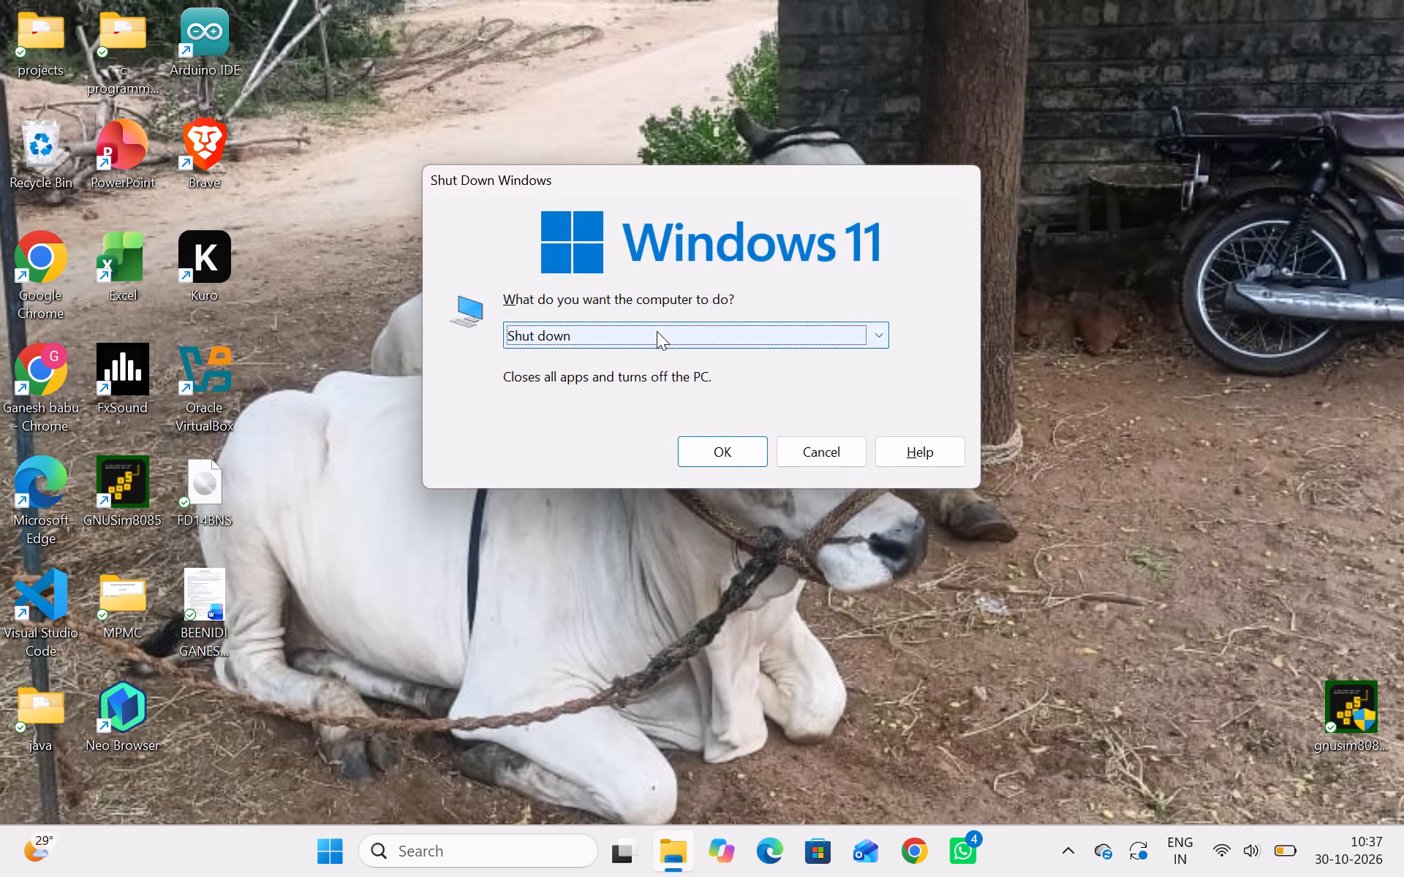